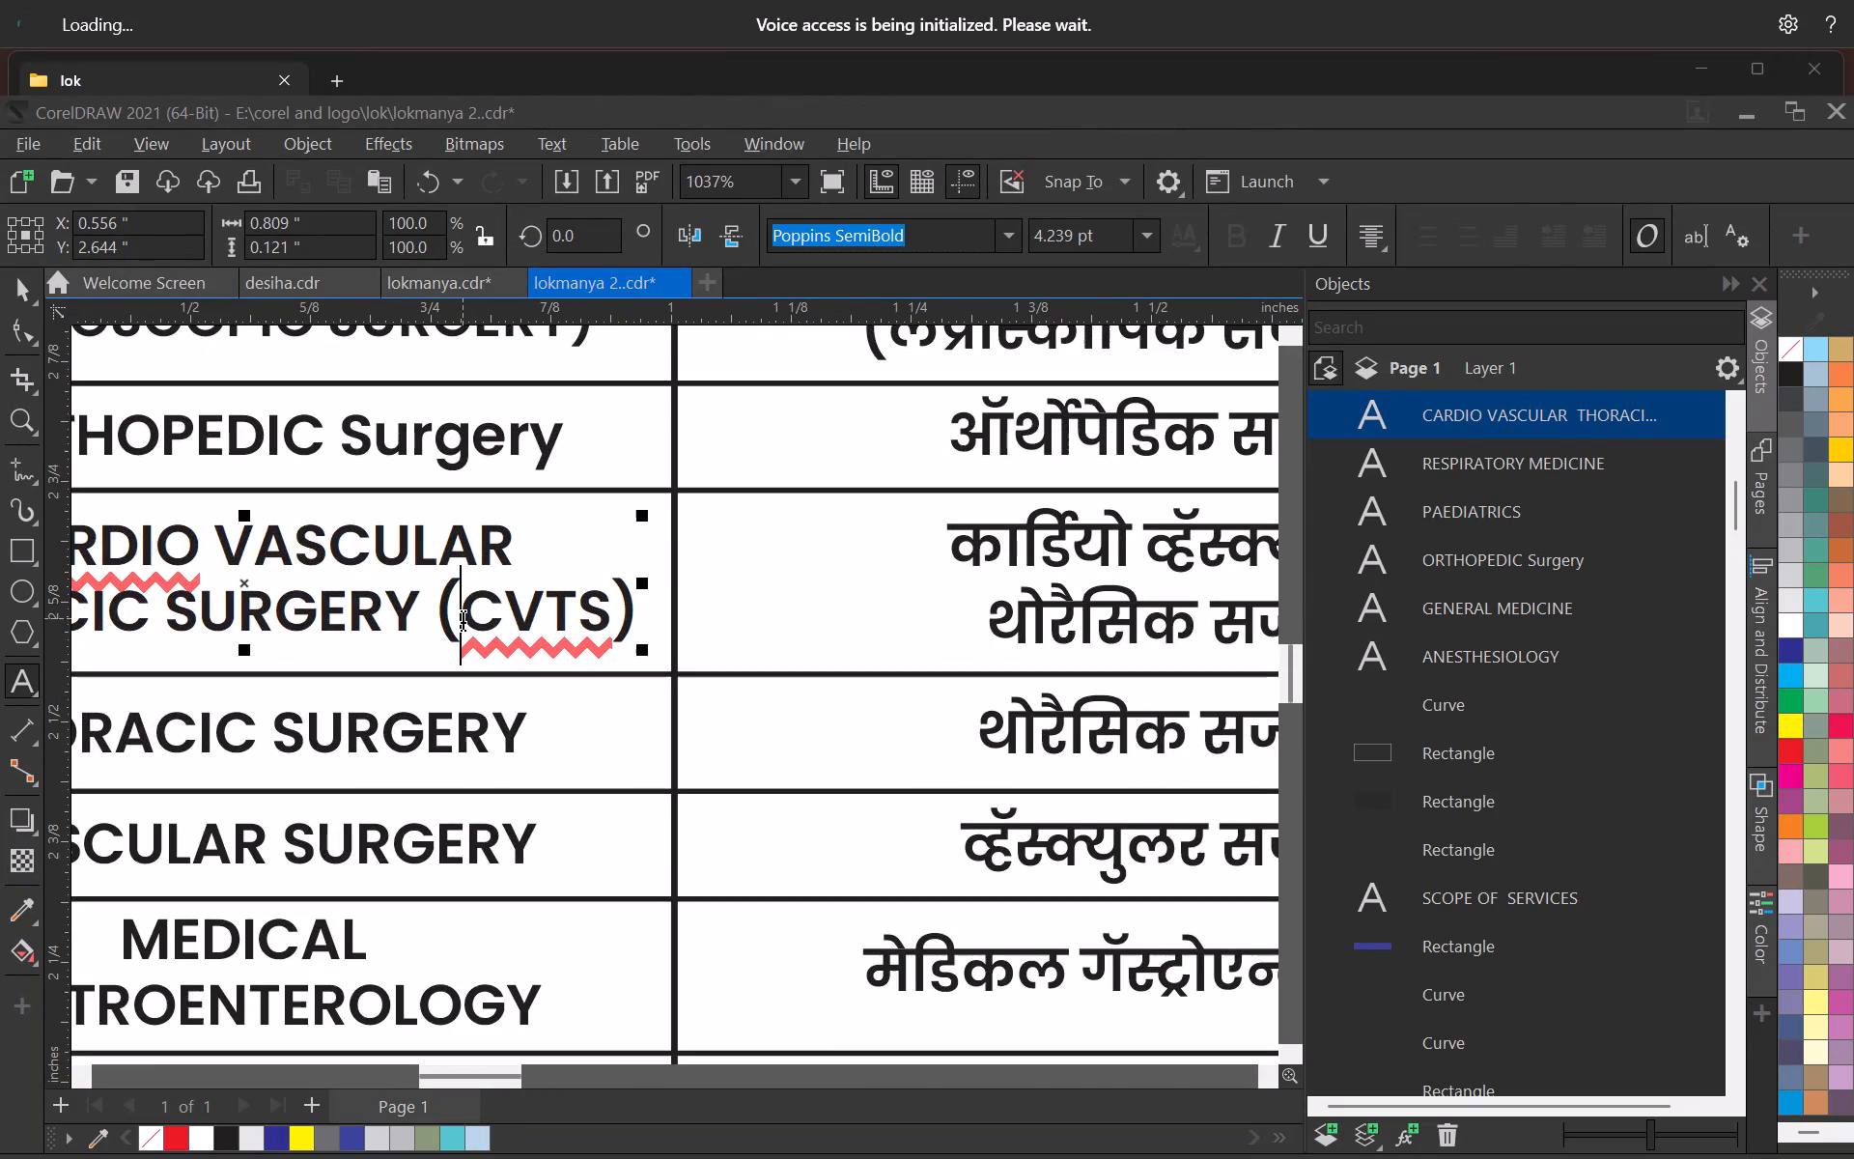
Select the characters "CVTS)" at the end of the cardio vascular thoracic surgery entry in the English column.
{"action": "left_click_drag", "start_coordinate": [463, 618], "coordinate": [668, 644]}
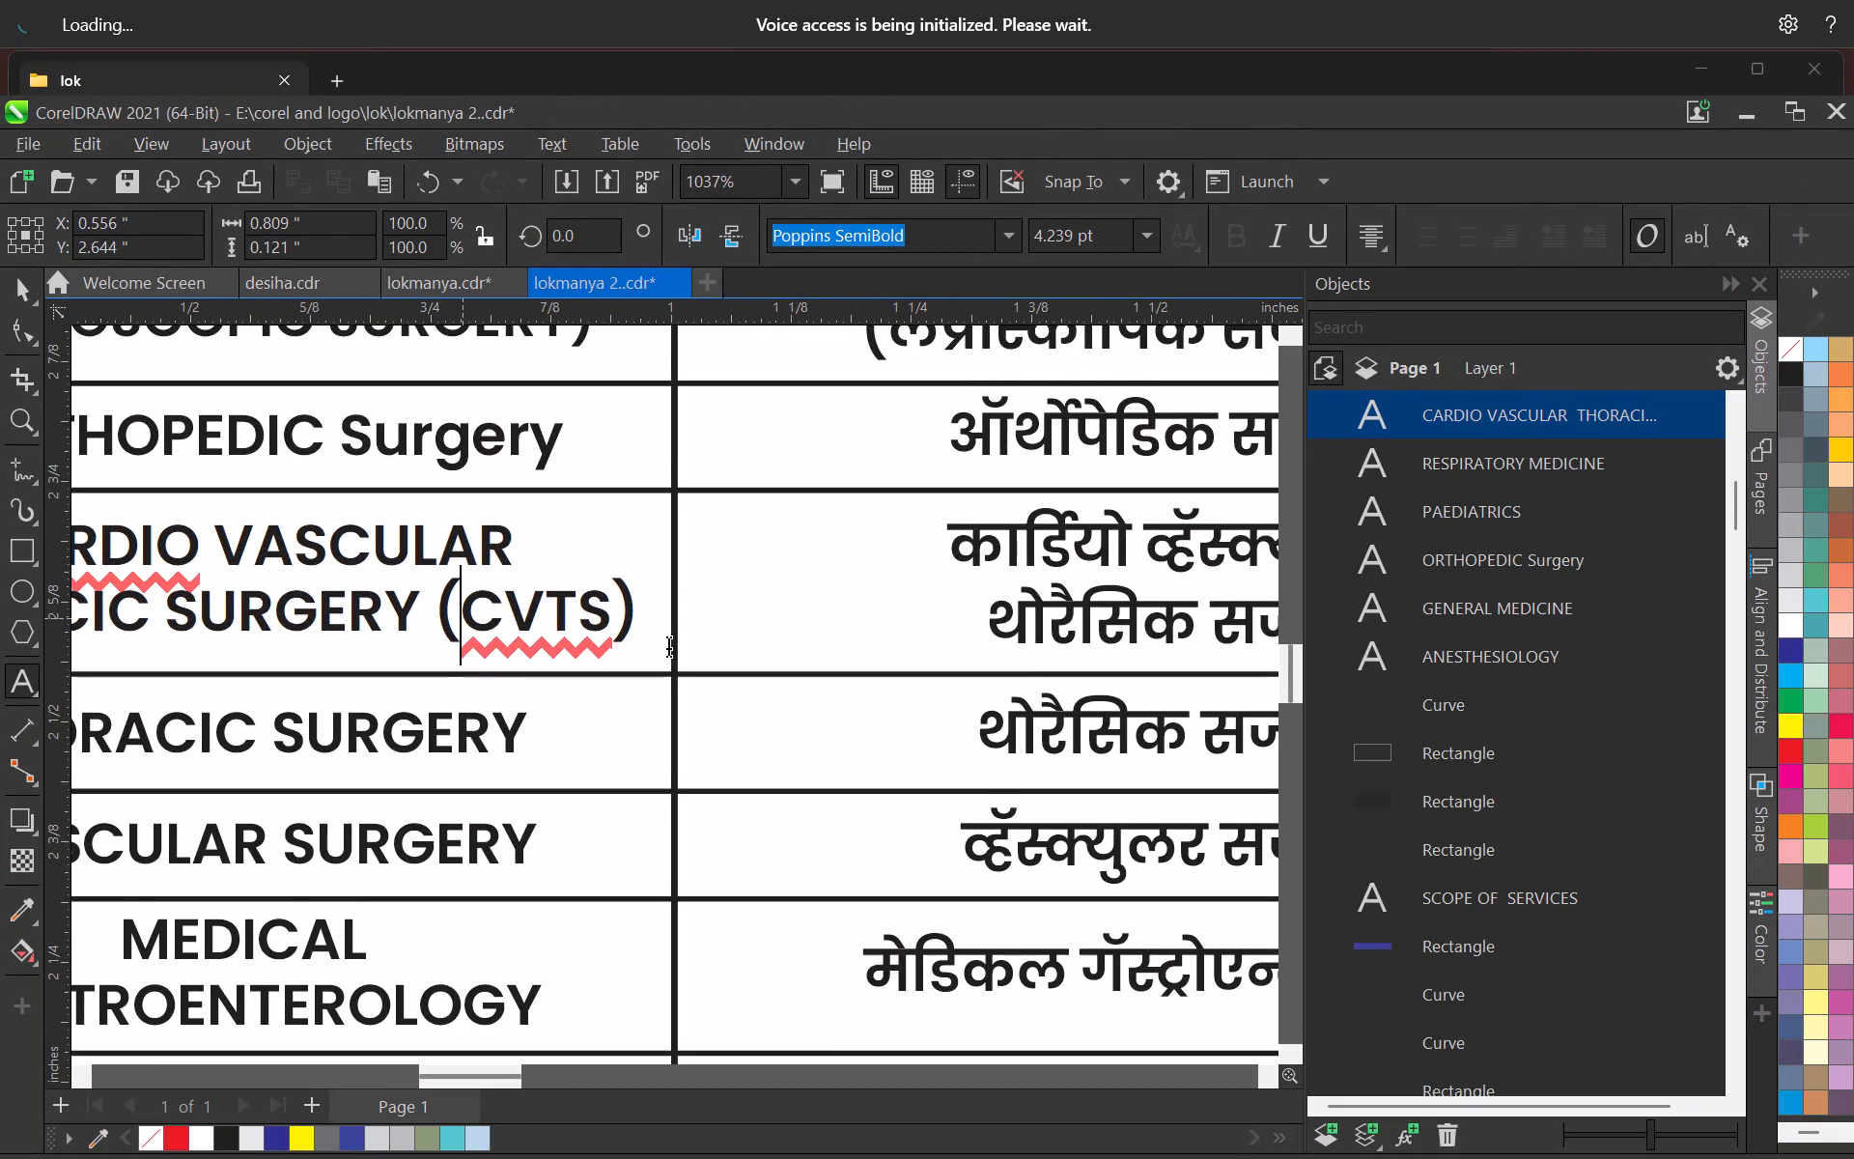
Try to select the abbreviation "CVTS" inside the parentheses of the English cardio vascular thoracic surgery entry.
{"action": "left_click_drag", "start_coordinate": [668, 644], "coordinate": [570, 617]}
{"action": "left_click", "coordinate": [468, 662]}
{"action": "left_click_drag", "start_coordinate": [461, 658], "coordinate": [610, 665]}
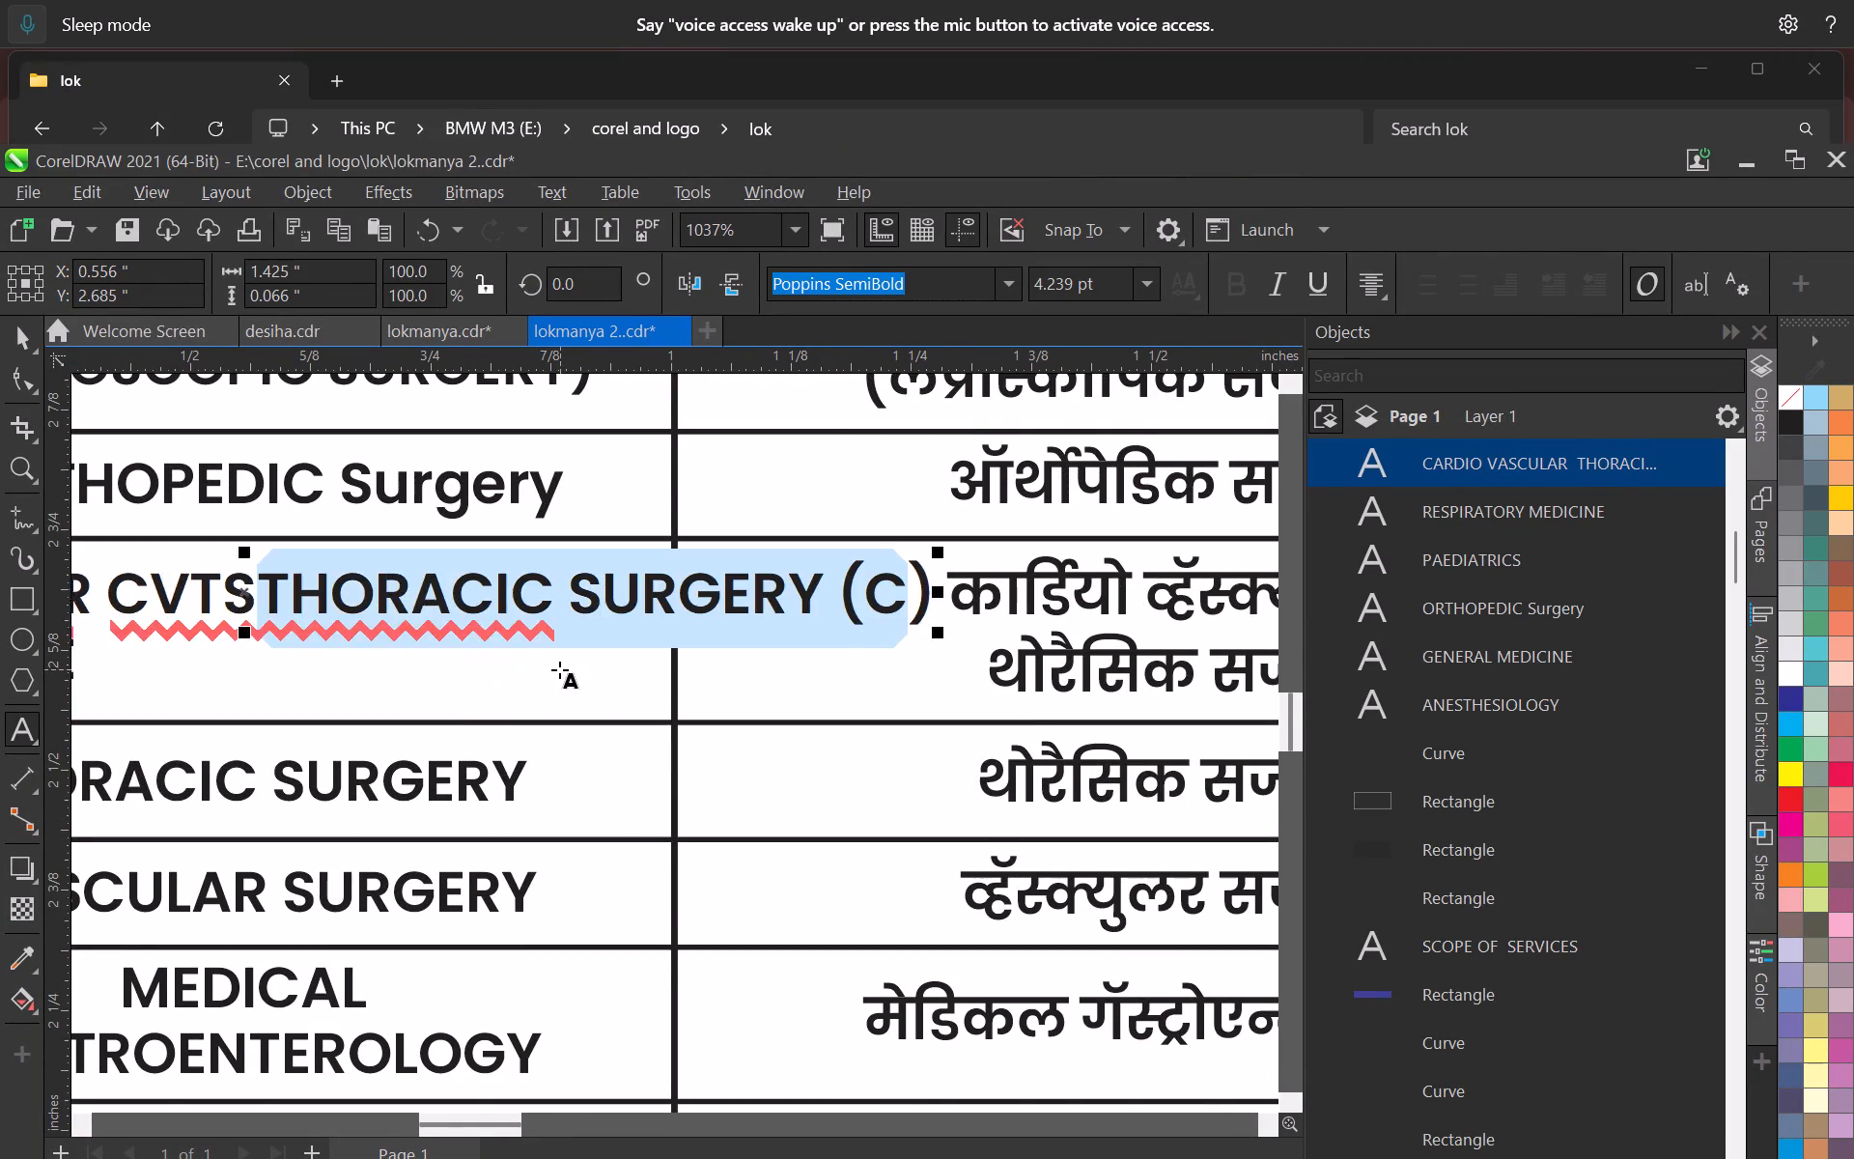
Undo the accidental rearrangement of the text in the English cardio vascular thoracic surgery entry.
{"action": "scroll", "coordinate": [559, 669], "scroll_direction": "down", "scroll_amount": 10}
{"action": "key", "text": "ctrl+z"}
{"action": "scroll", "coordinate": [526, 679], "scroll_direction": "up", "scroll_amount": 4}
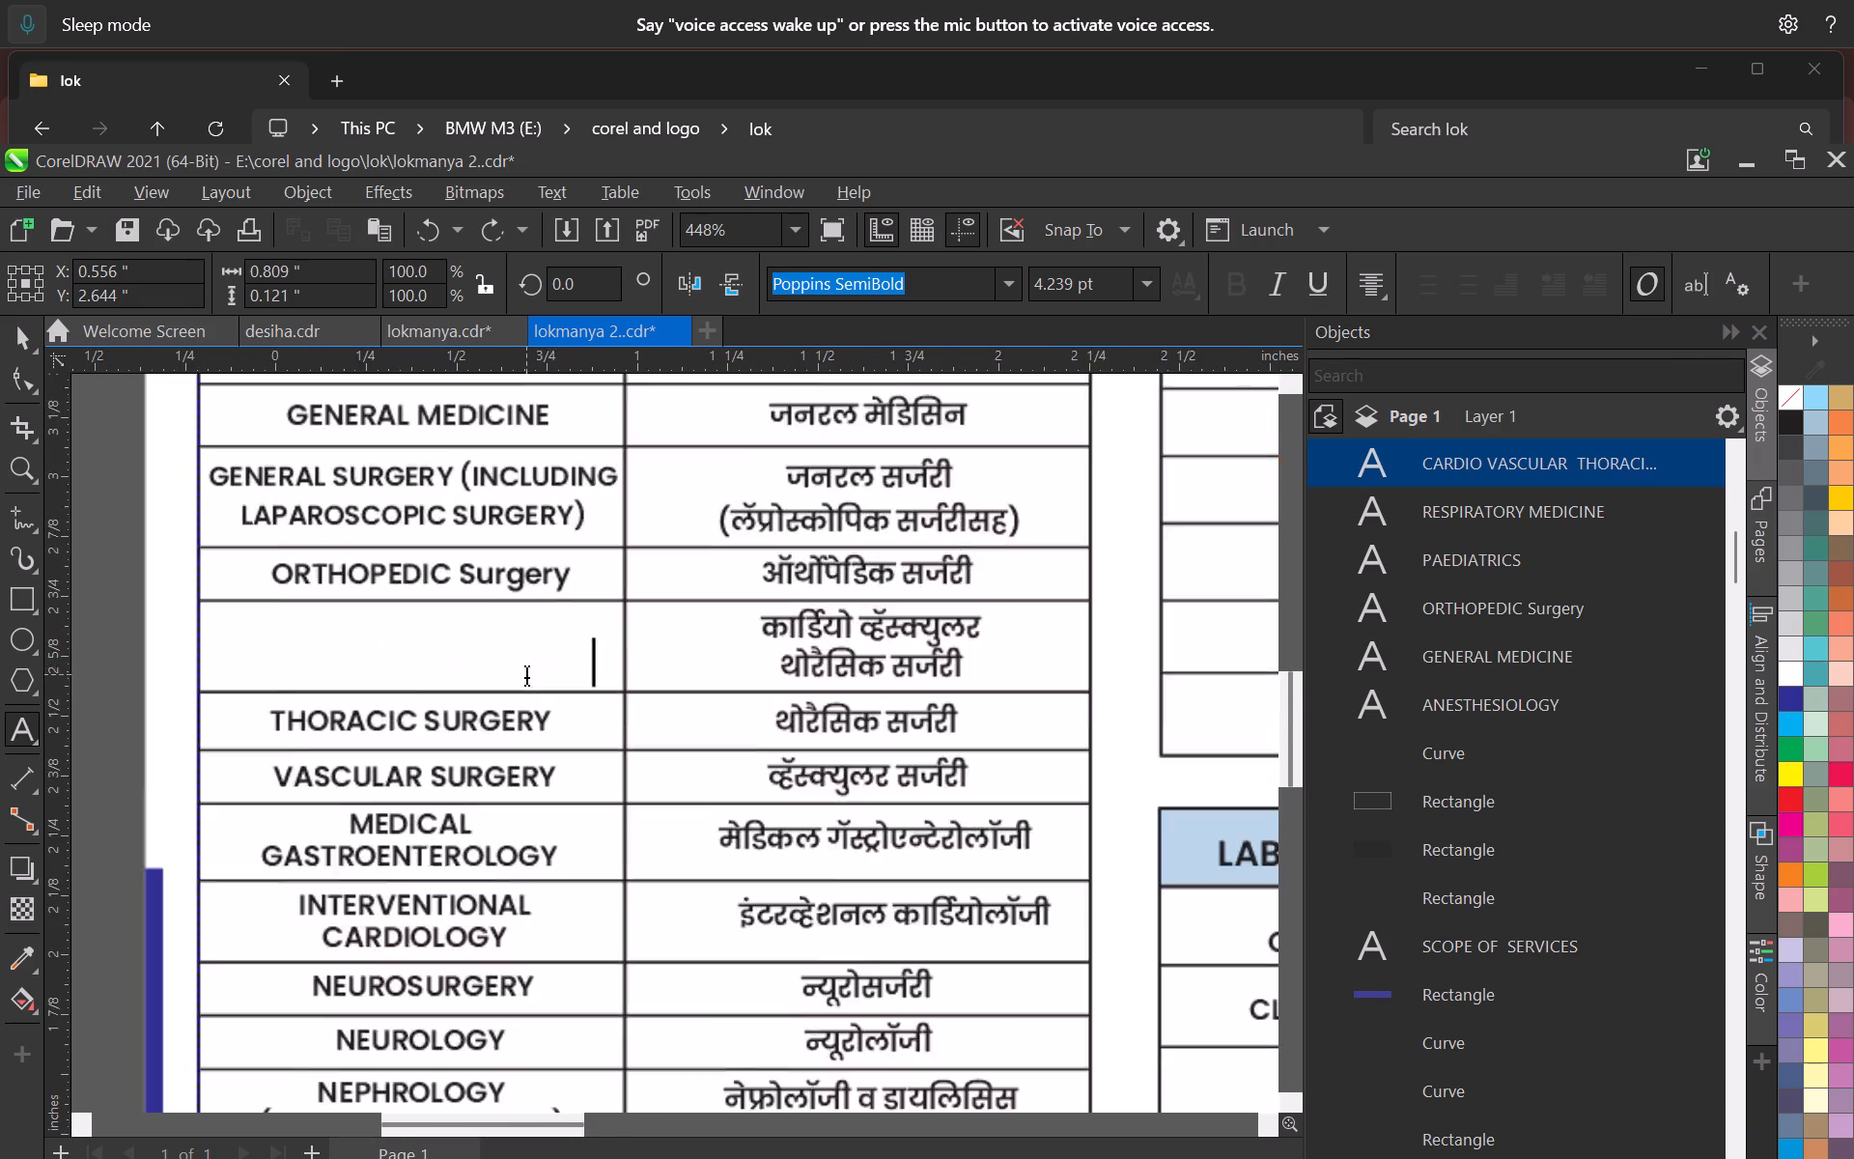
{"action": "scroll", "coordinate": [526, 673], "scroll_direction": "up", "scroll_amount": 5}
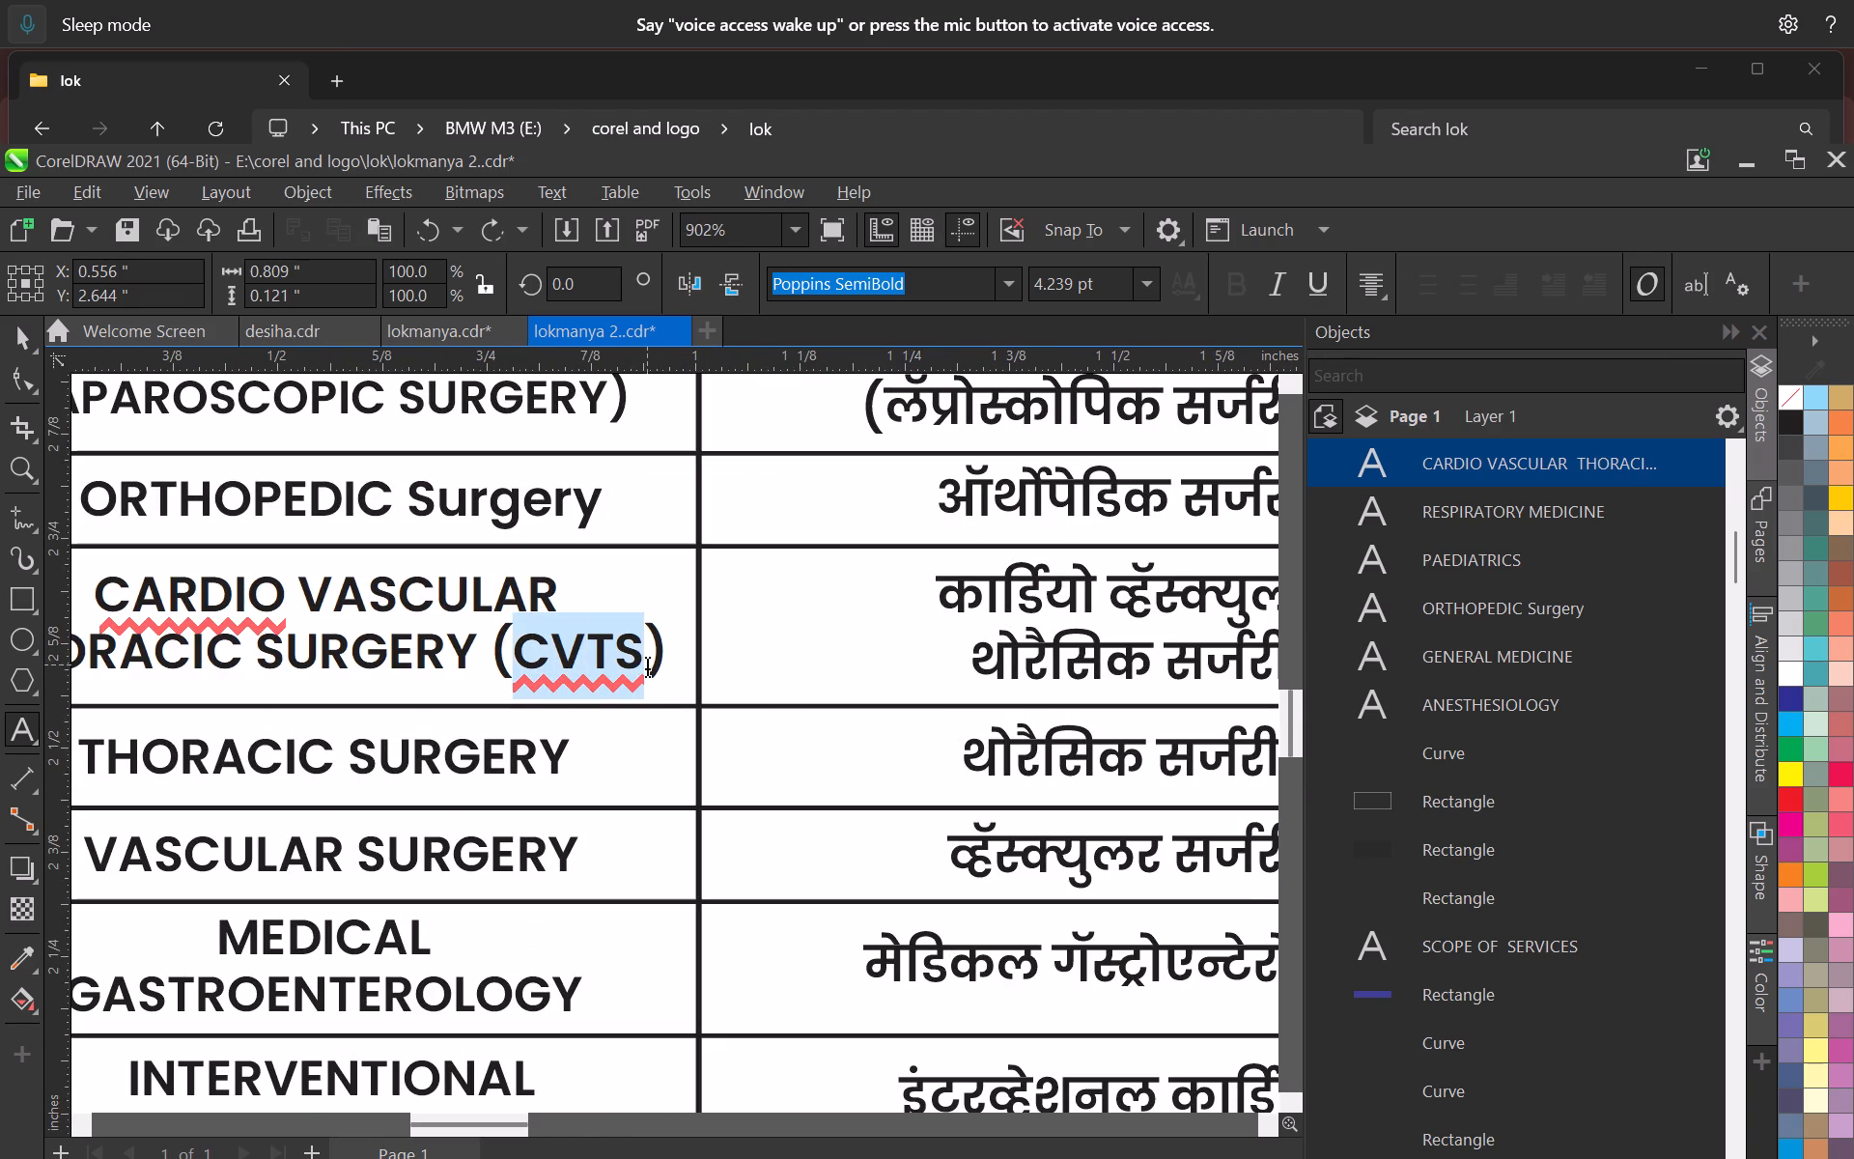
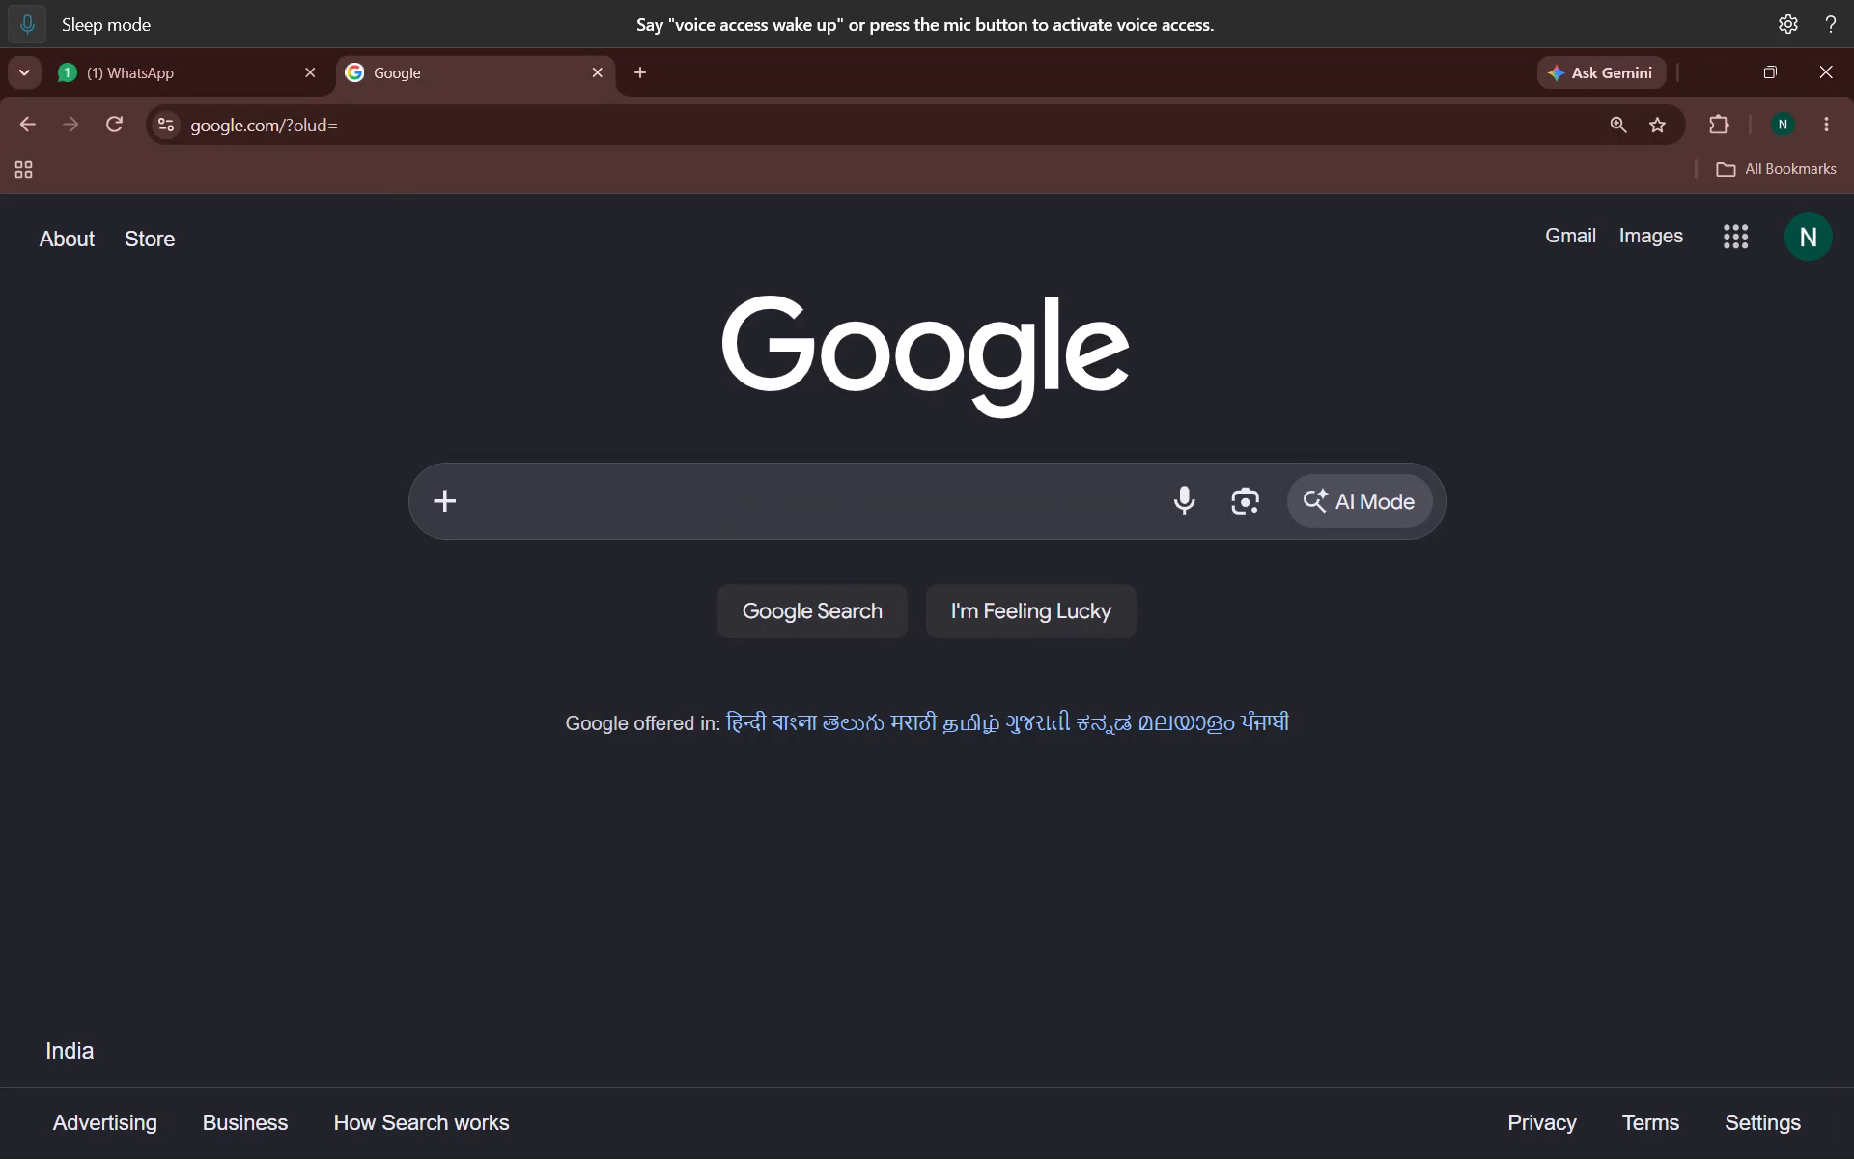
Search Google for "CVTS in marthi" and check the overview for the Marathi rendering of the term.
{"action": "left_click", "coordinate": [748, 509]}
{"action": "key", "text": "ctrl+v"}
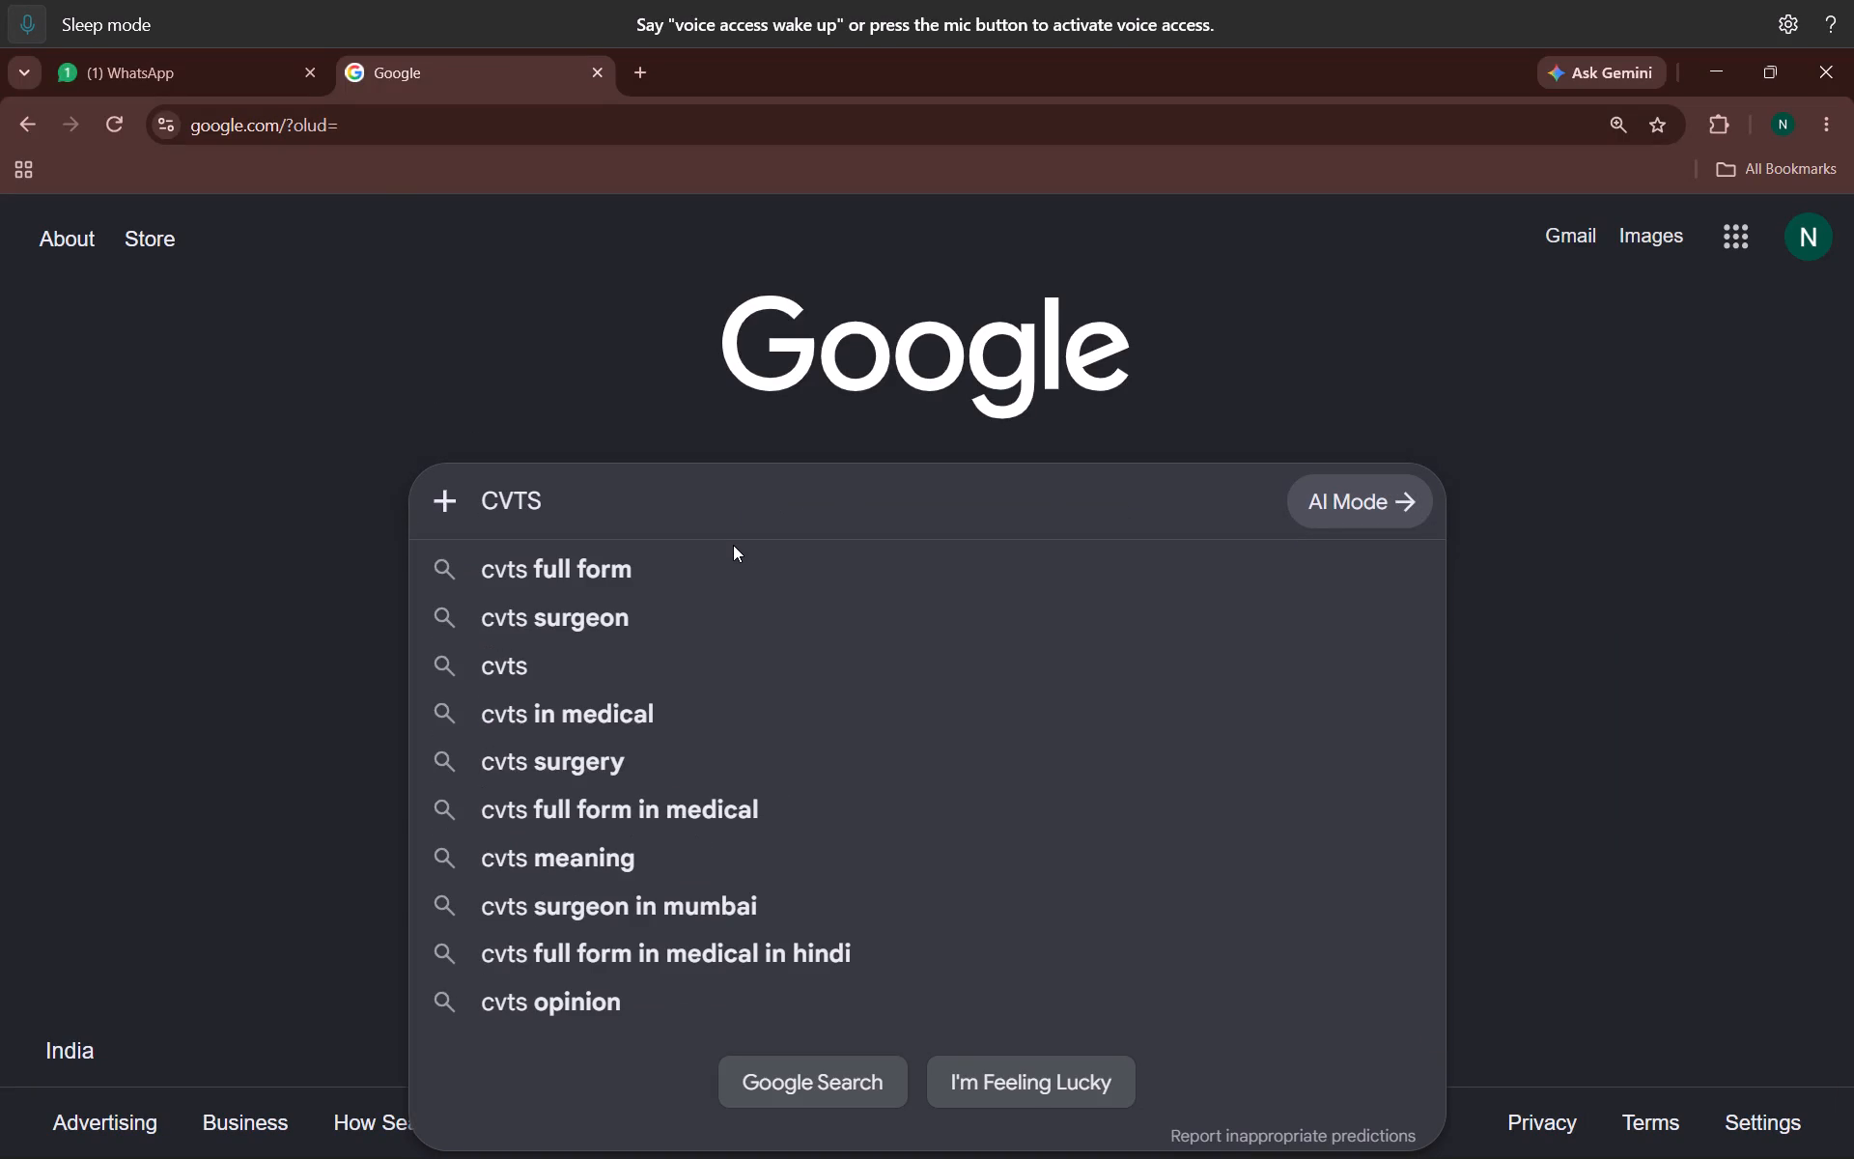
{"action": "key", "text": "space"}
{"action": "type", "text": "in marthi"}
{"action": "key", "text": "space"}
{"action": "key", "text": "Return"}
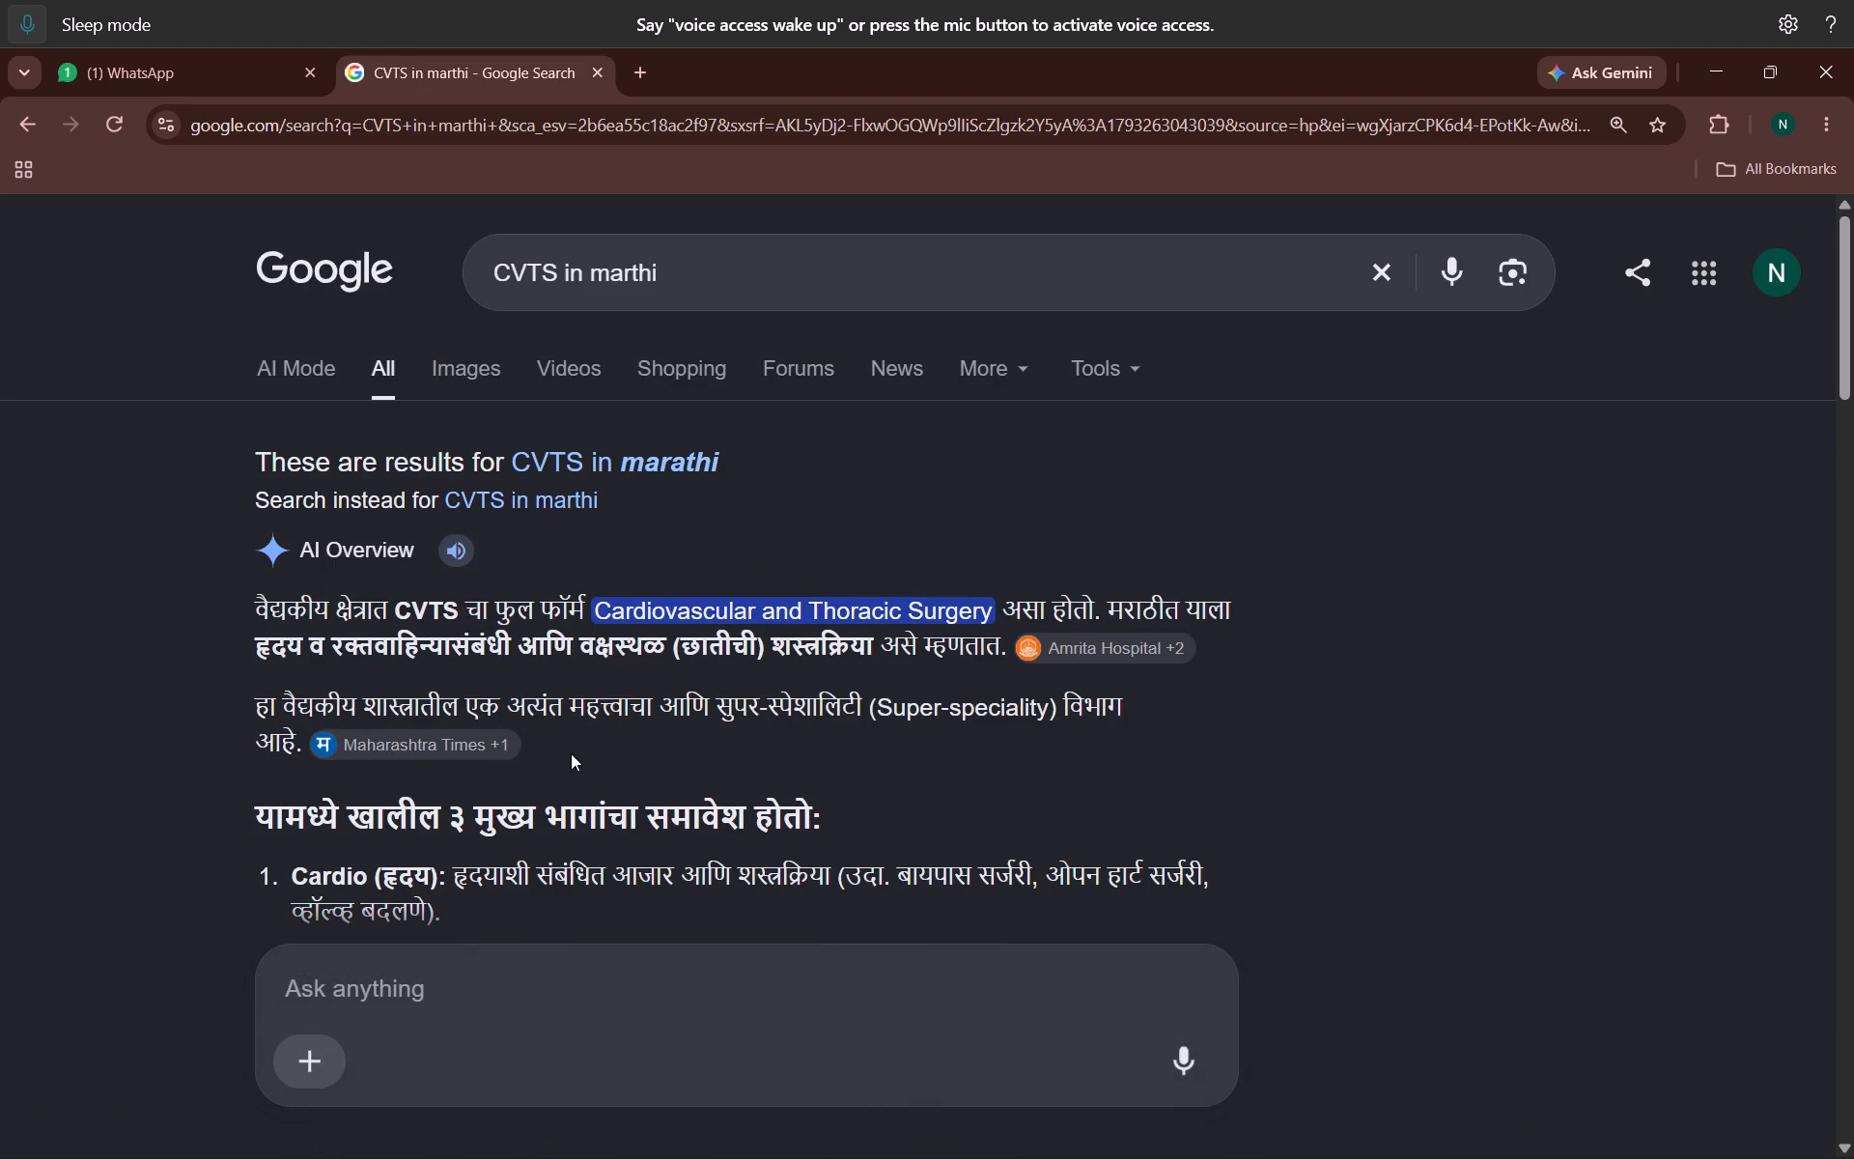
{"action": "scroll", "coordinate": [554, 789], "scroll_direction": "down", "scroll_amount": 3}
{"action": "scroll", "coordinate": [558, 804], "scroll_direction": "up", "scroll_amount": 5}
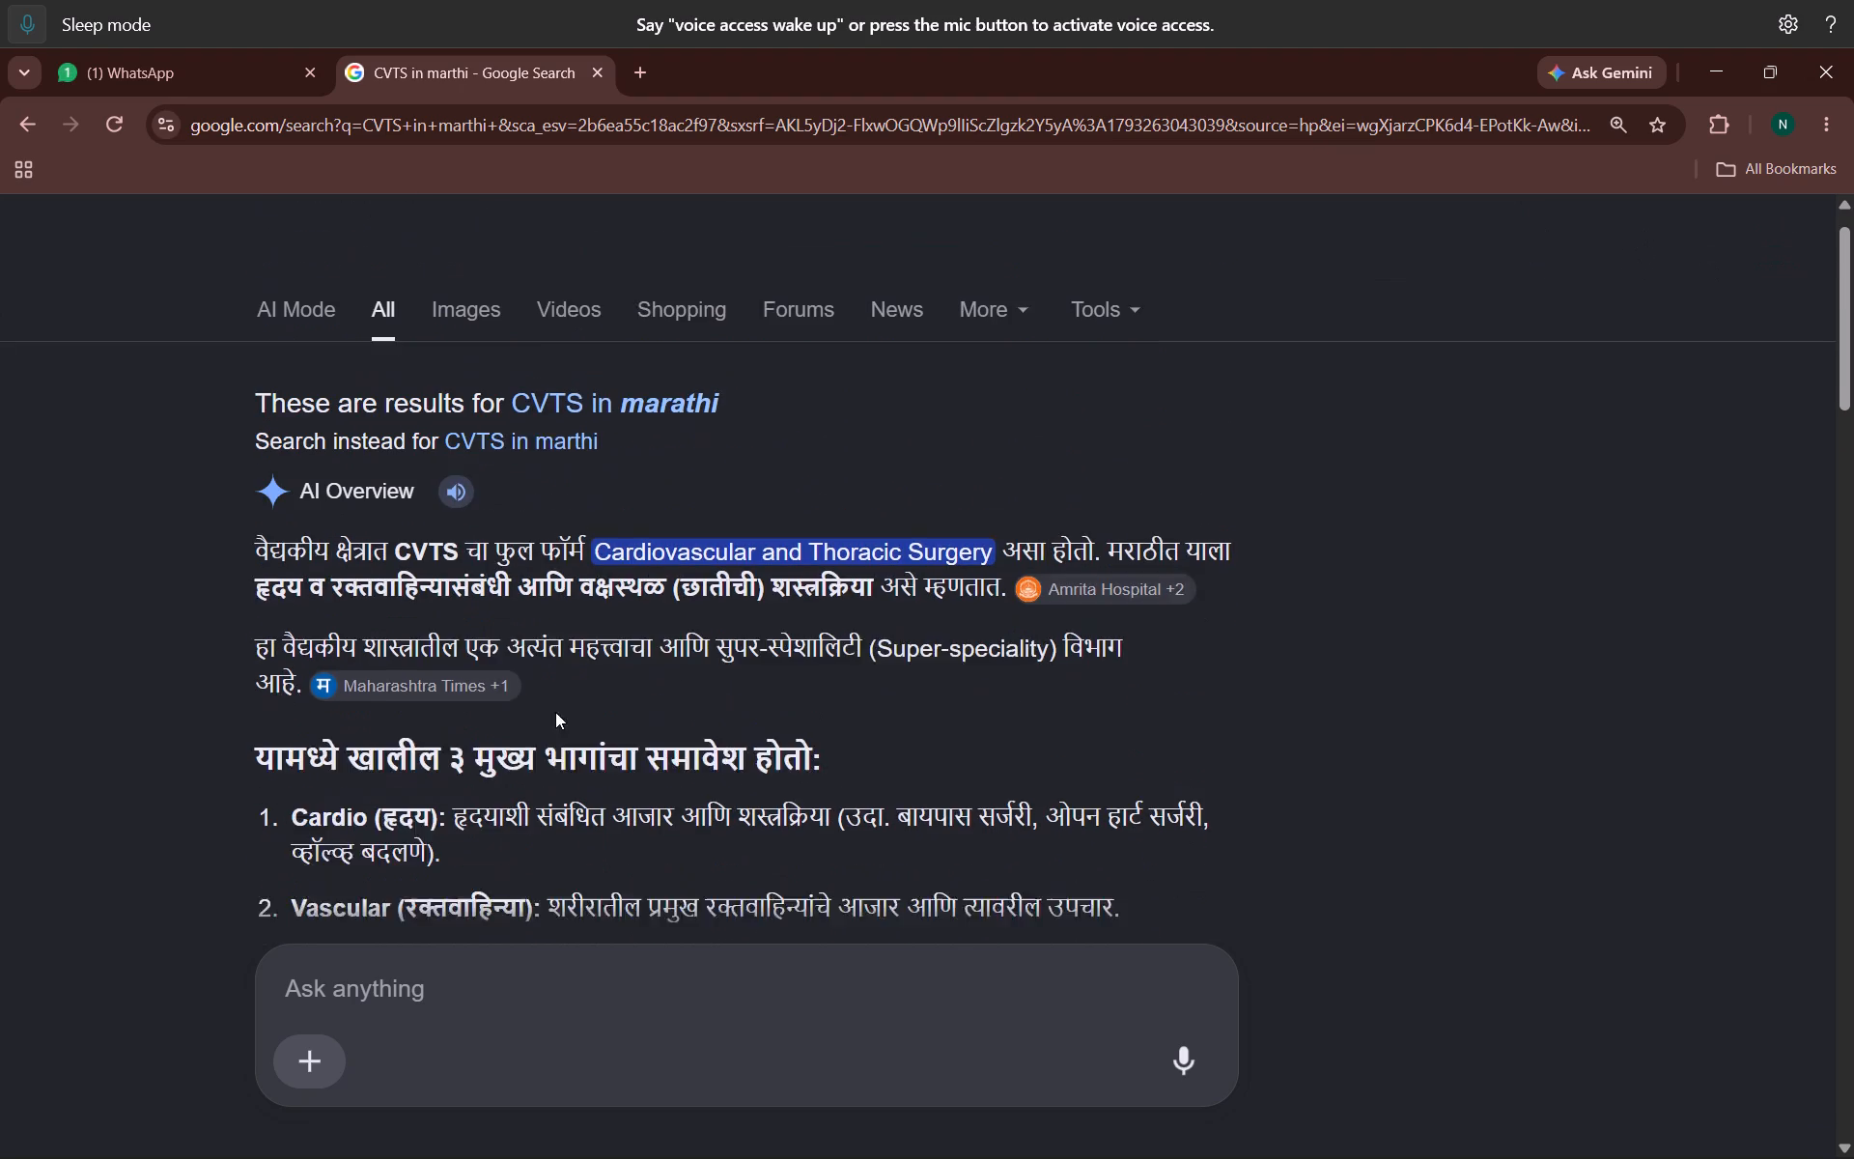
{"action": "scroll", "coordinate": [555, 712], "scroll_direction": "up", "scroll_amount": 5}
Open the "CVTS in marthi" search query for editing.
{"action": "left_click", "coordinate": [556, 262]}
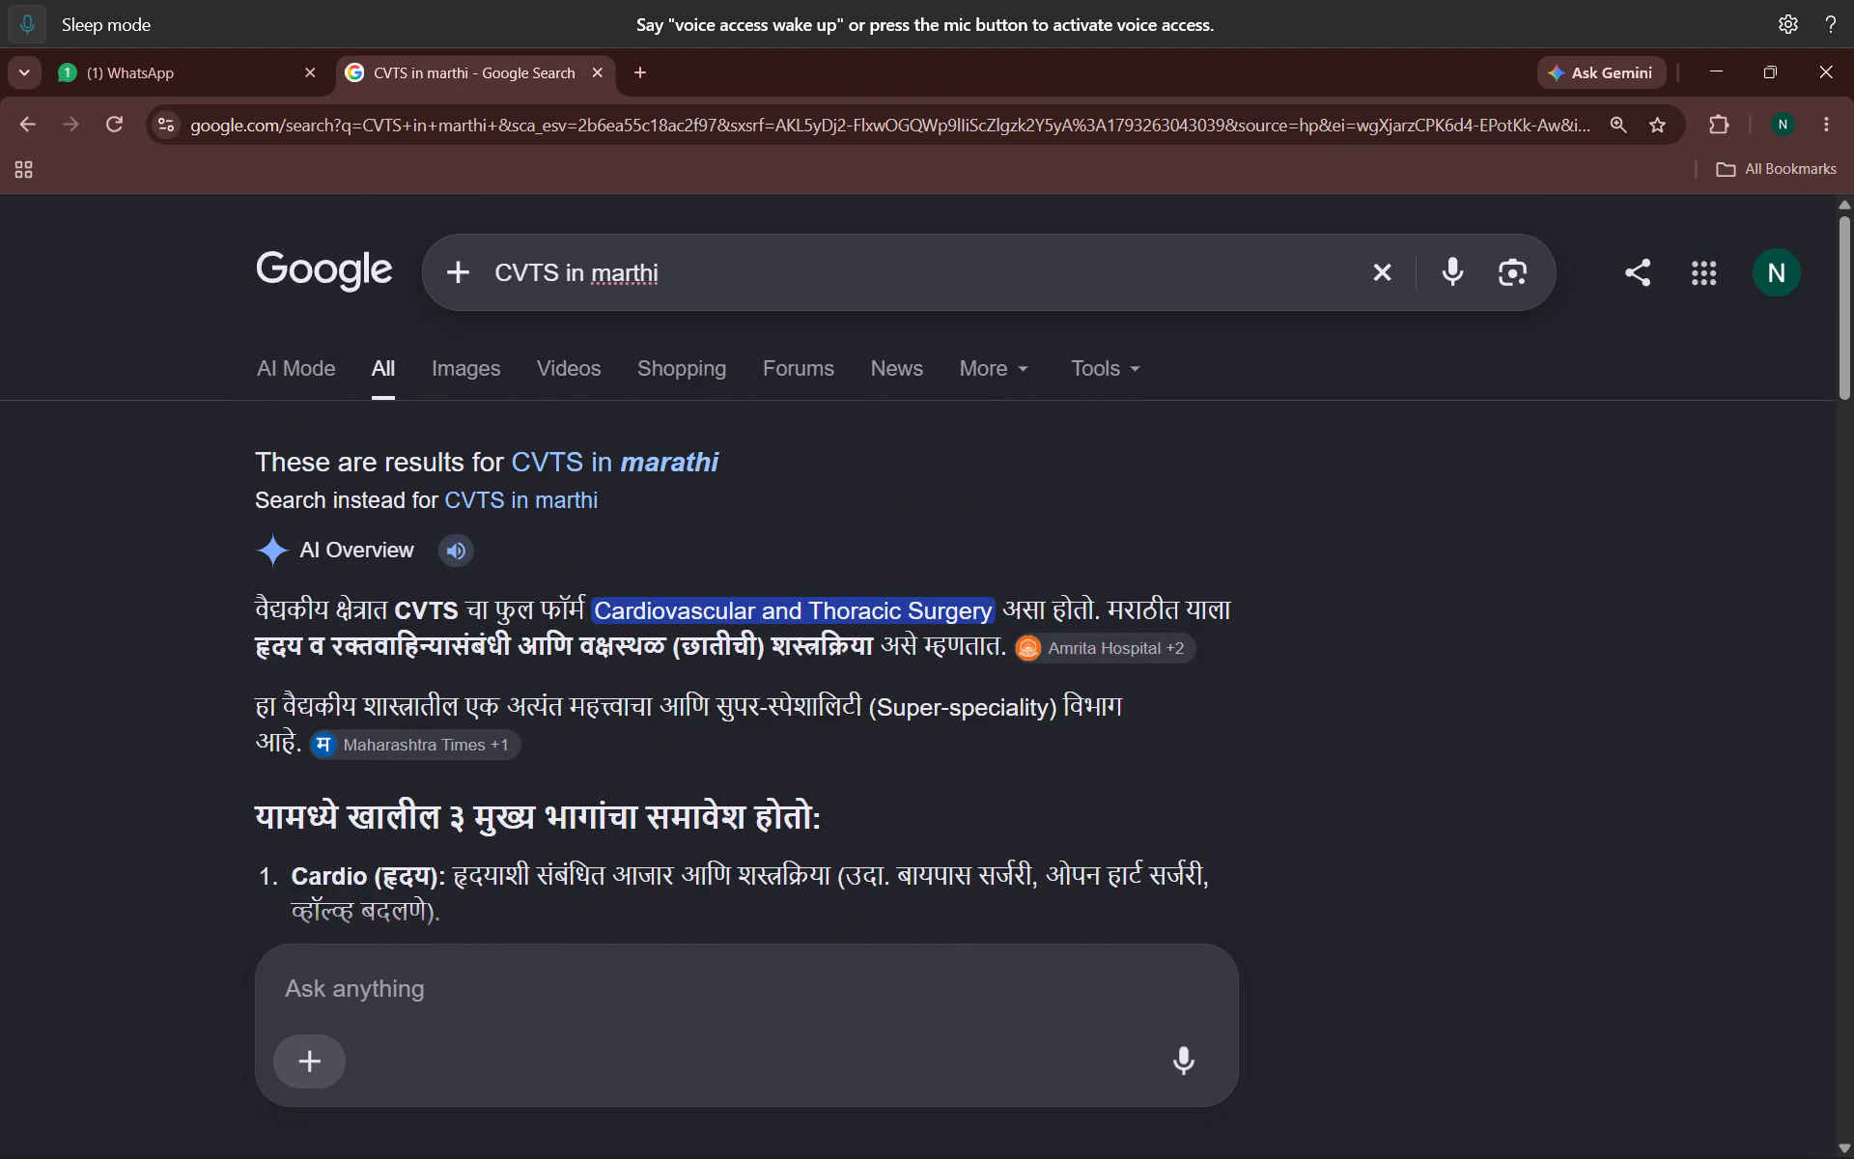
Search Google for "CVTS same word in marthi" and look through the results for a Marathi spelling of the abbreviation.
{"action": "key", "text": "space"}
{"action": "type", "text": "same word"}
{"action": "key", "text": "space"}
{"action": "key", "text": "Return"}
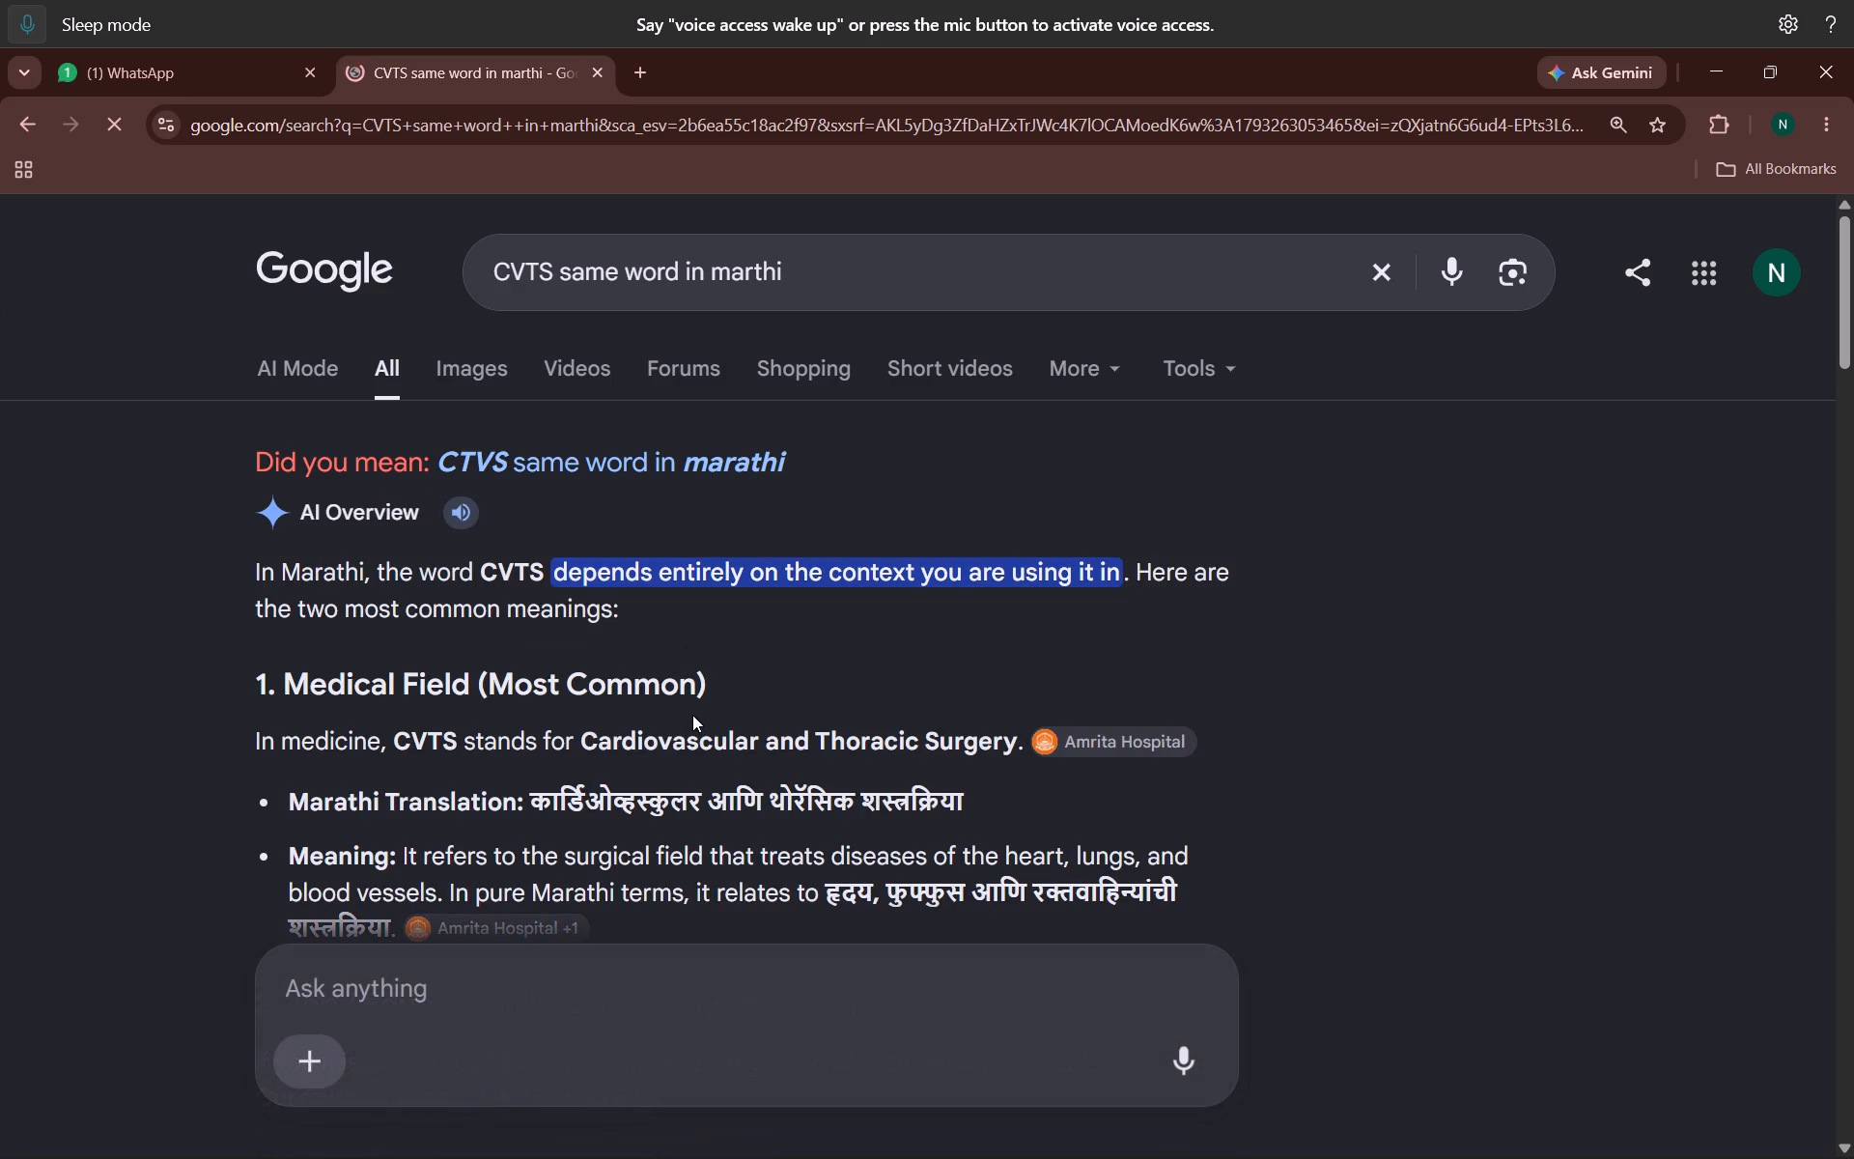
{"action": "scroll", "coordinate": [690, 734], "scroll_direction": "down", "scroll_amount": 3}
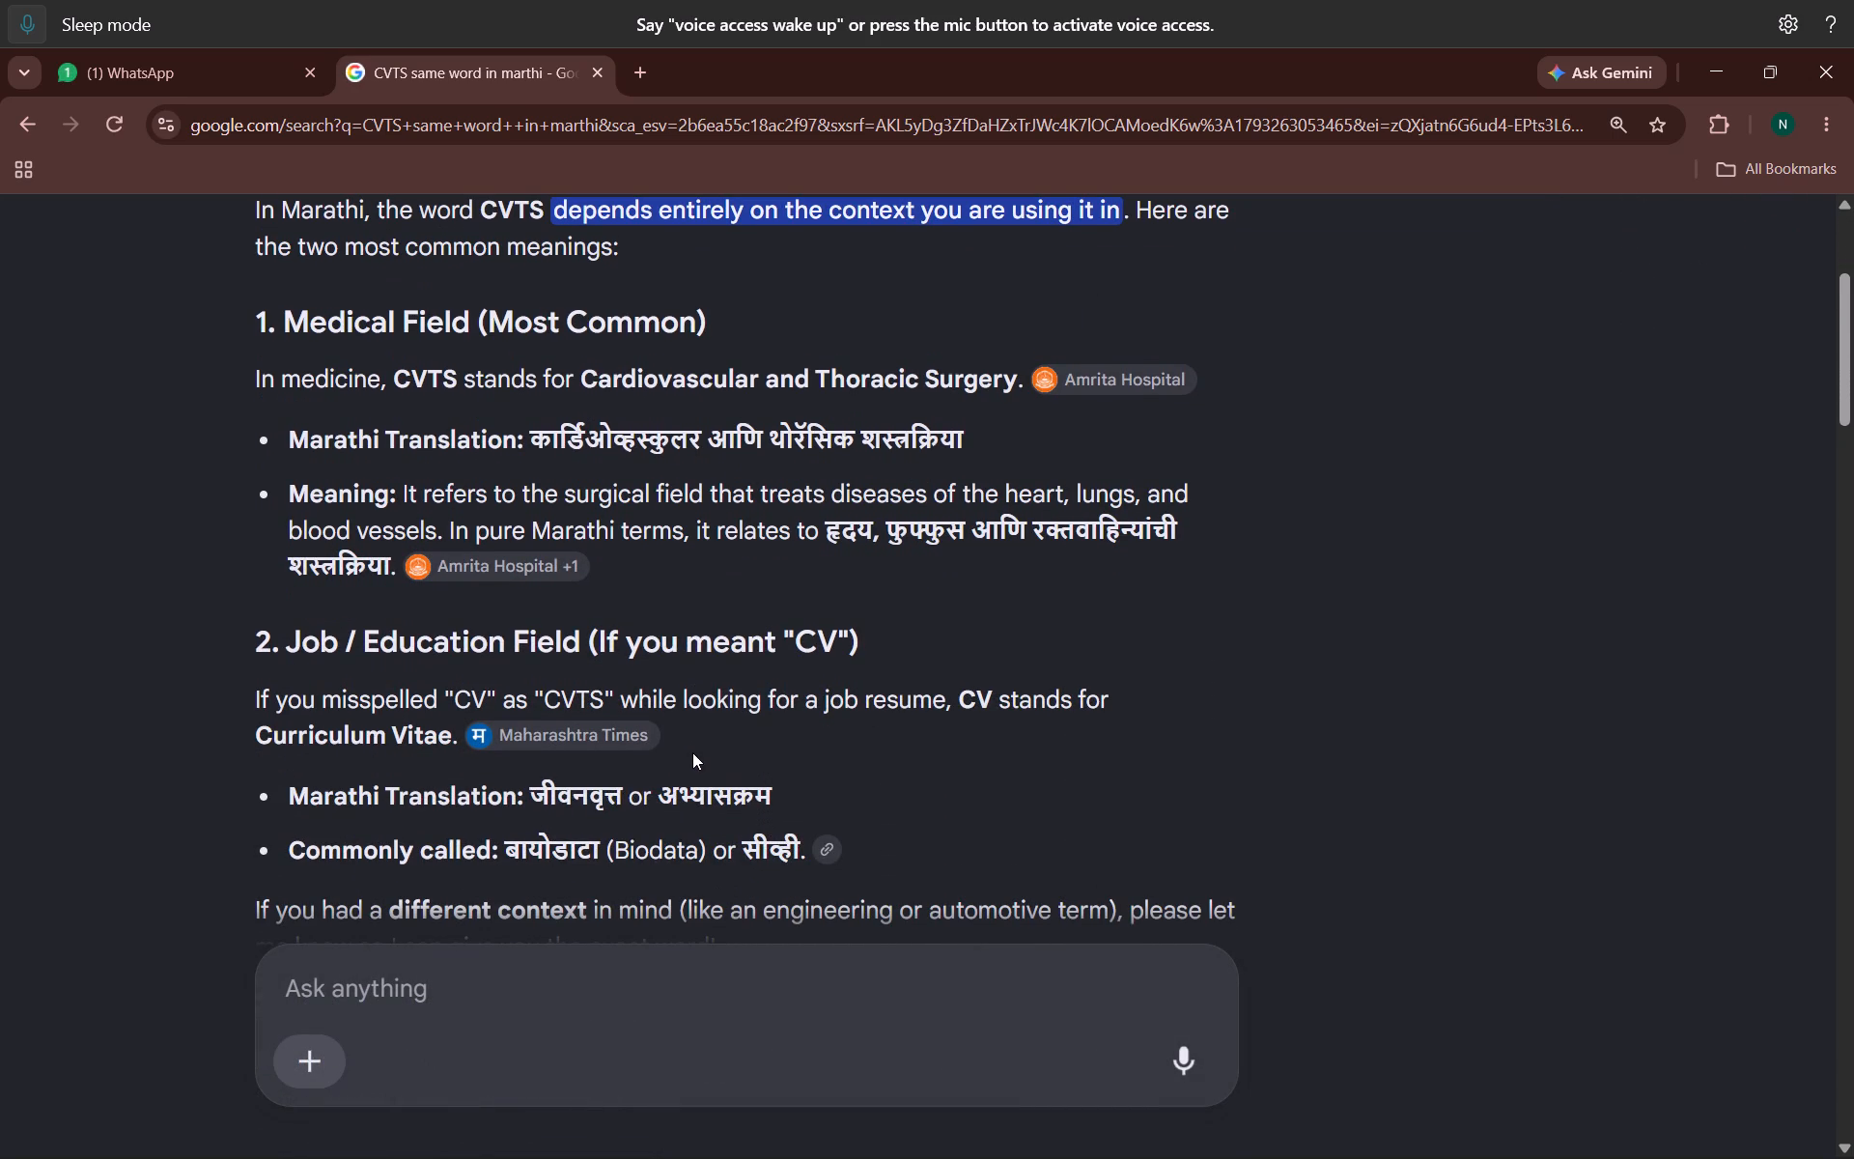
{"action": "scroll", "coordinate": [692, 752], "scroll_direction": "down", "scroll_amount": 4}
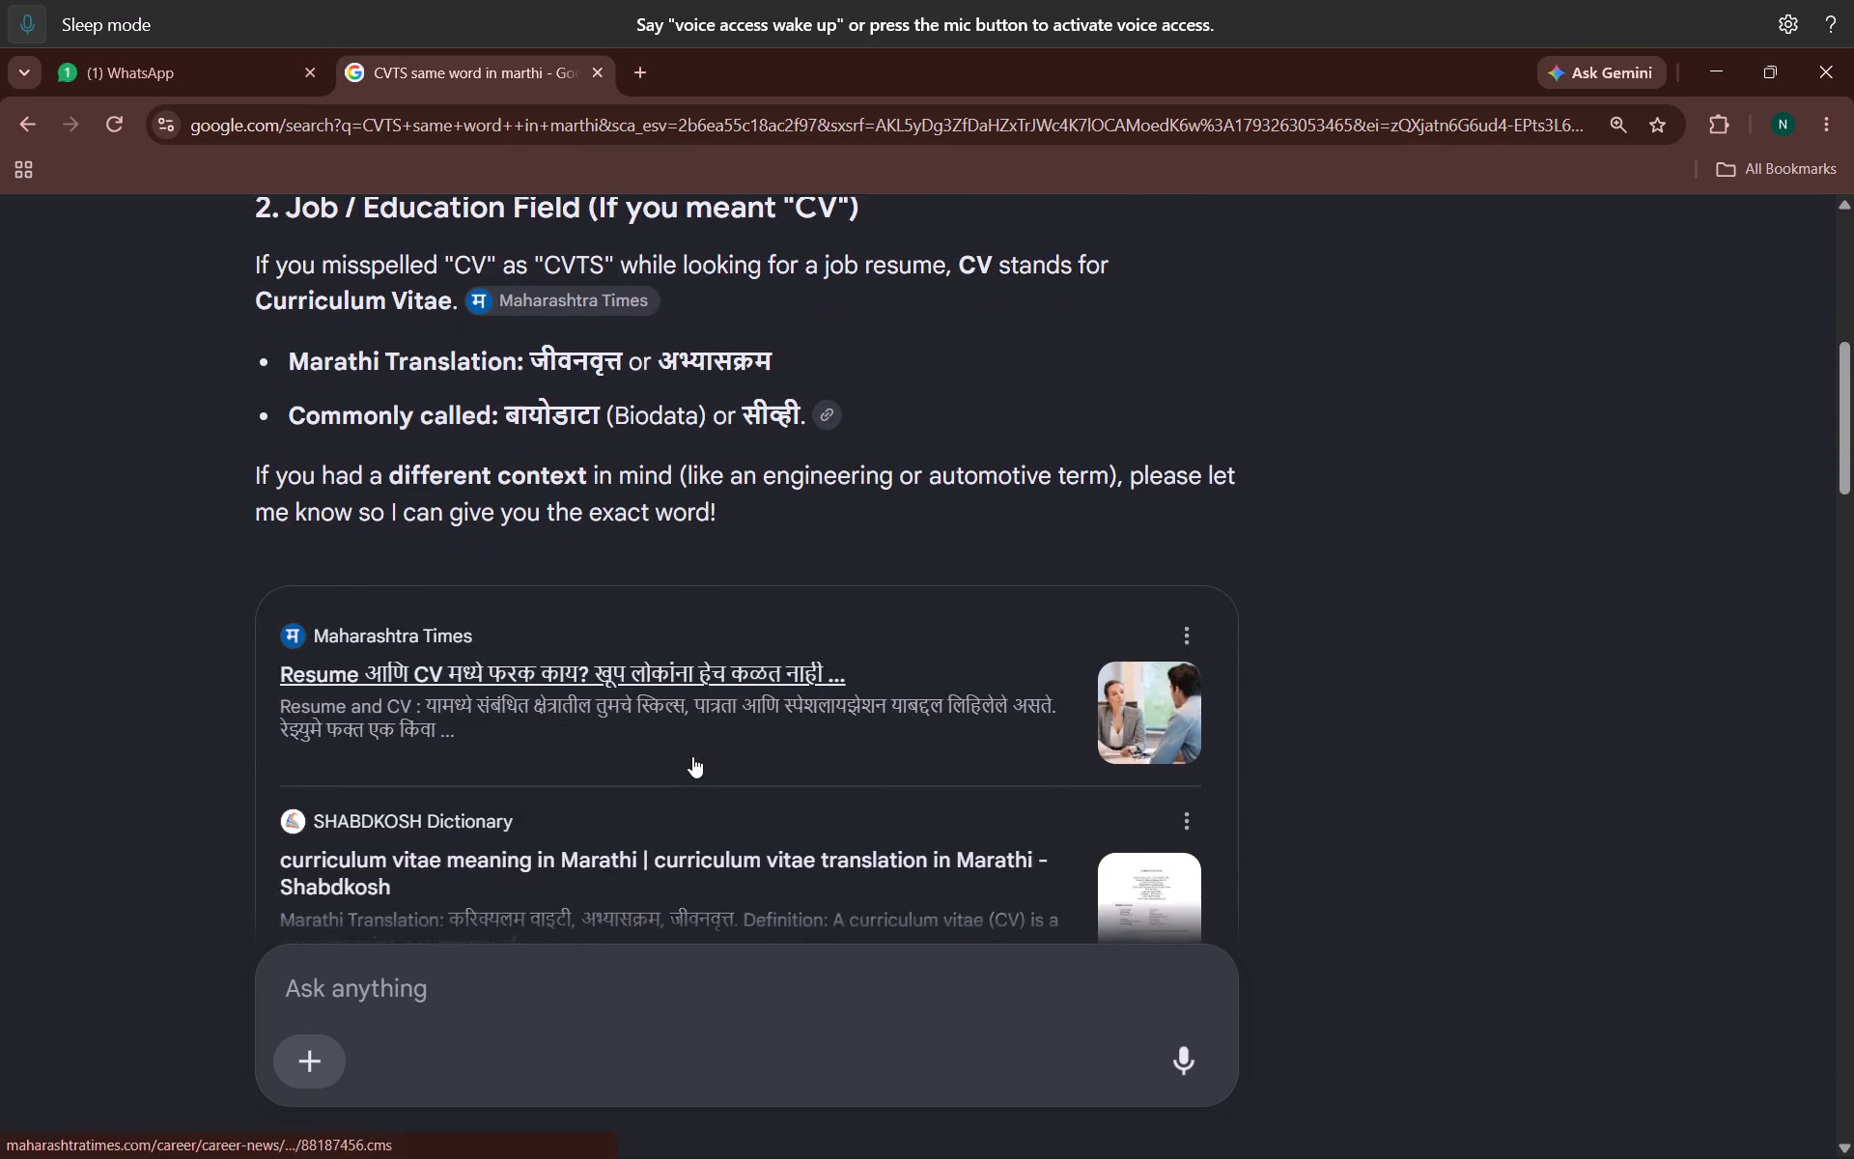
{"action": "scroll", "coordinate": [696, 755], "scroll_direction": "down", "scroll_amount": 4}
{"action": "scroll", "coordinate": [699, 756], "scroll_direction": "up", "scroll_amount": 15}
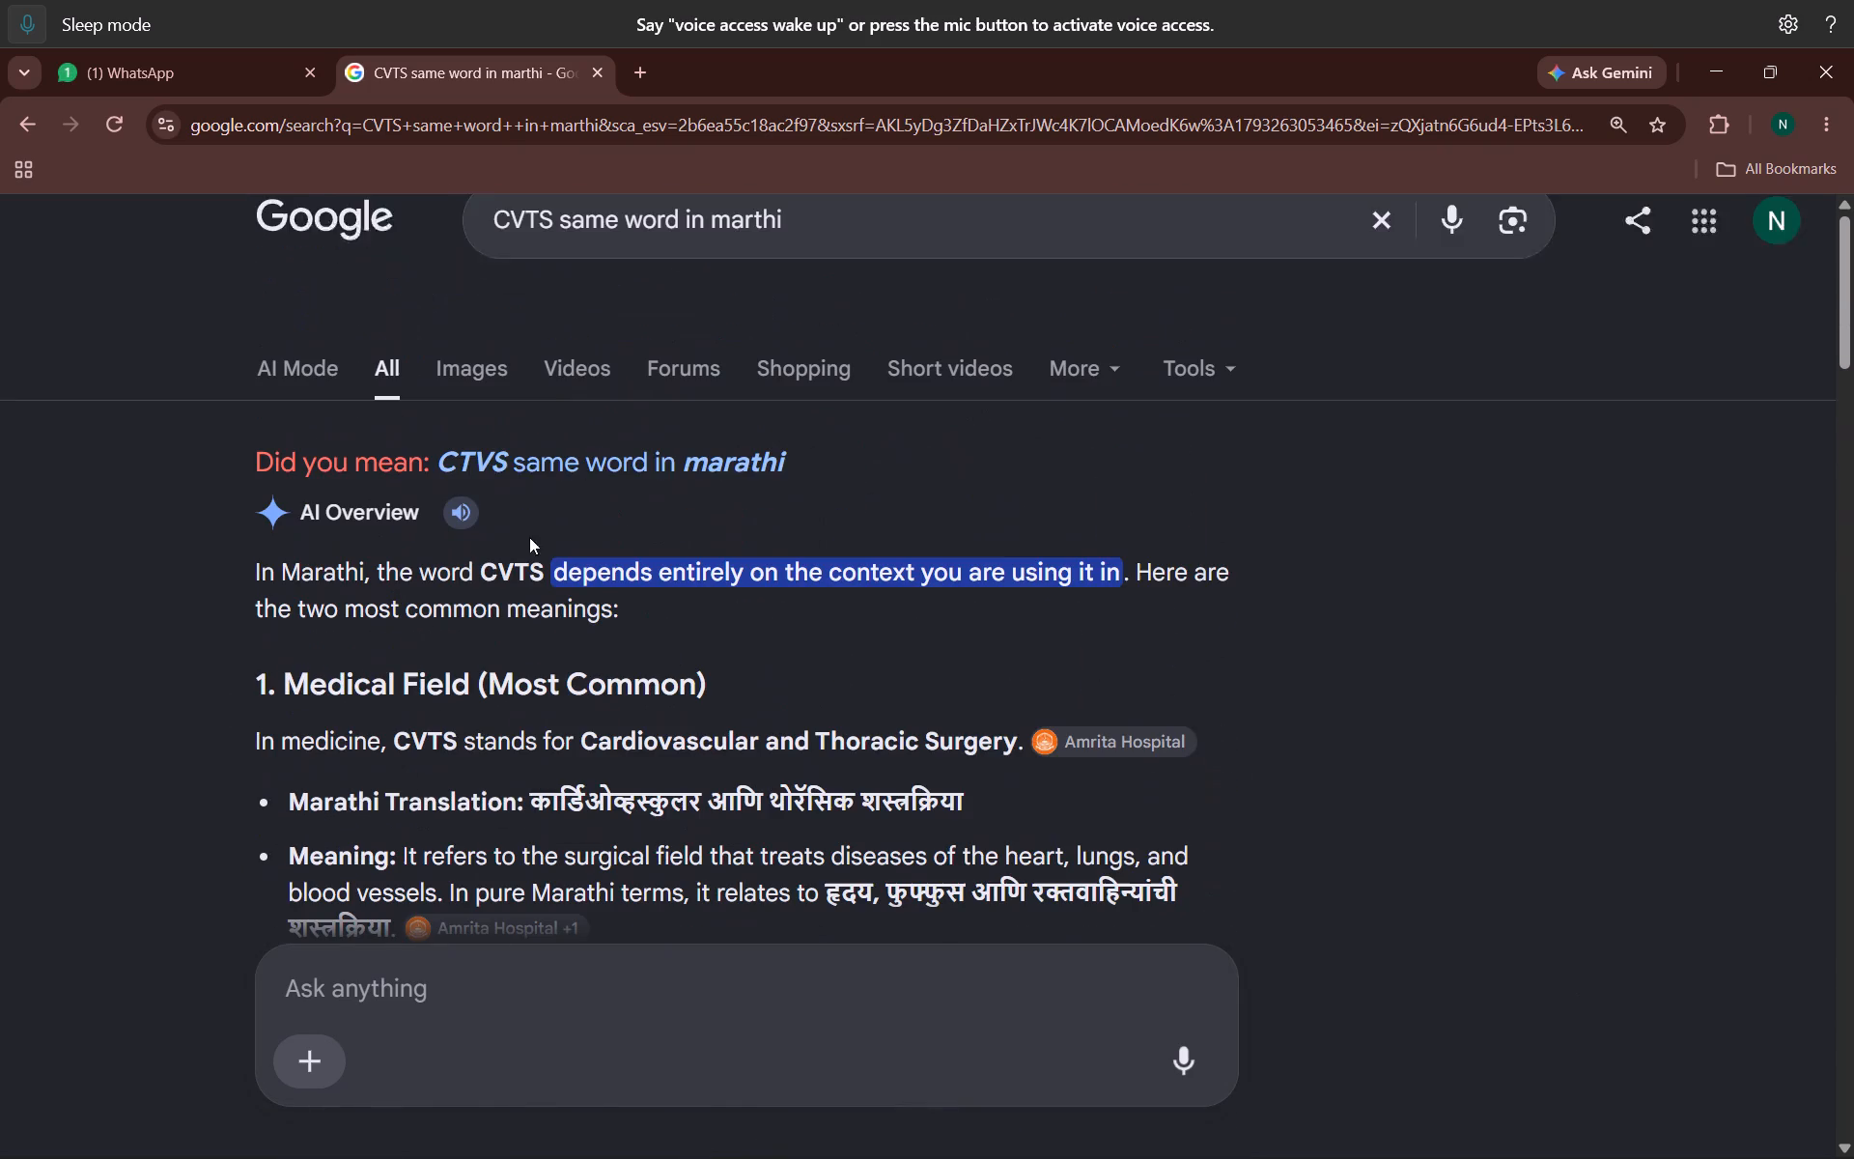
{"action": "scroll", "coordinate": [529, 537], "scroll_direction": "up", "scroll_amount": 3}
Refine the Google search to "CVTS same wording ' in marthi".
{"action": "left_click", "coordinate": [679, 273]}
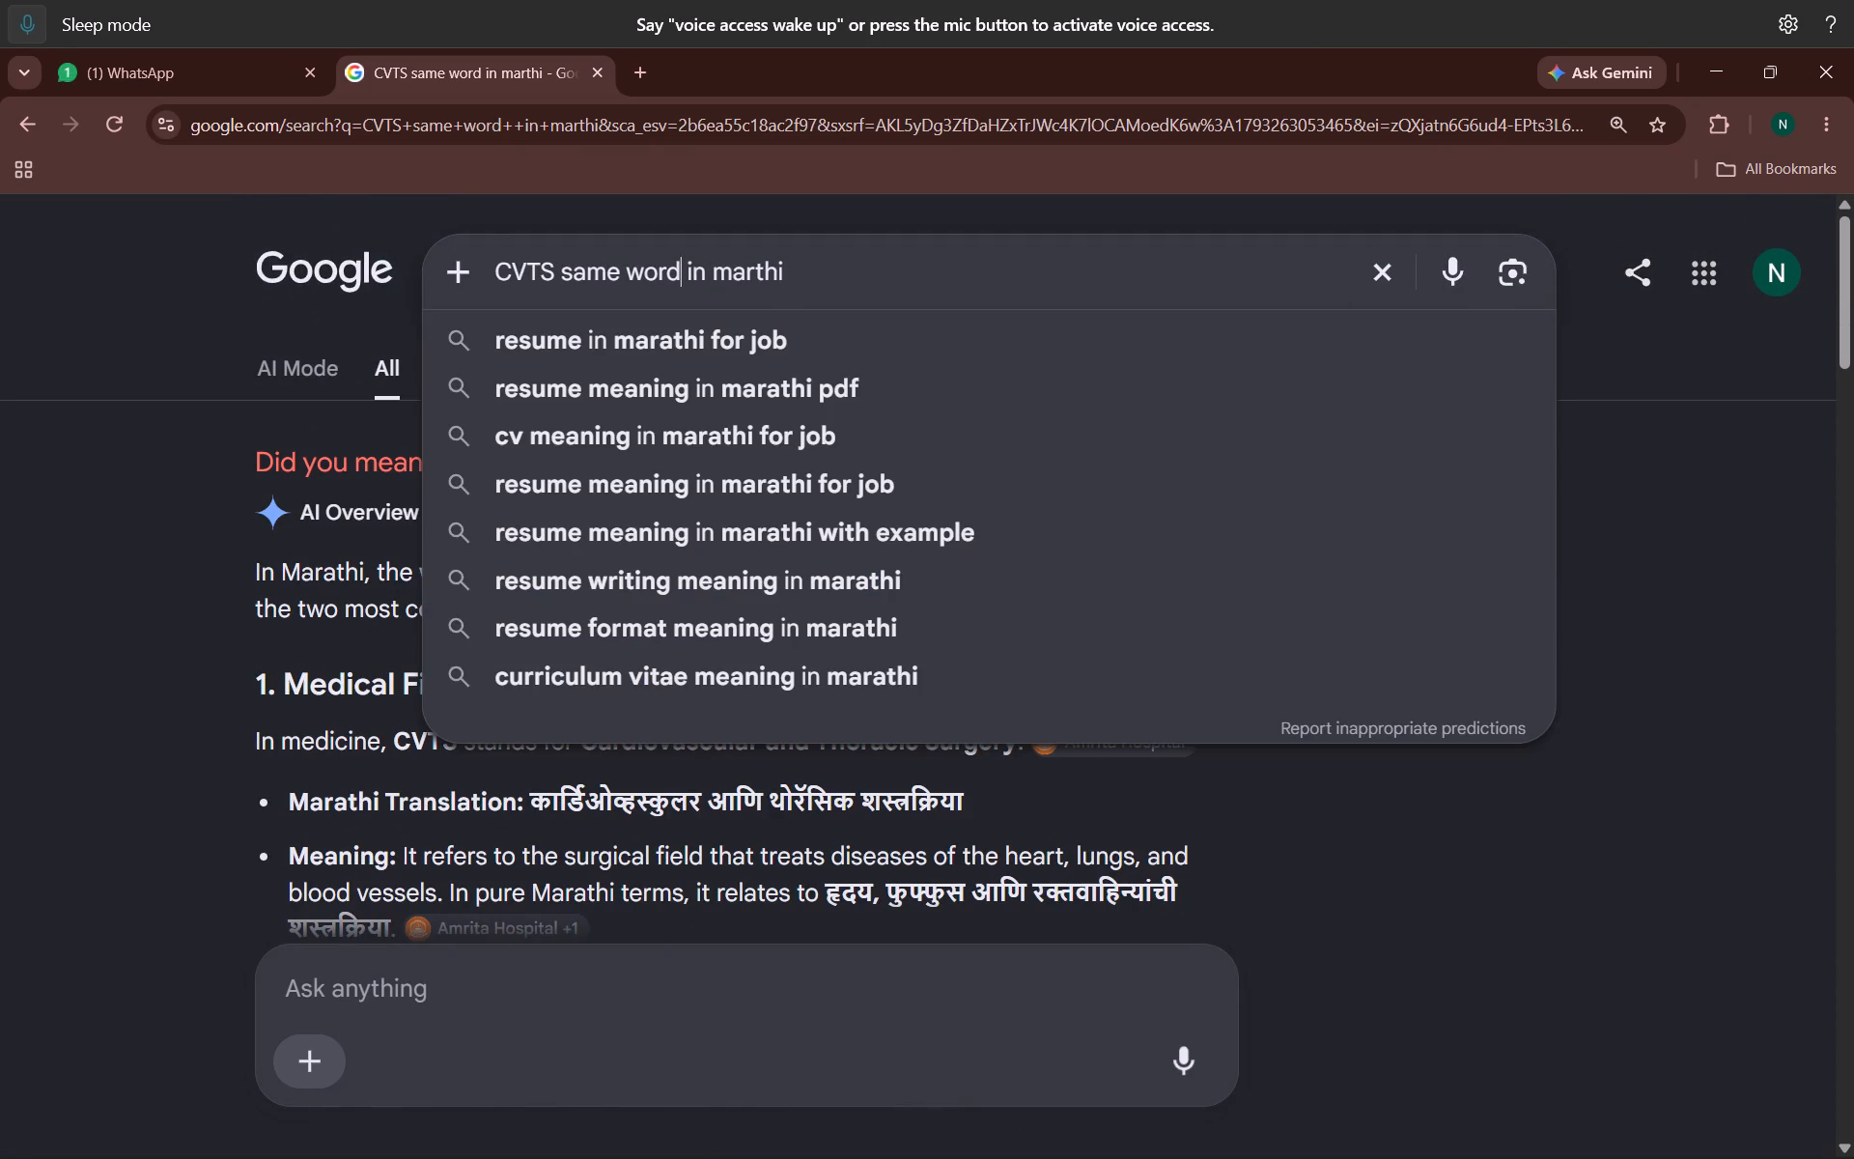
{"action": "type", "text": "ing '"}
{"action": "key", "text": "Return"}
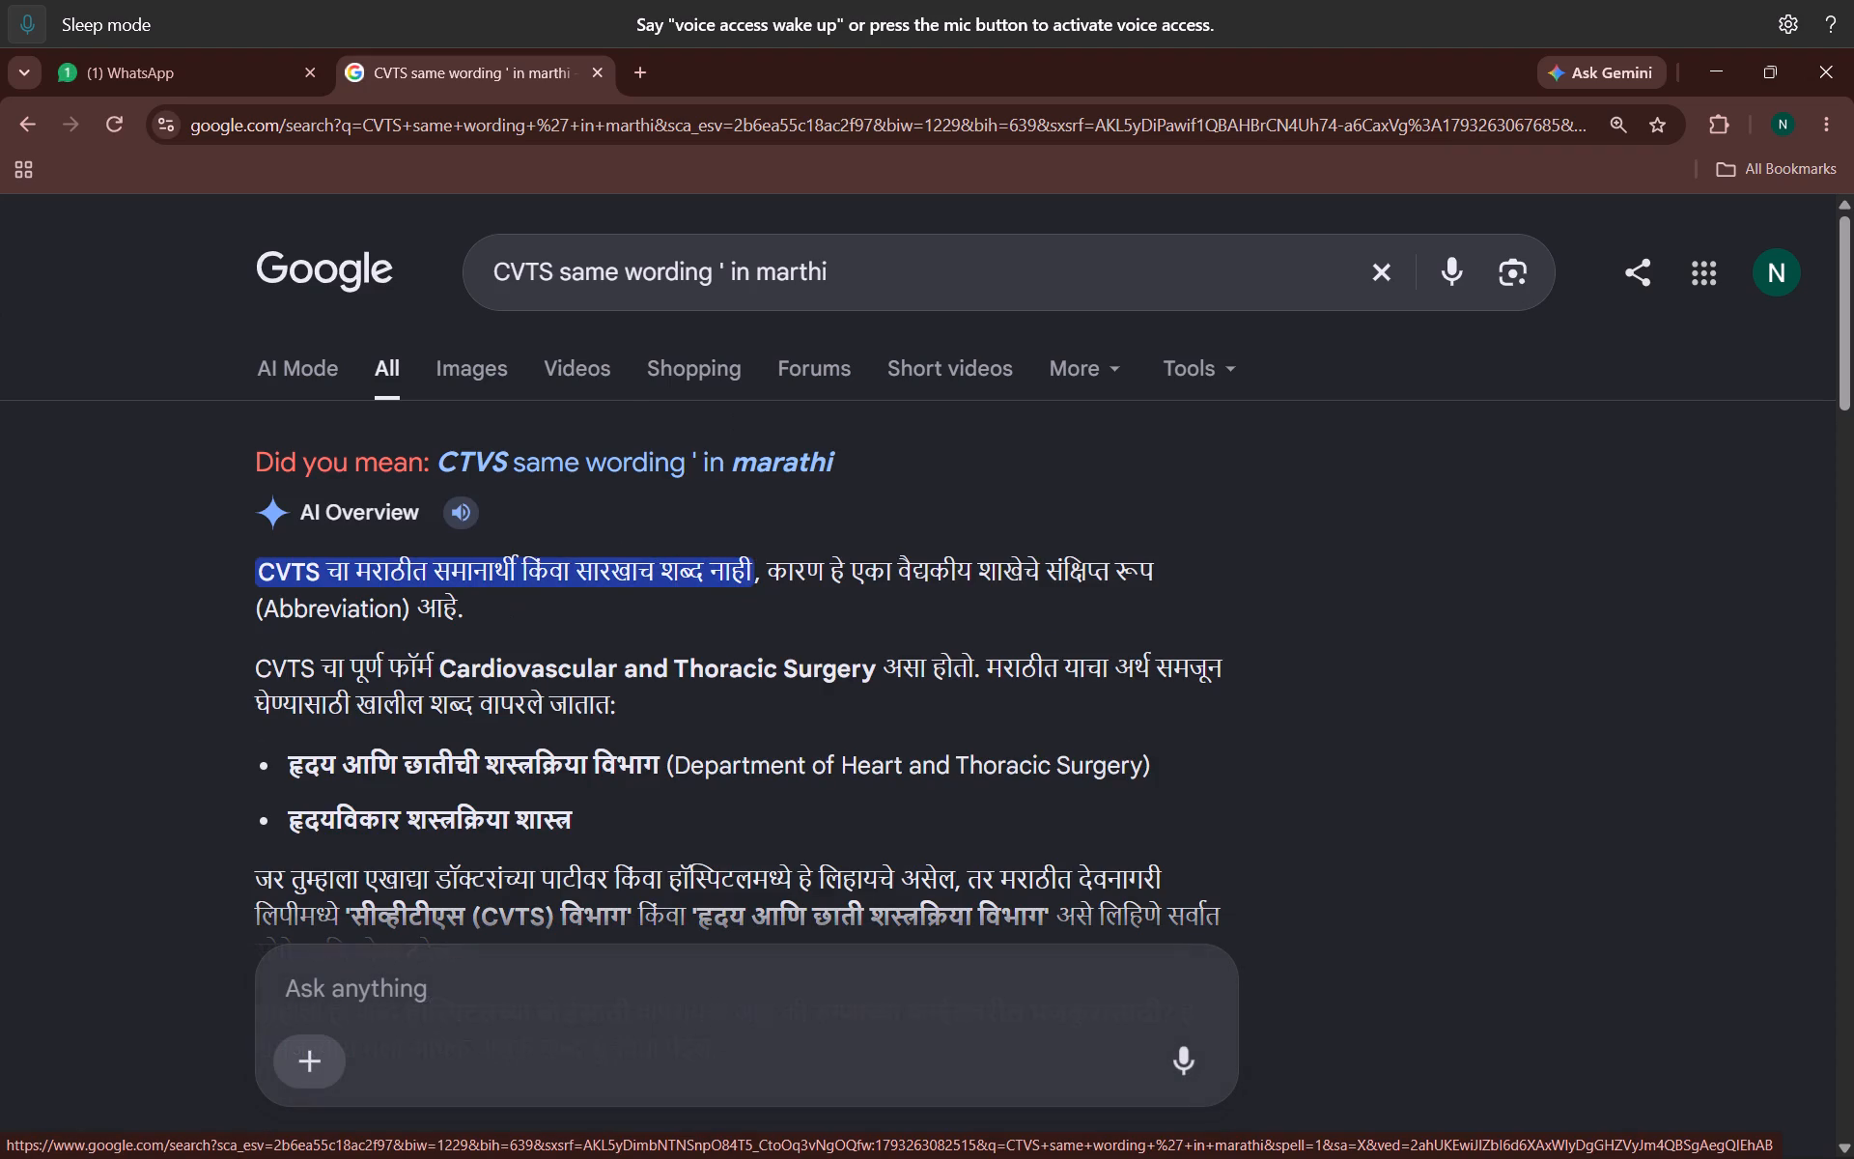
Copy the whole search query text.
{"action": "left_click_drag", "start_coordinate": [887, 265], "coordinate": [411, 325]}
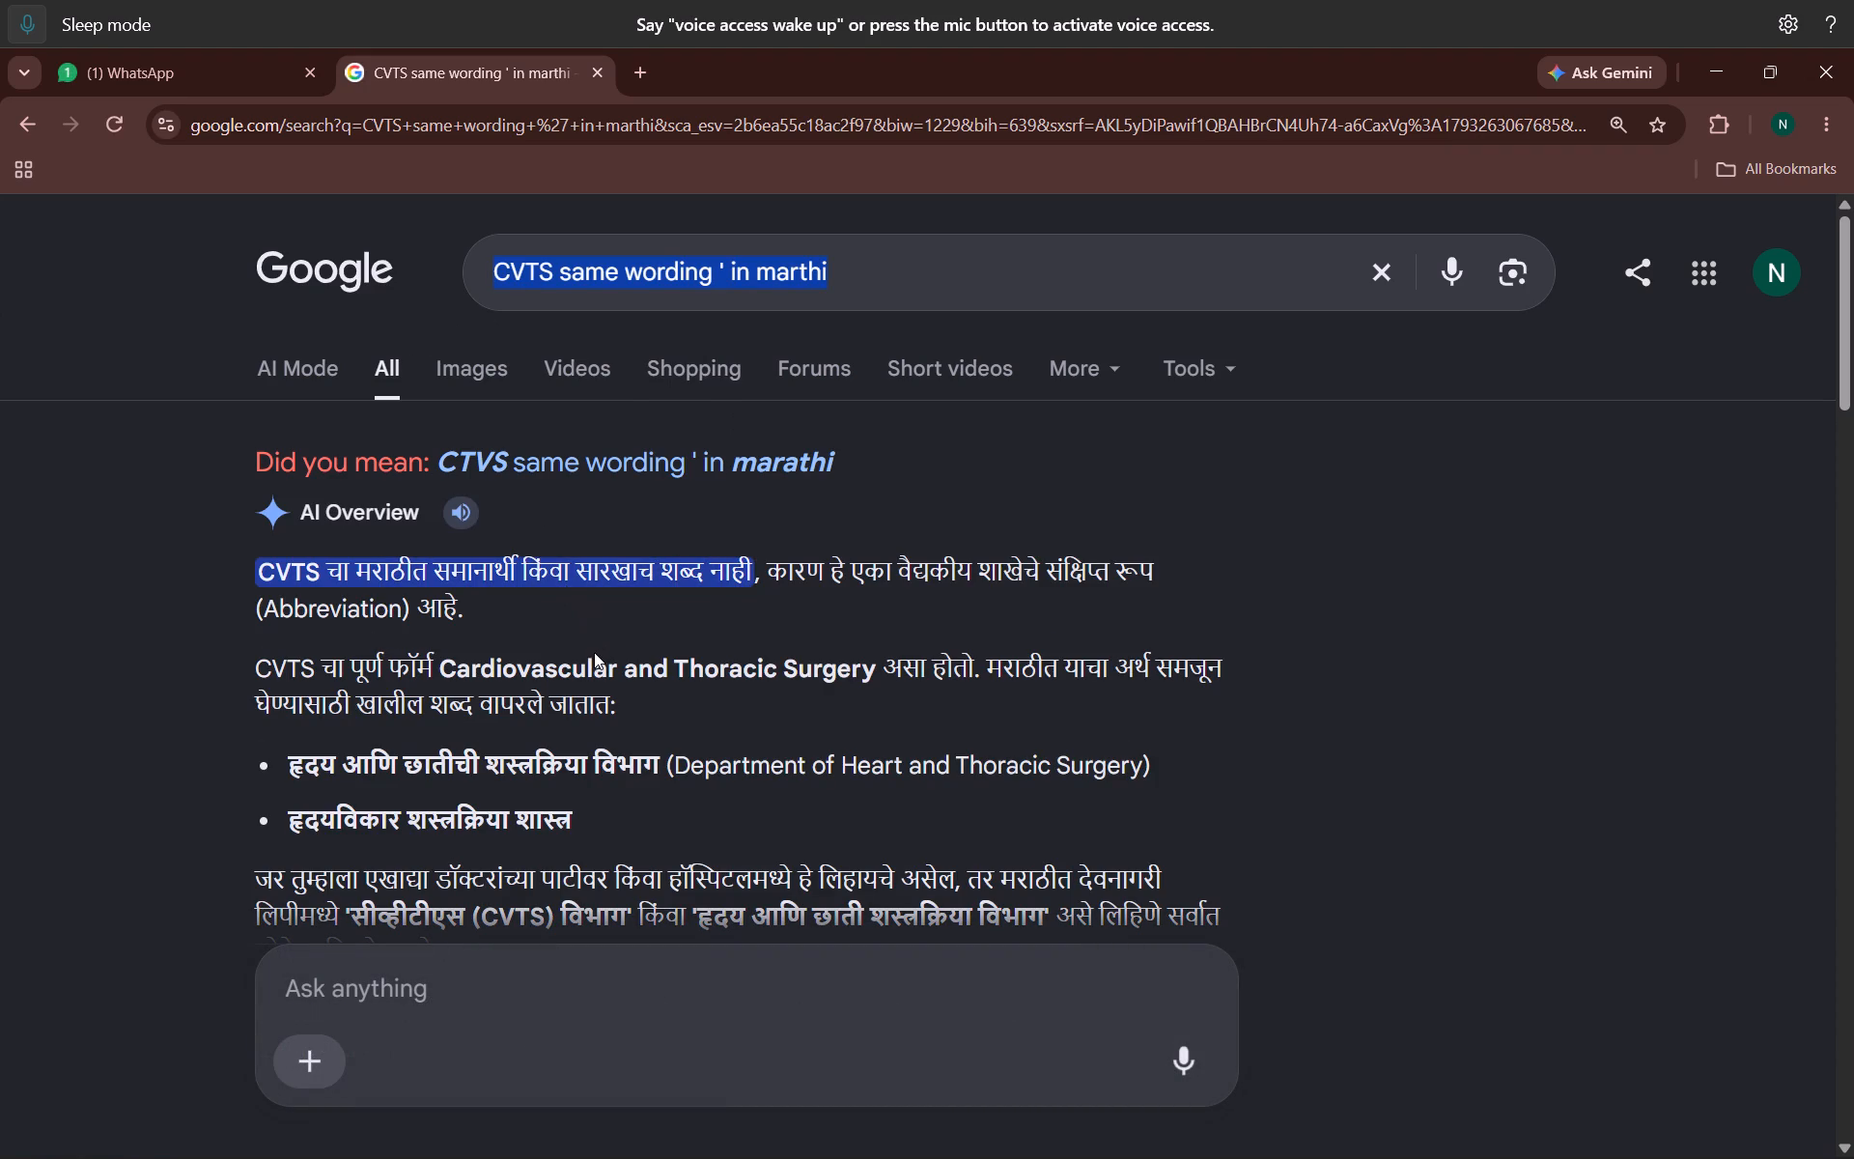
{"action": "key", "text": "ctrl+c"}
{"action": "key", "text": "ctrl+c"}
Copy the Devanagari word सीव्हीटीएस from the AI overview text.
{"action": "scroll", "coordinate": [523, 863], "scroll_direction": "down", "scroll_amount": 2}
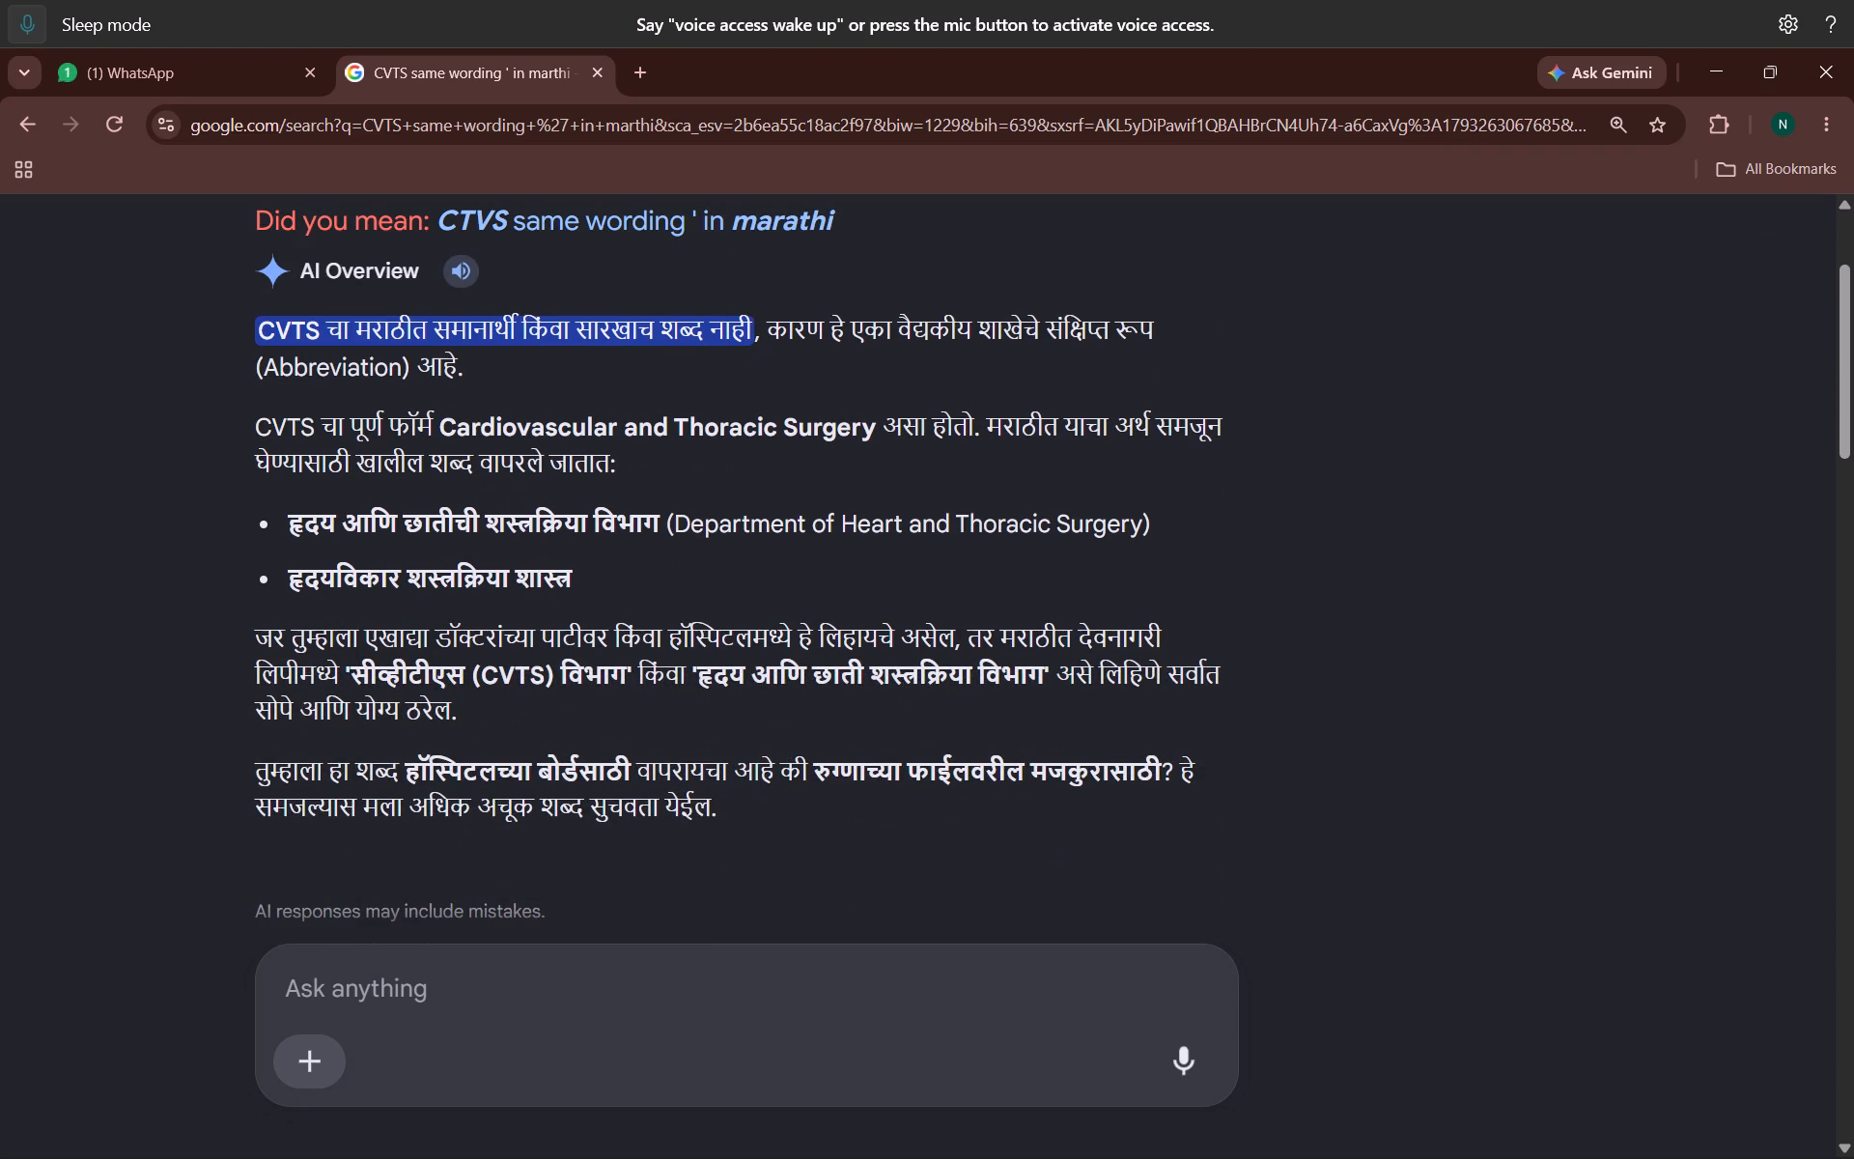
{"action": "double_click", "coordinate": [375, 674]}
{"action": "key", "text": "ctrl+c"}
{"action": "key", "text": "ctrl+c"}
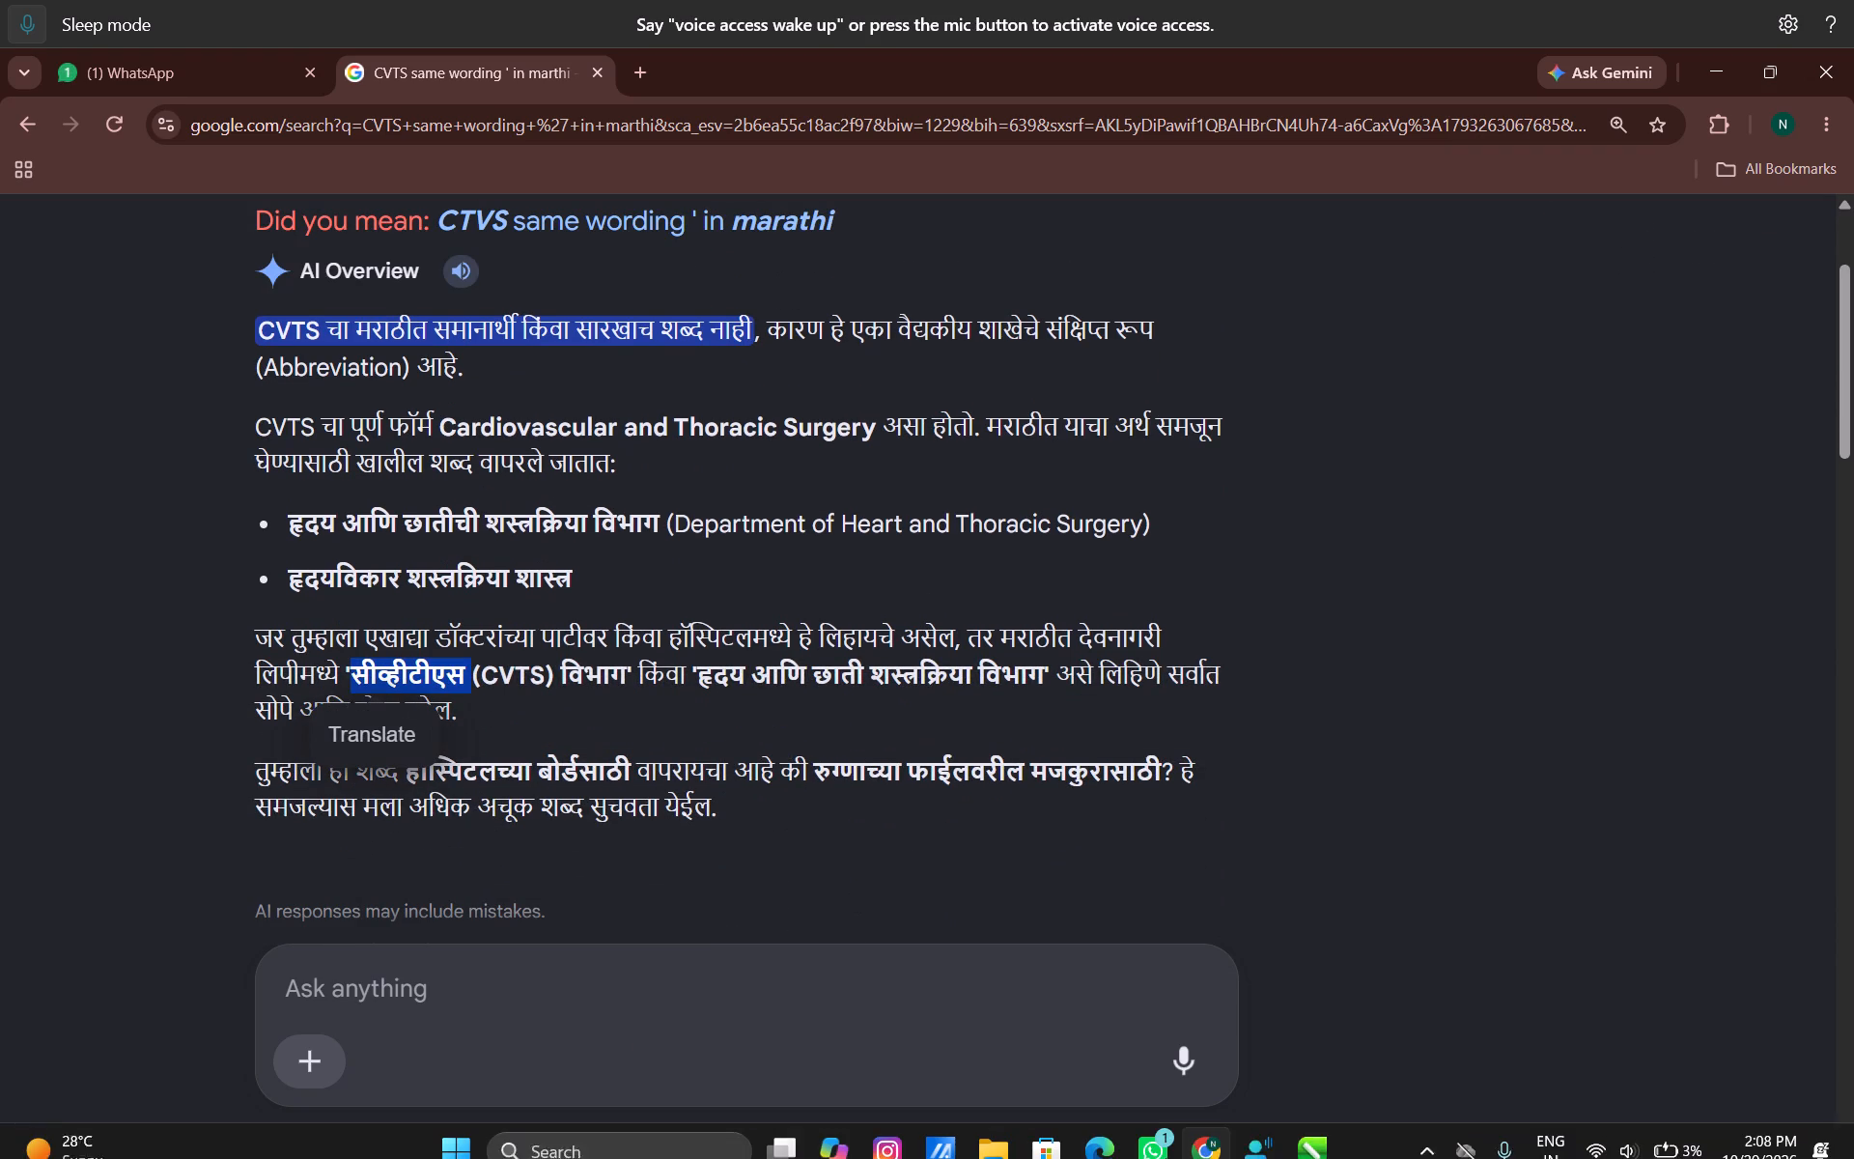
In CorelDRAW, append the copied सीव्हीटीएस after थोरॅसिक सर्जरी in the Marathi cardio vascular thoracic surgery entry, separated by a space.
{"action": "left_click", "coordinate": [1304, 1134]}
{"action": "scroll", "coordinate": [970, 686], "scroll_direction": "down", "scroll_amount": 4}
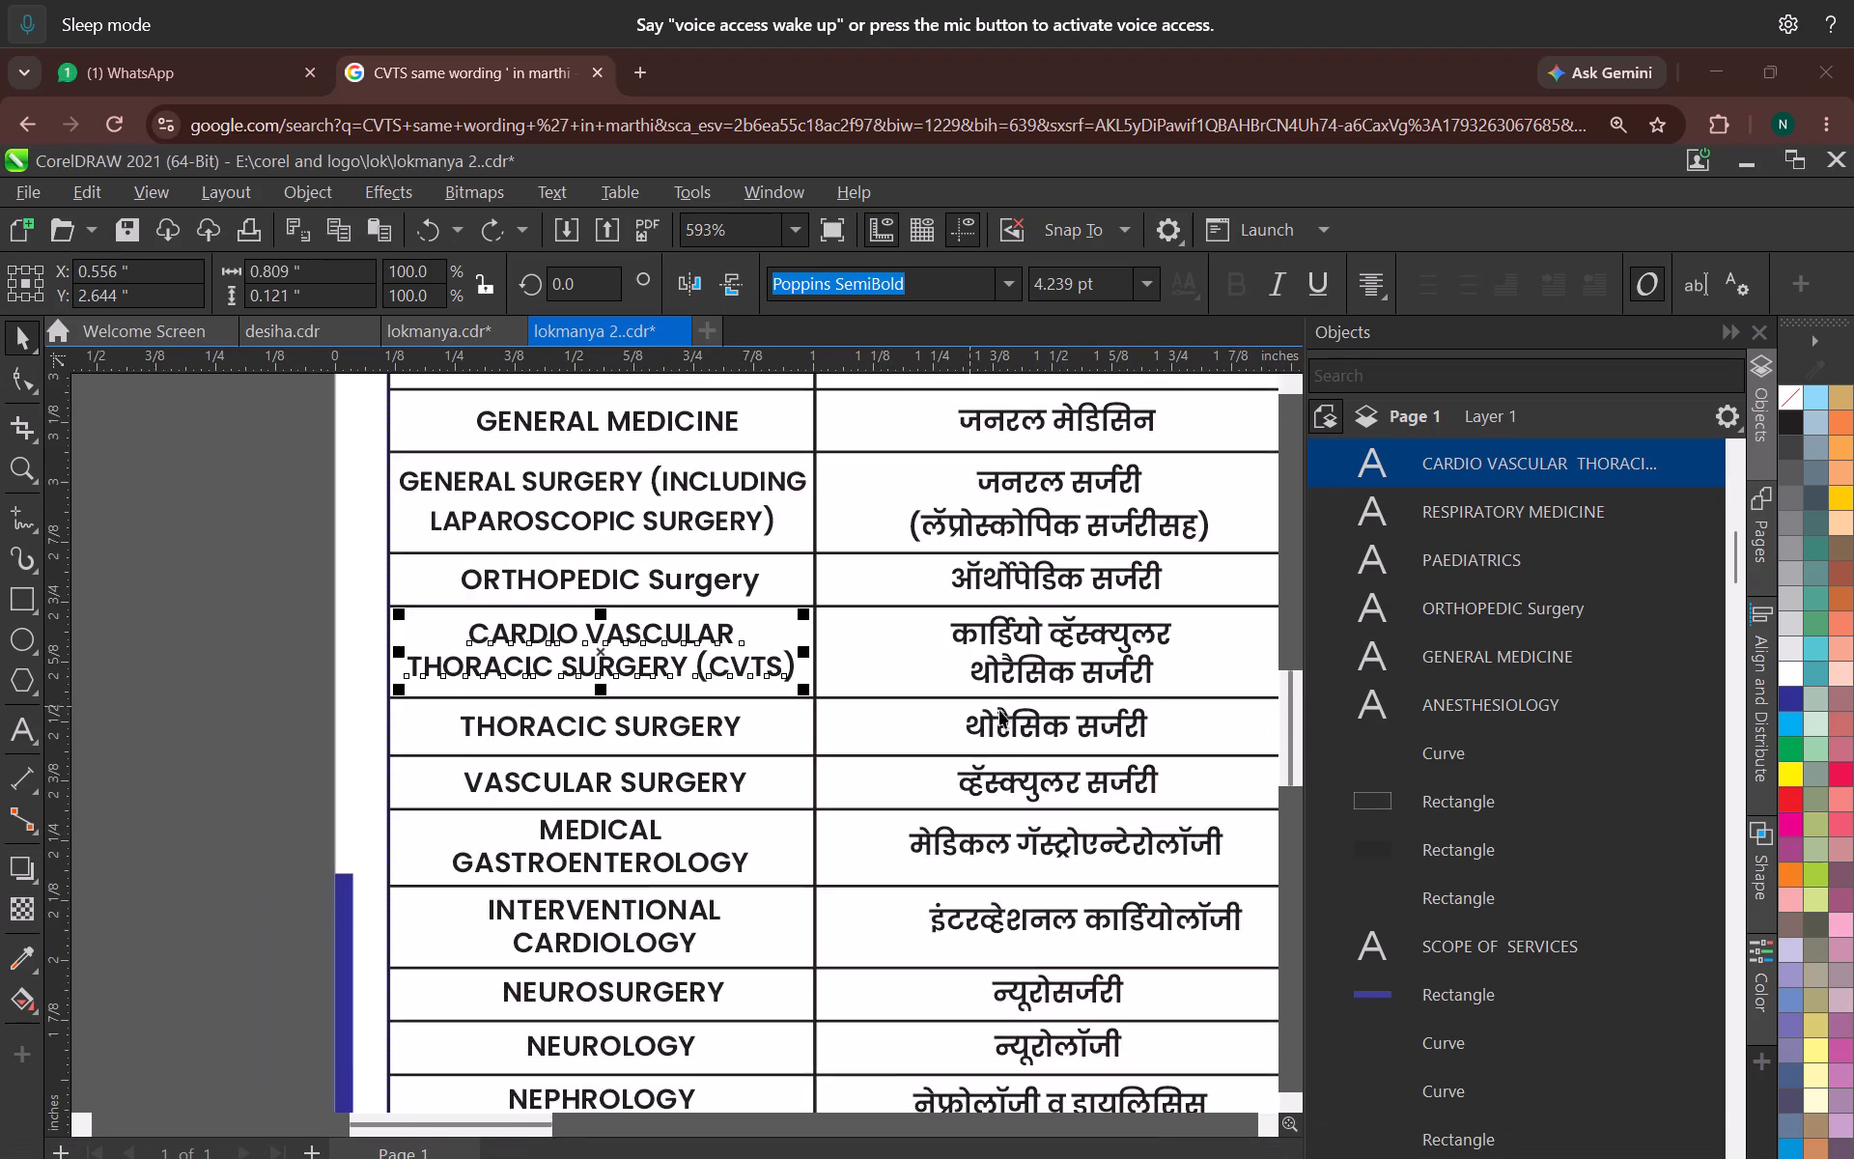
{"action": "middle_click_drag", "start_coordinate": [1003, 709], "coordinate": [833, 747]}
{"action": "scroll", "coordinate": [993, 706], "scroll_direction": "up", "scroll_amount": 2}
{"action": "double_click", "coordinate": [935, 697]}
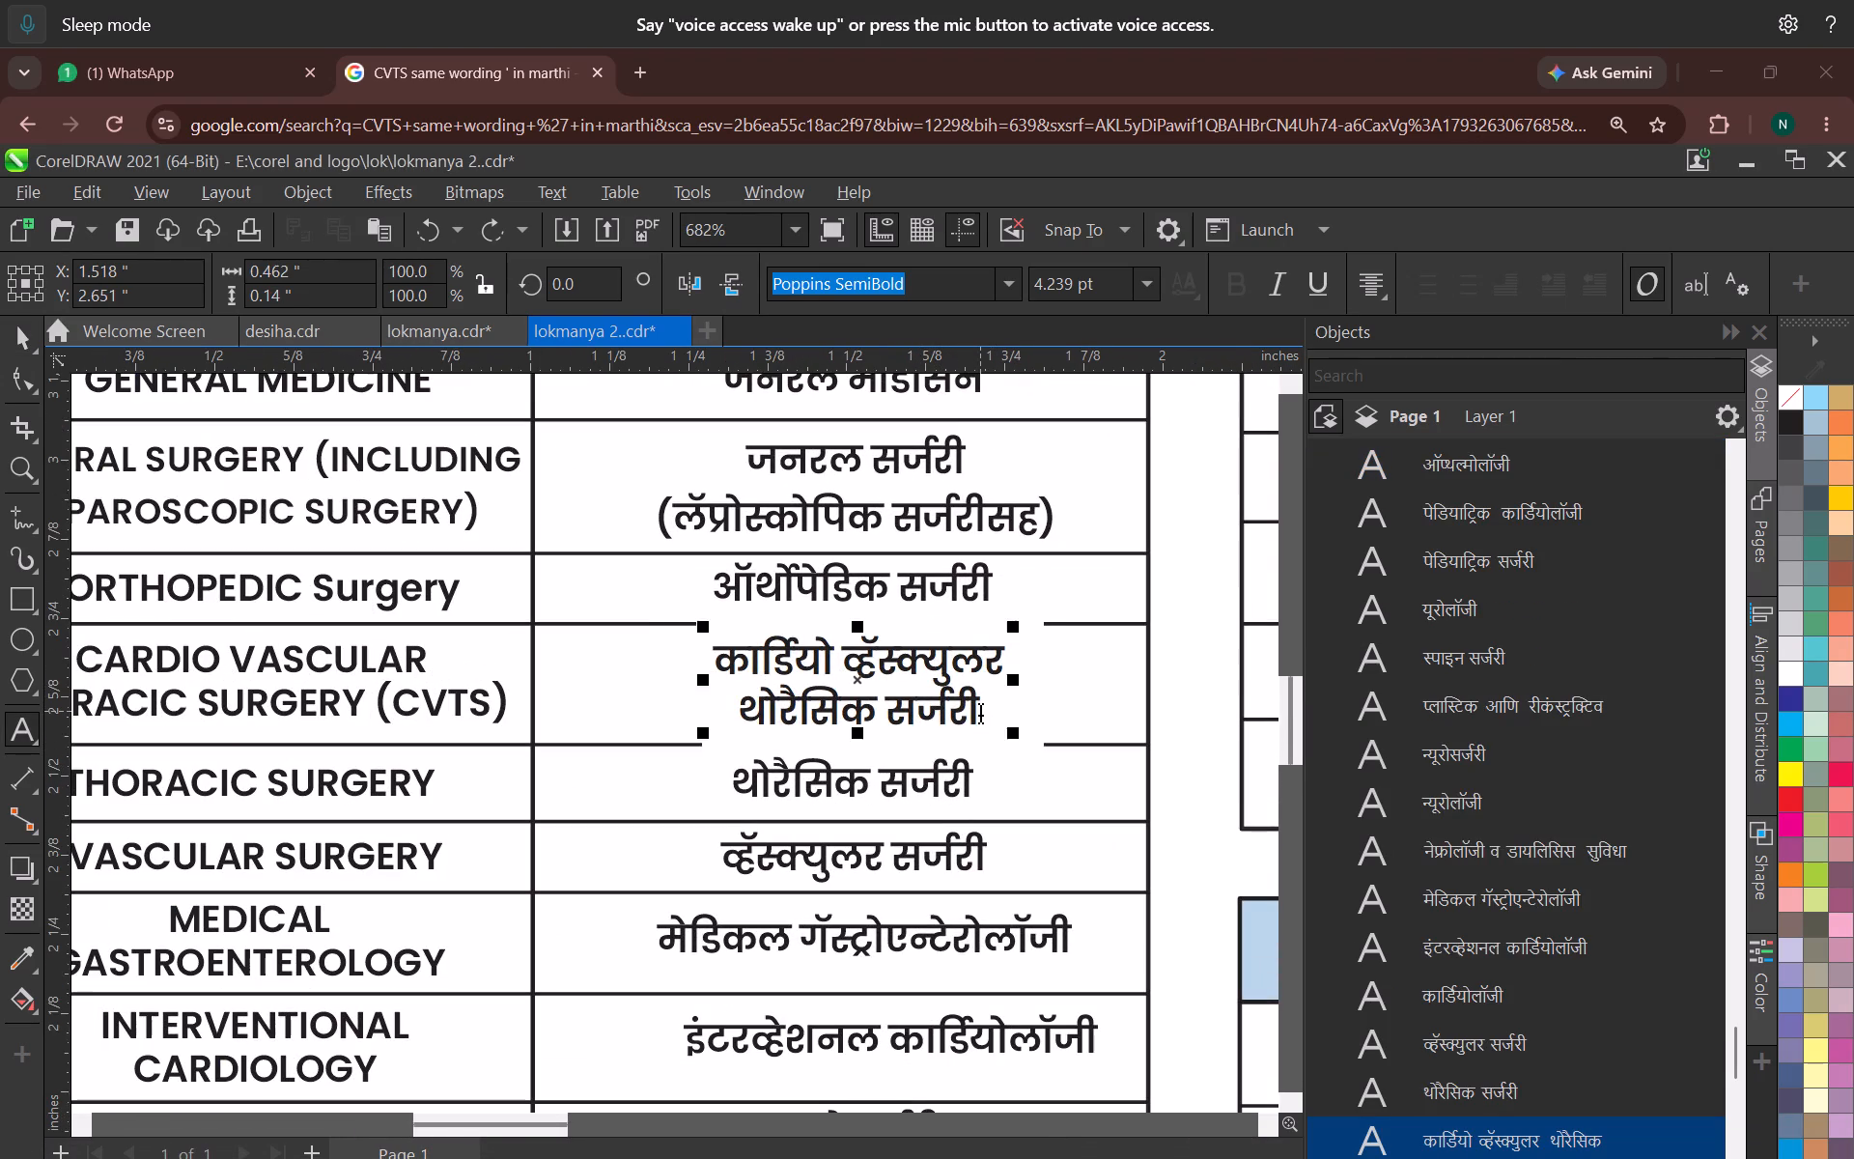
{"action": "left_click", "coordinate": [980, 711]}
{"action": "key", "text": "space"}
{"action": "key", "text": "ctrl+v"}
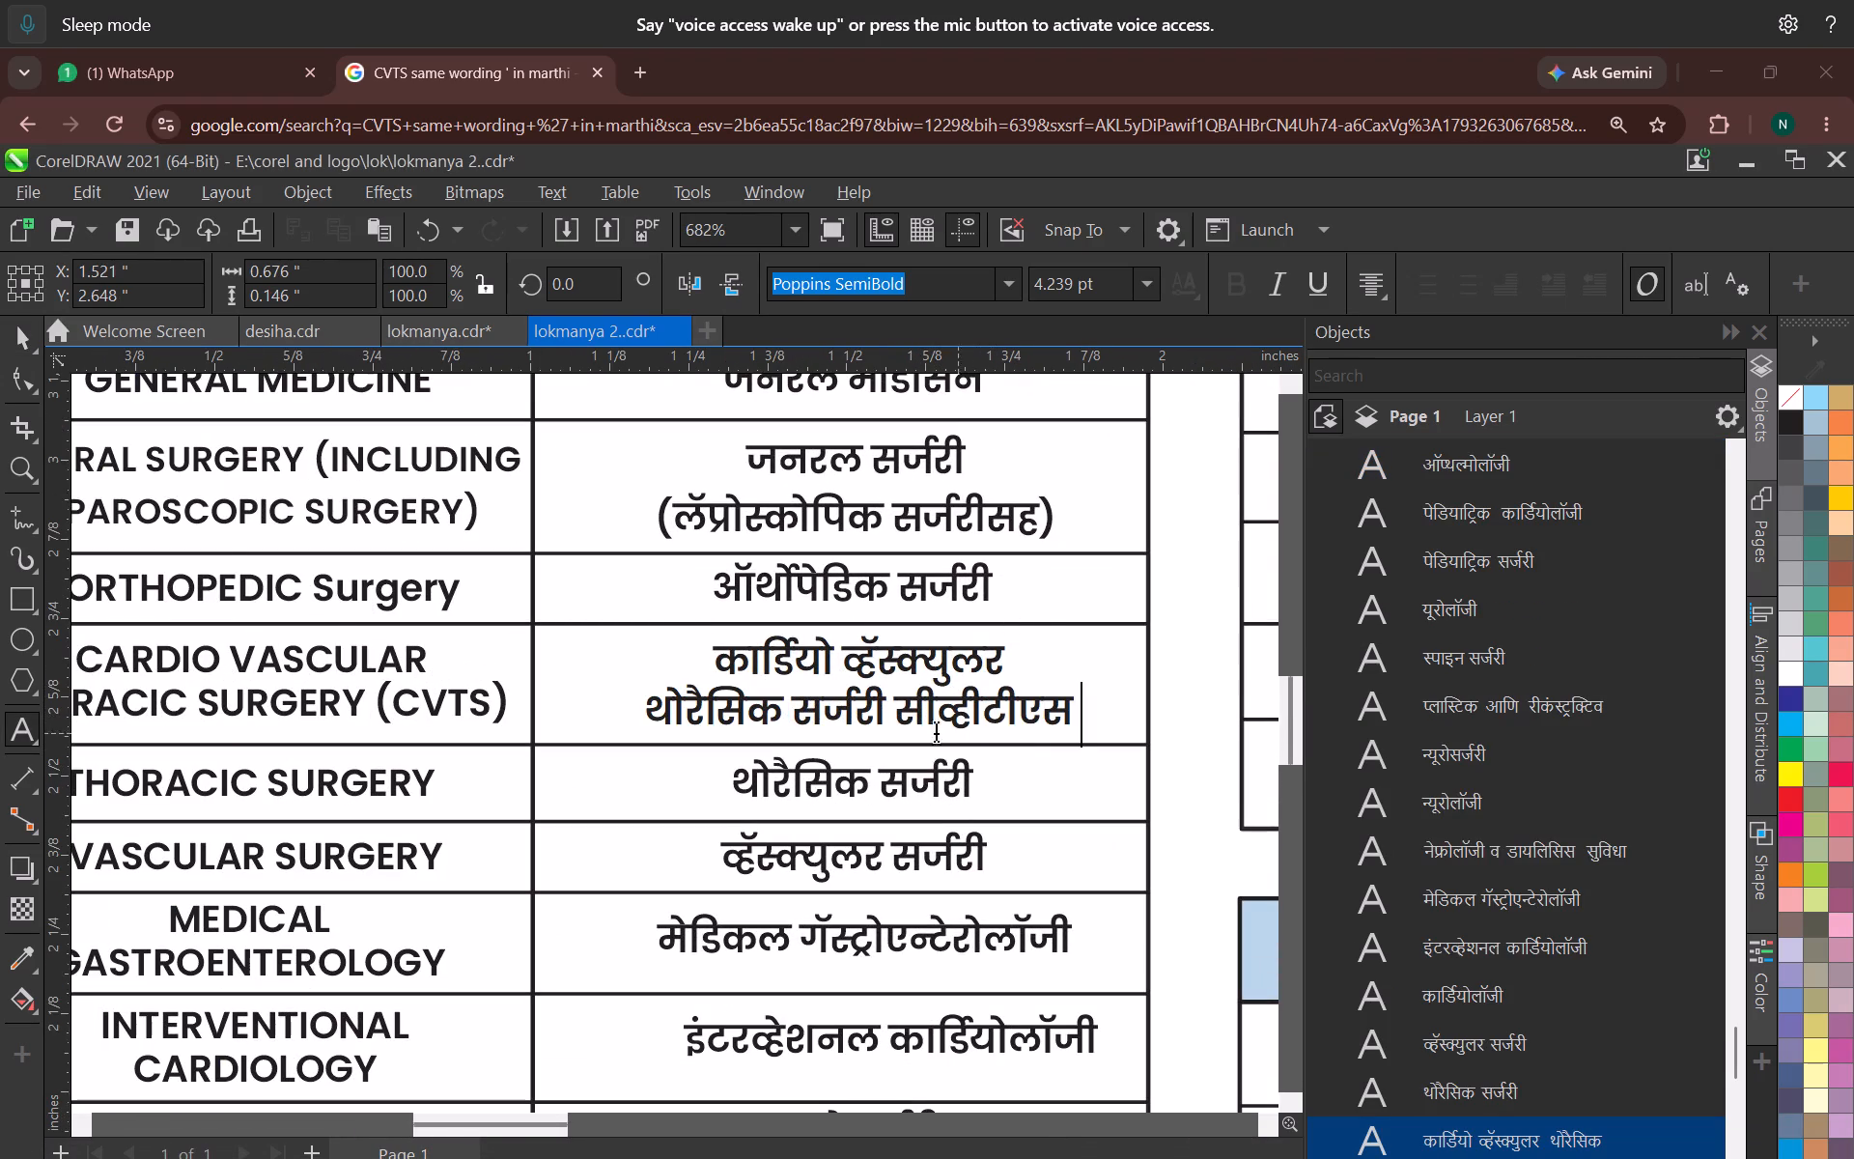
{"action": "left_click", "coordinate": [20, 337]}
{"action": "scroll", "coordinate": [647, 679], "scroll_direction": "down", "scroll_amount": 10}
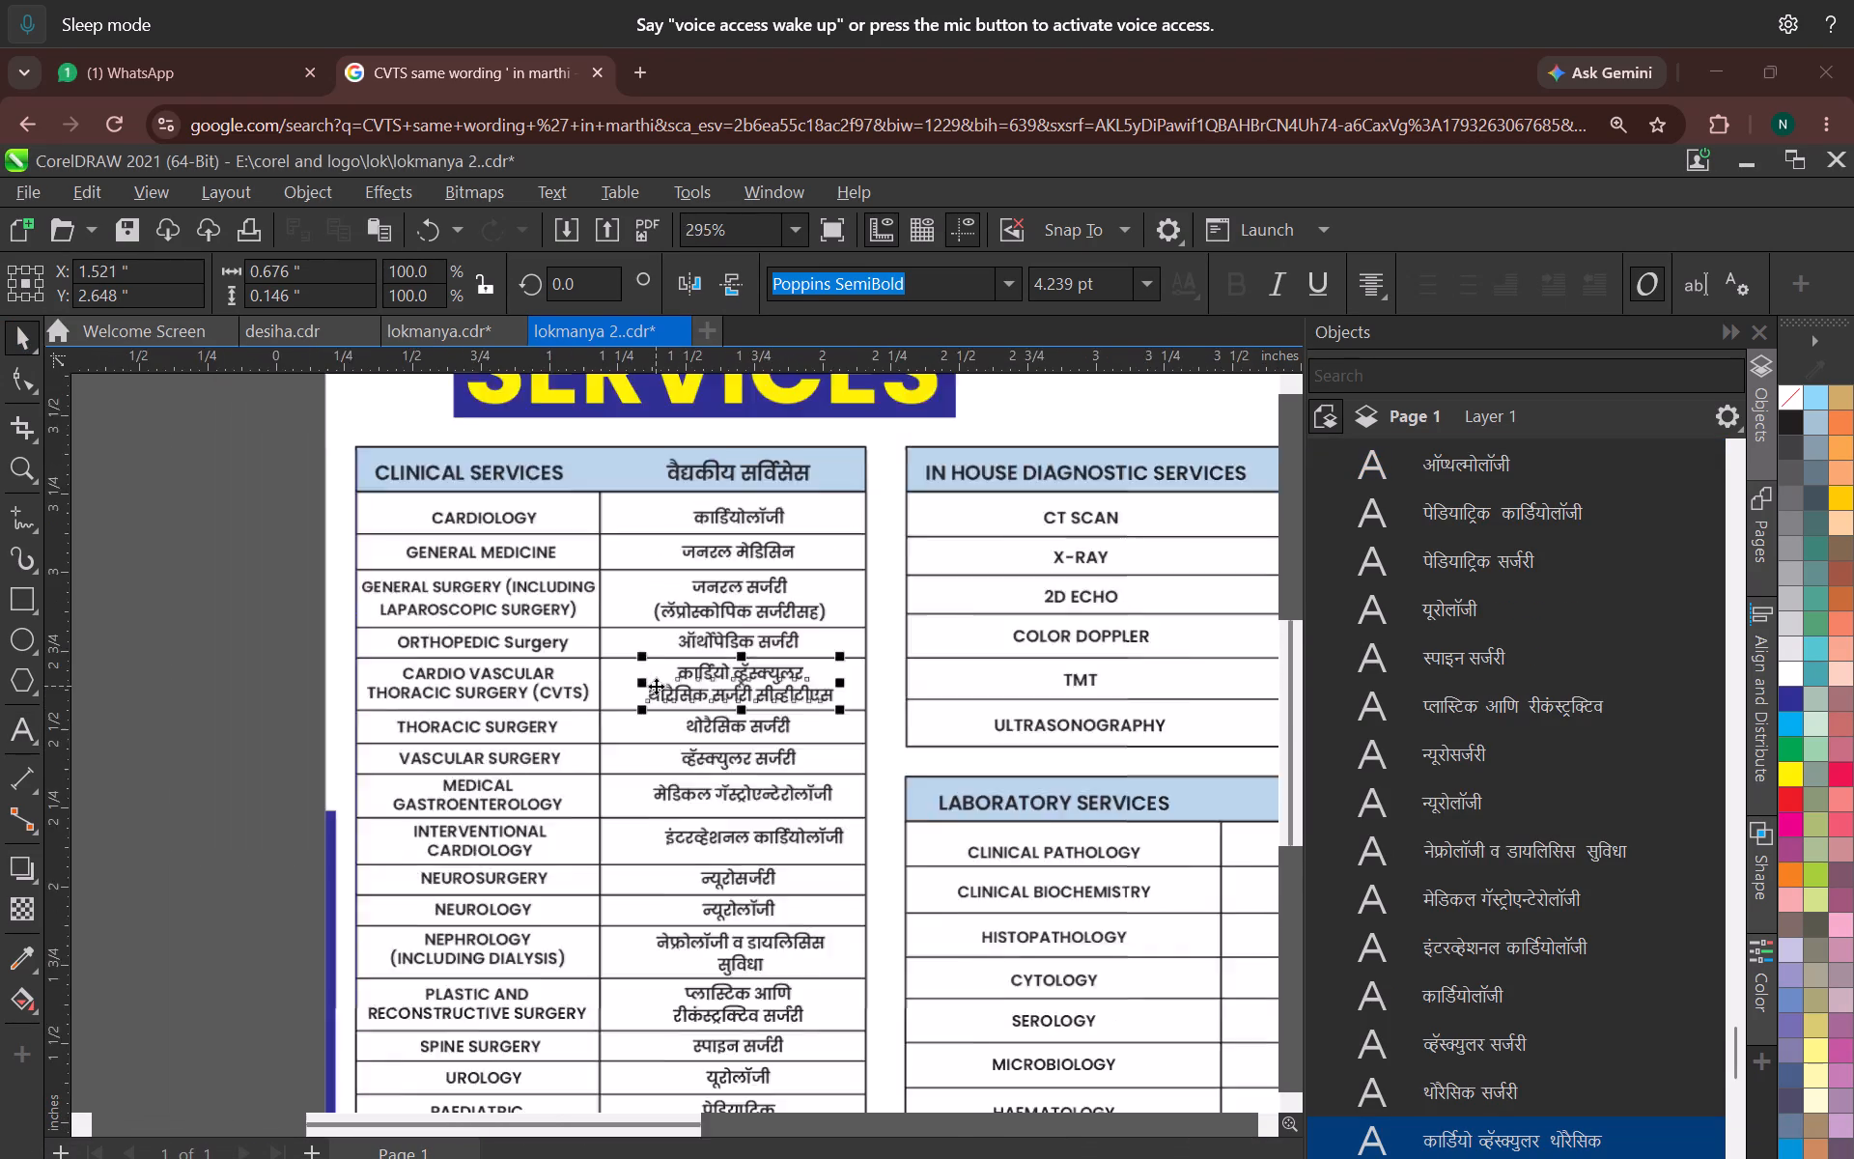
{"action": "scroll", "coordinate": [656, 686], "scroll_direction": "down", "scroll_amount": 5}
{"action": "left_click", "coordinate": [463, 706]}
Save the lokmanya 2 drawing.
{"action": "scroll", "coordinate": [479, 736], "scroll_direction": "down", "scroll_amount": 3}
{"action": "key", "text": "ctrl+s"}
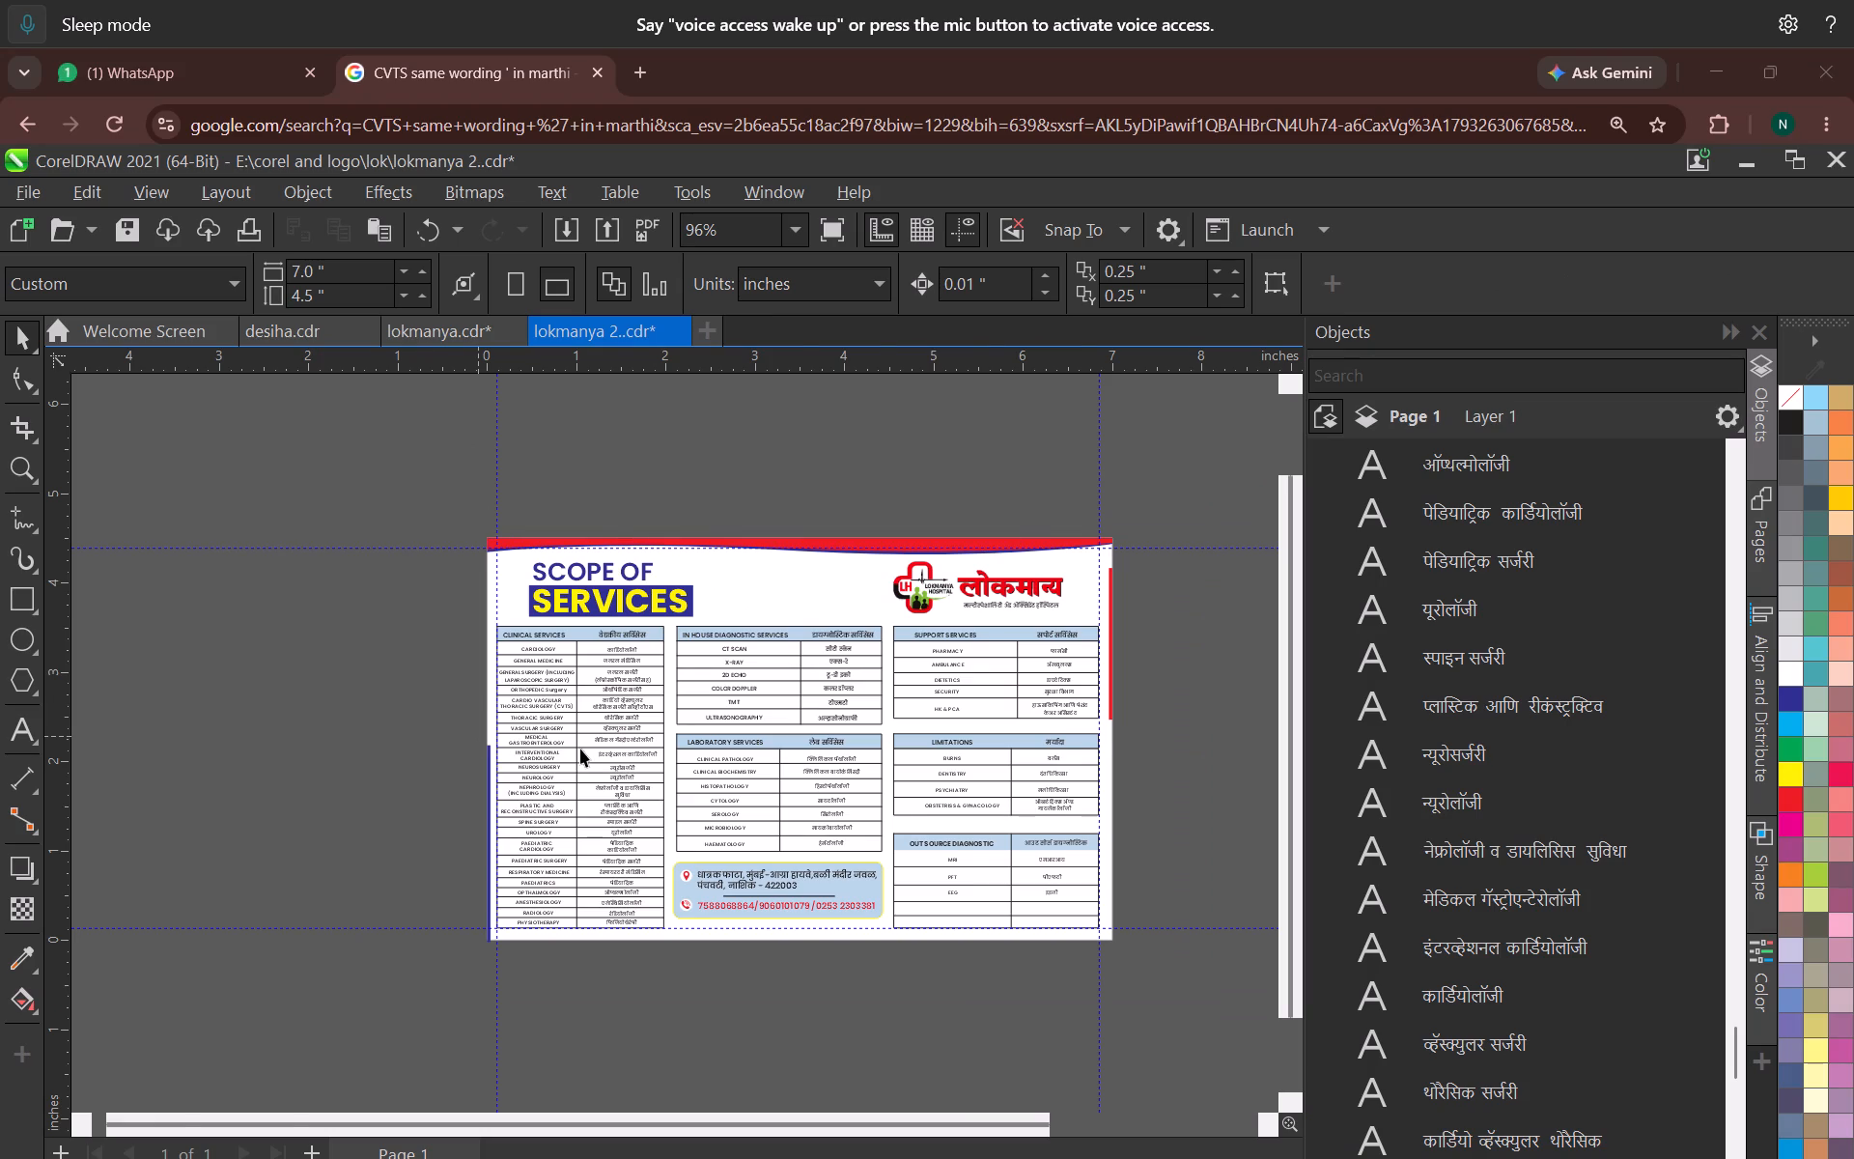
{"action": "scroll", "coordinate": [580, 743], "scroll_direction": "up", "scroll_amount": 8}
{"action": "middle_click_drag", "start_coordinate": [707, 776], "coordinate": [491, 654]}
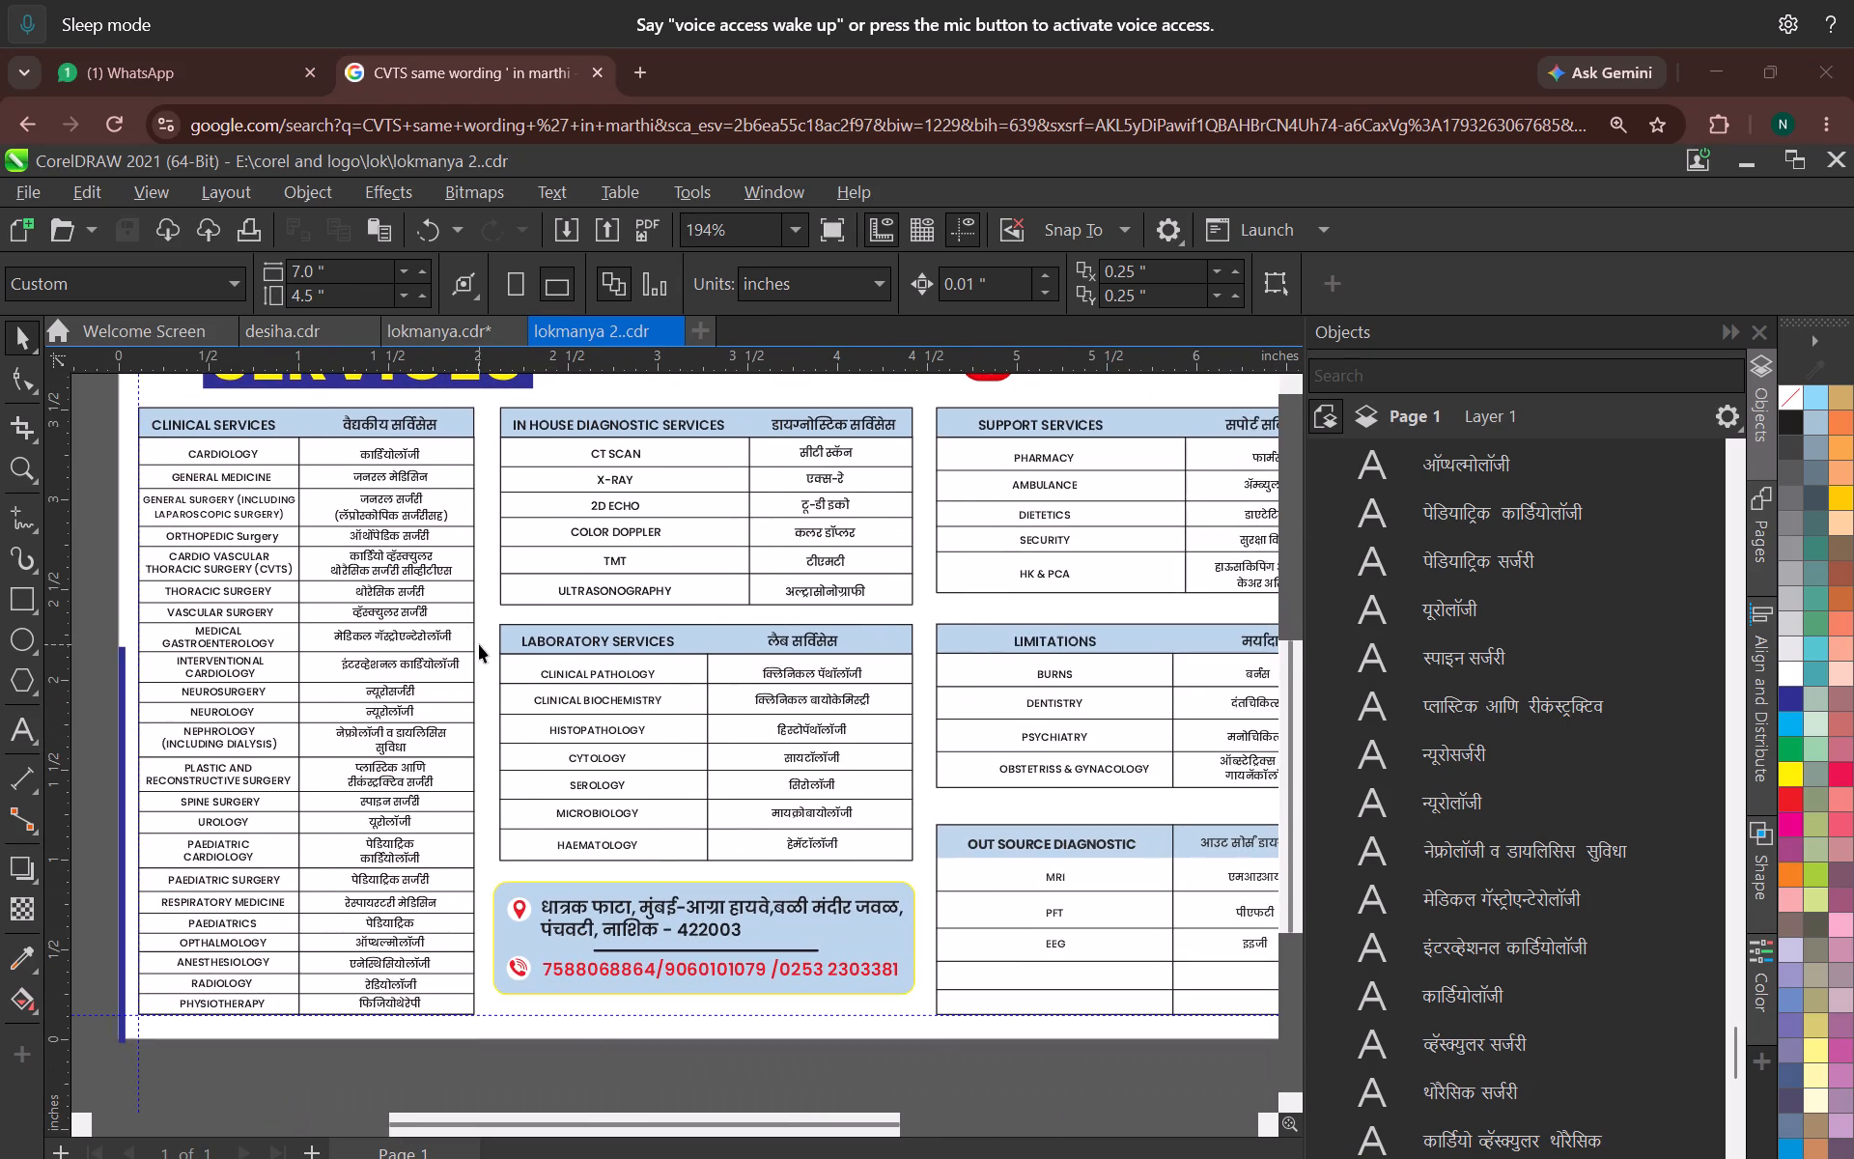
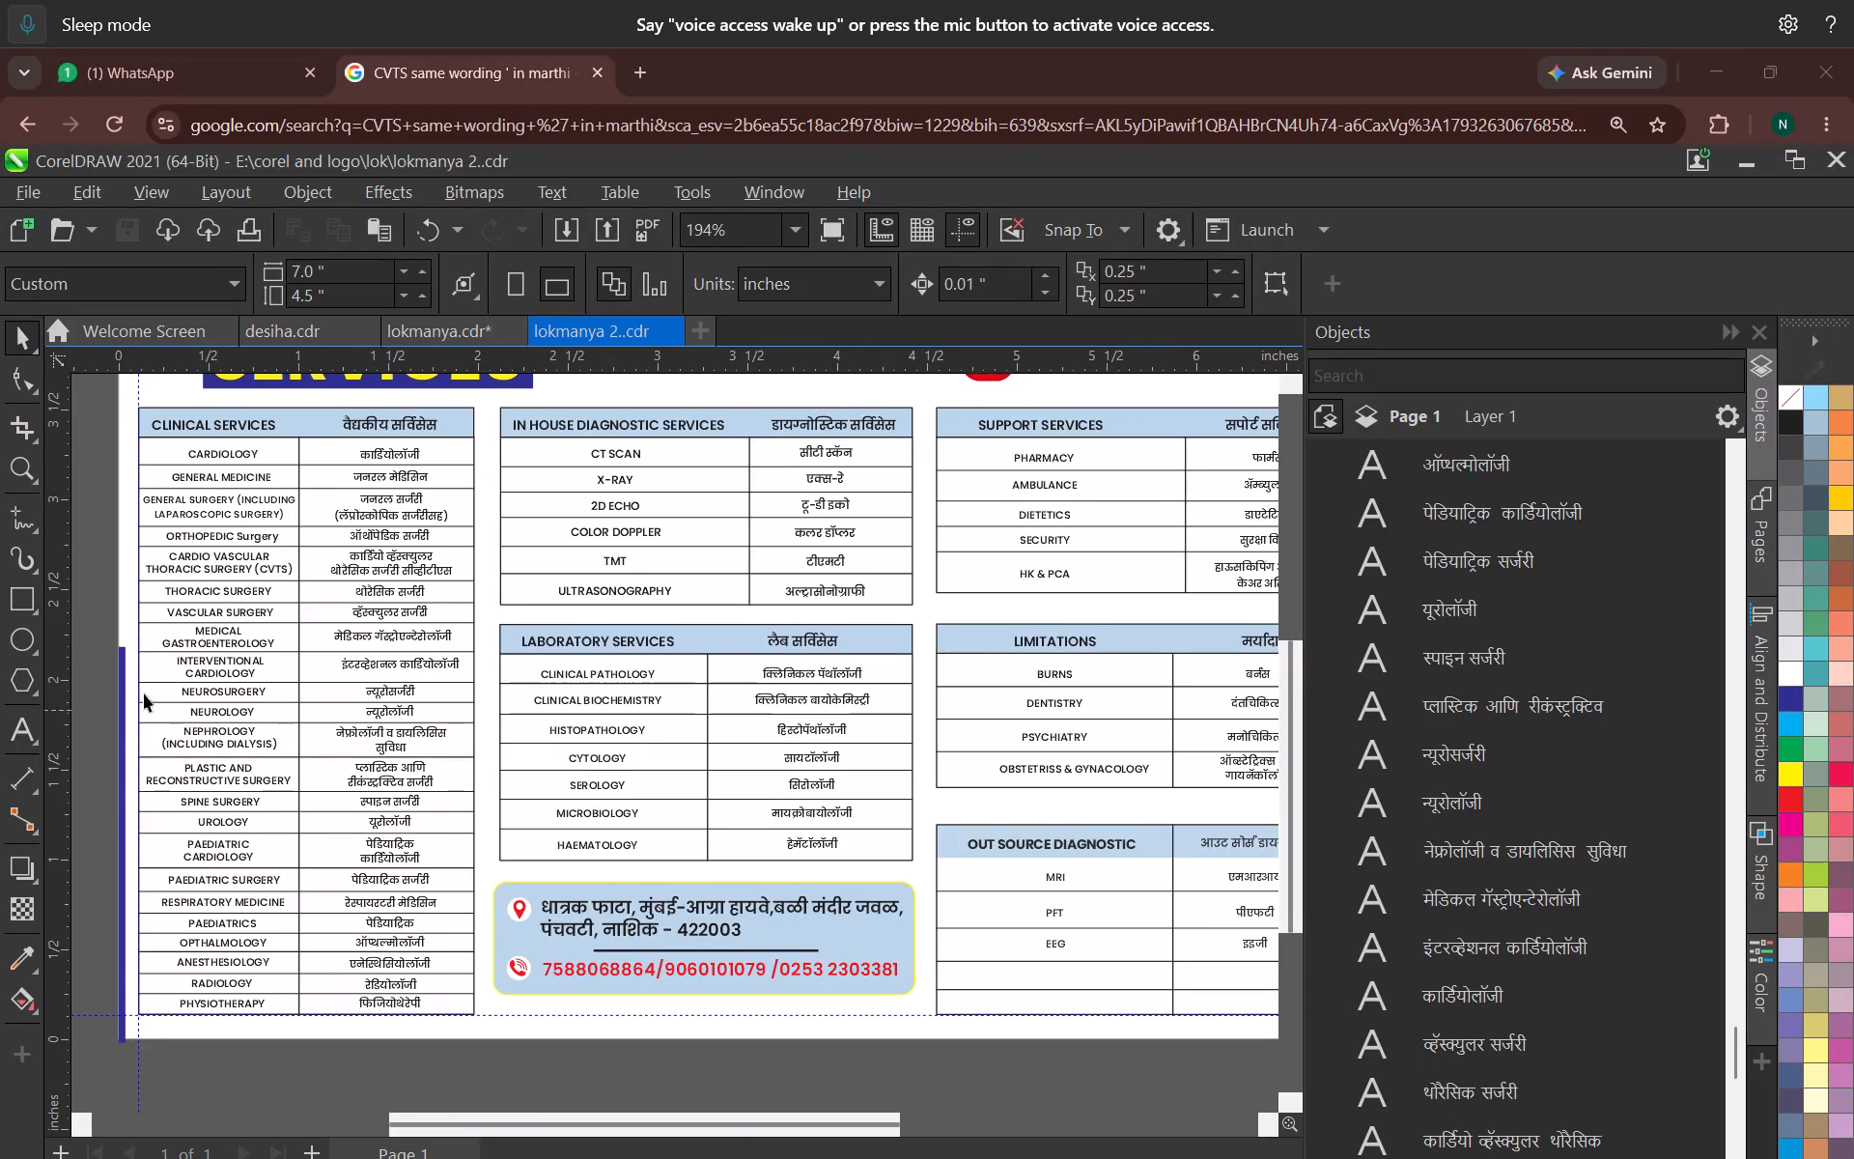
Examine the English and Marathi entries in the clinical services table, from cardiology down to anesthesiology, for correct wording and layout.
{"action": "scroll", "coordinate": [173, 653], "scroll_direction": "up", "scroll_amount": 8}
{"action": "scroll", "coordinate": [427, 625], "scroll_direction": "up", "scroll_amount": 2}
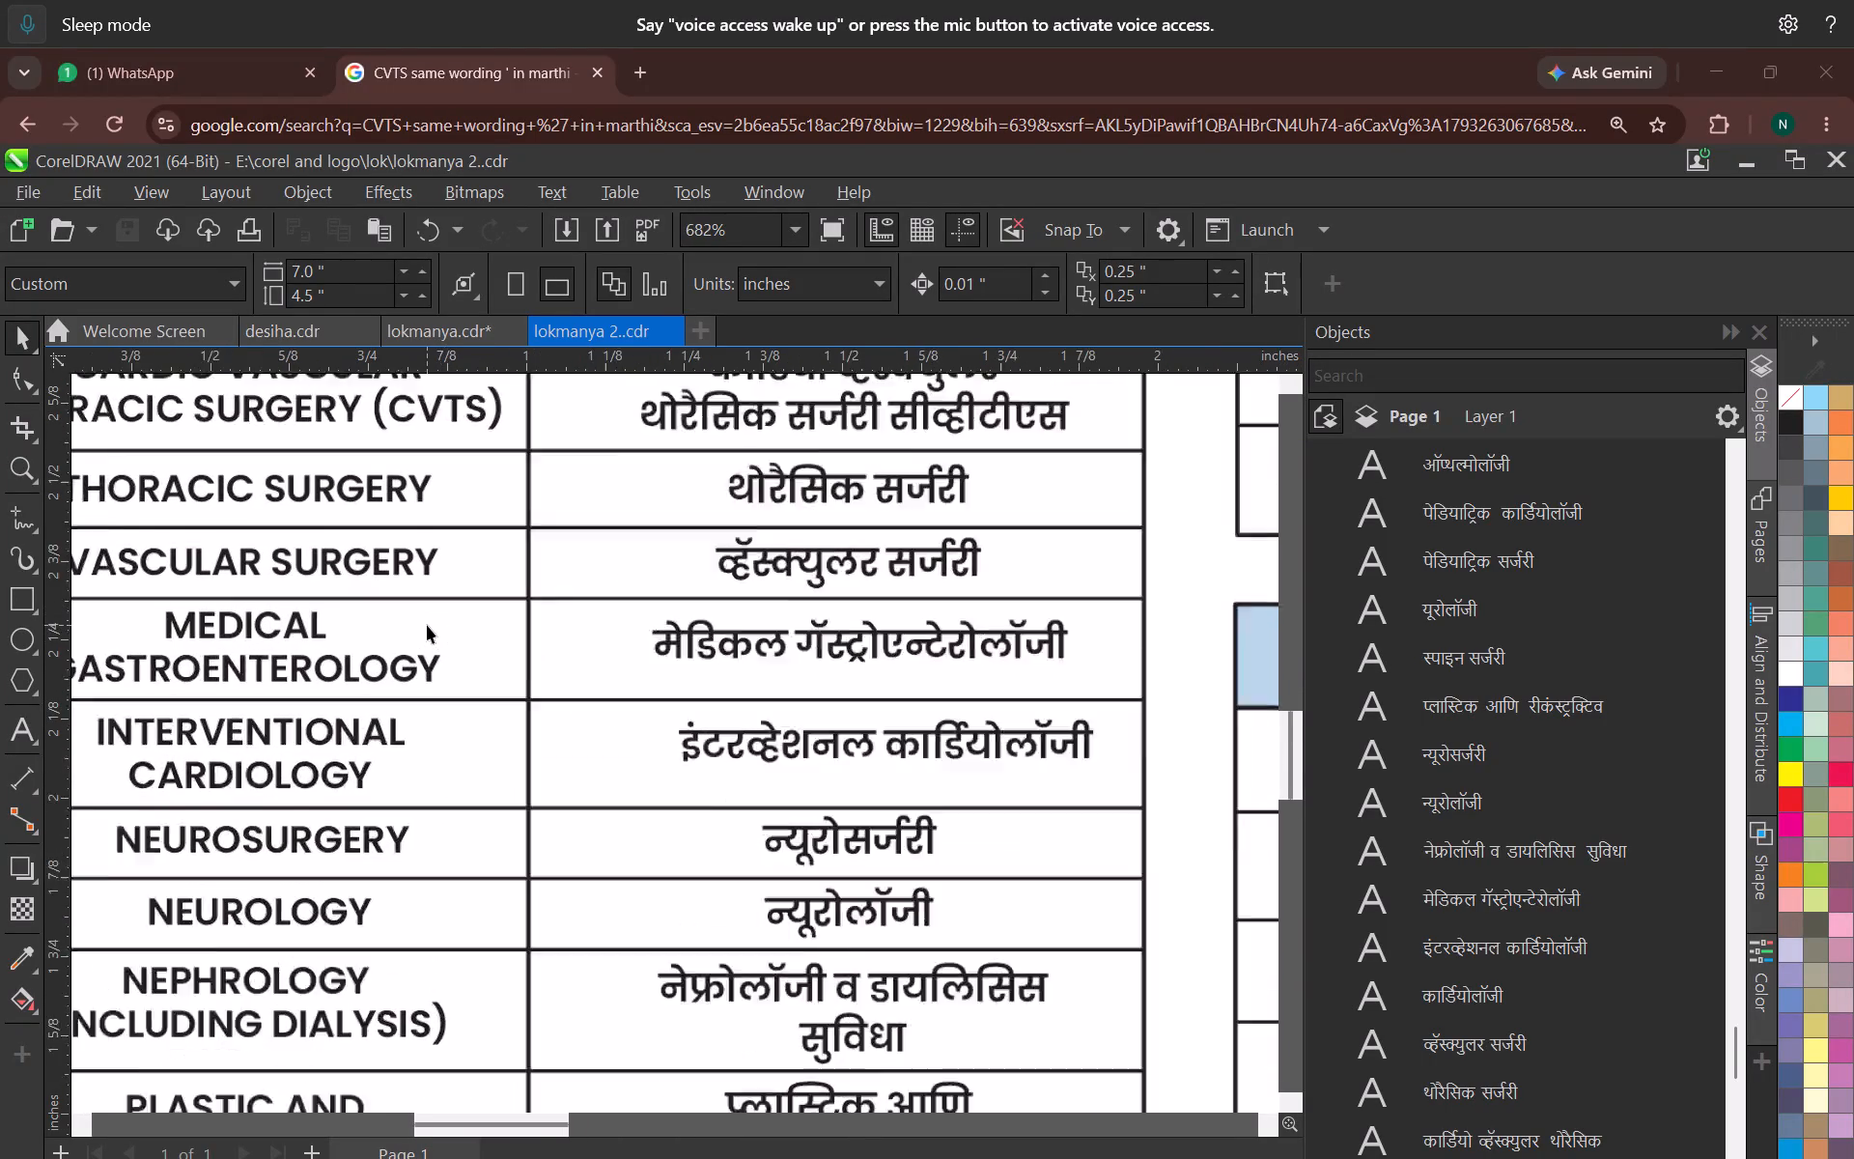
{"action": "scroll", "coordinate": [427, 625], "scroll_direction": "up", "scroll_amount": 1}
{"action": "middle_click_drag", "start_coordinate": [426, 636], "coordinate": [637, 815]}
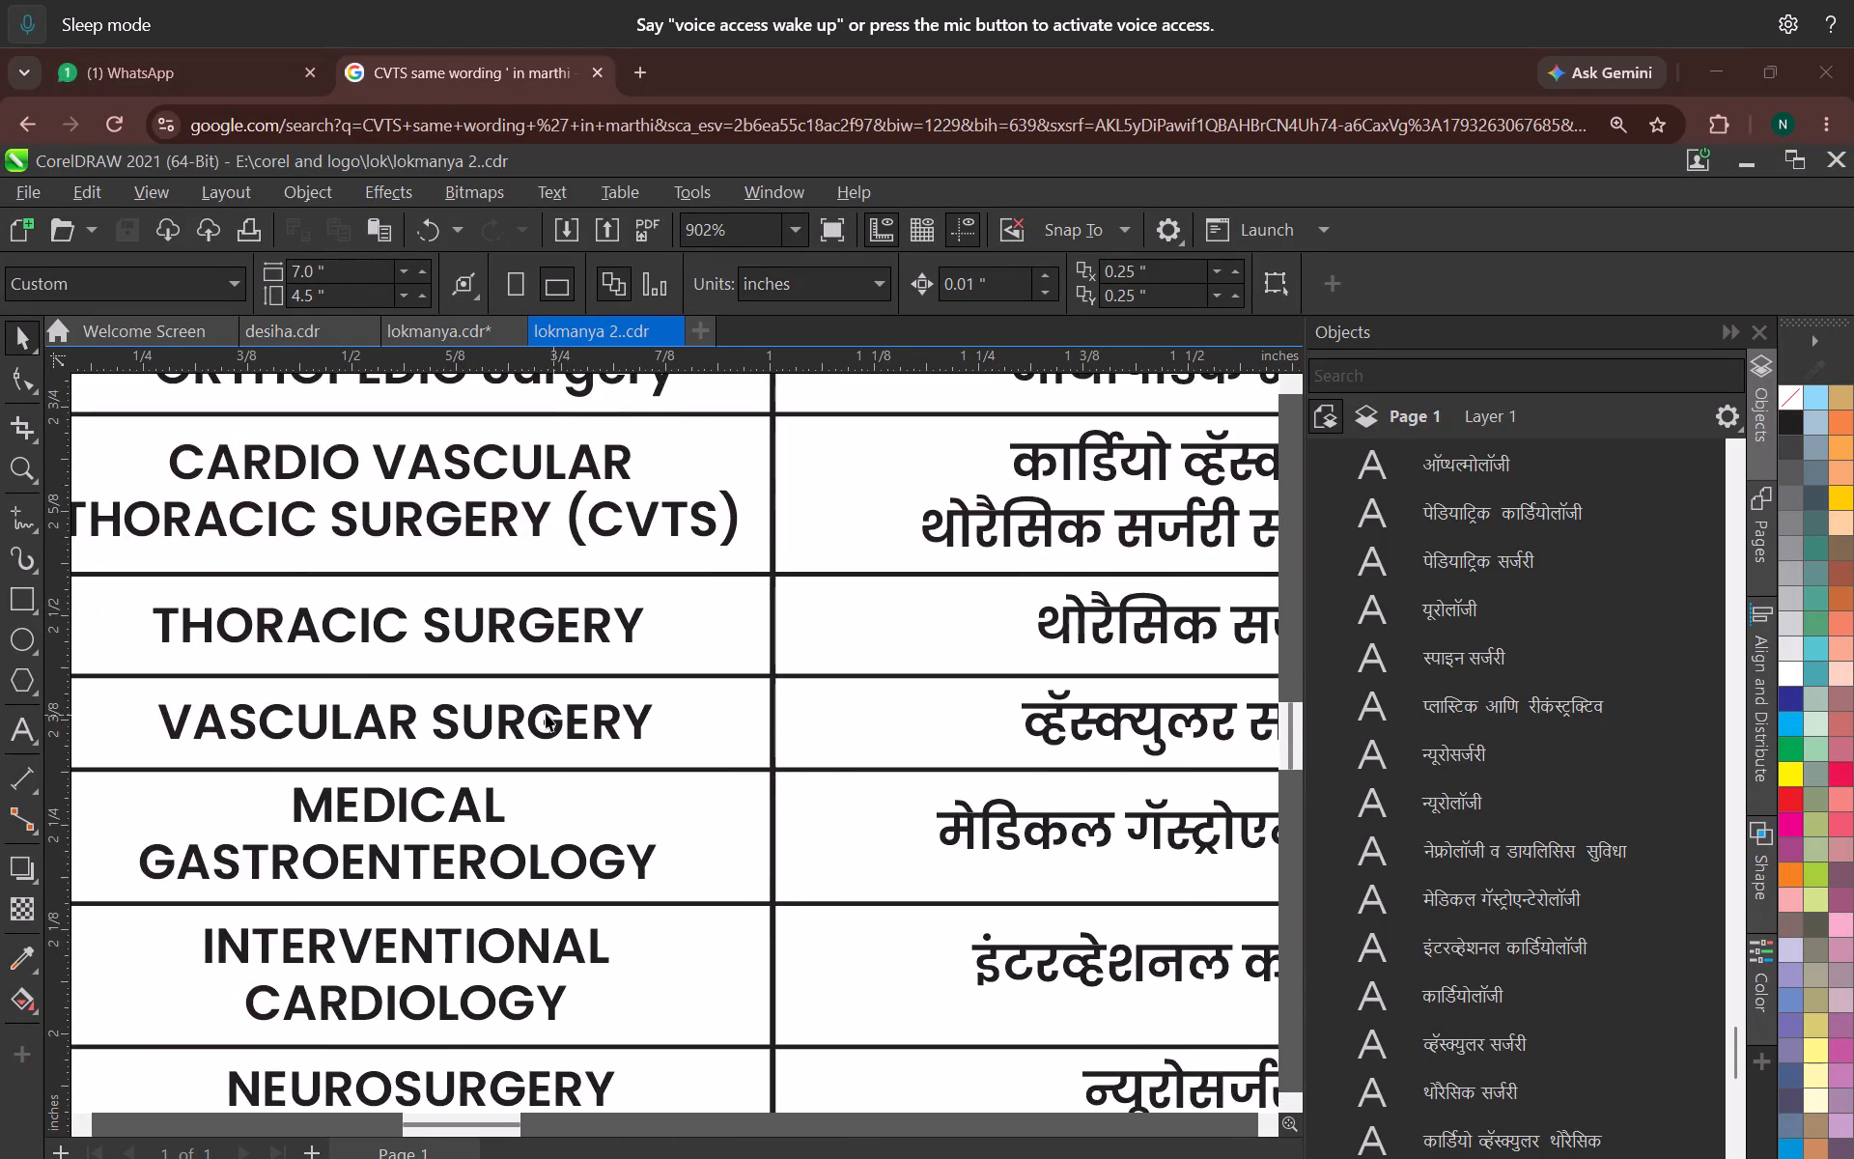
{"action": "middle_click_drag", "start_coordinate": [546, 713], "coordinate": [569, 737]}
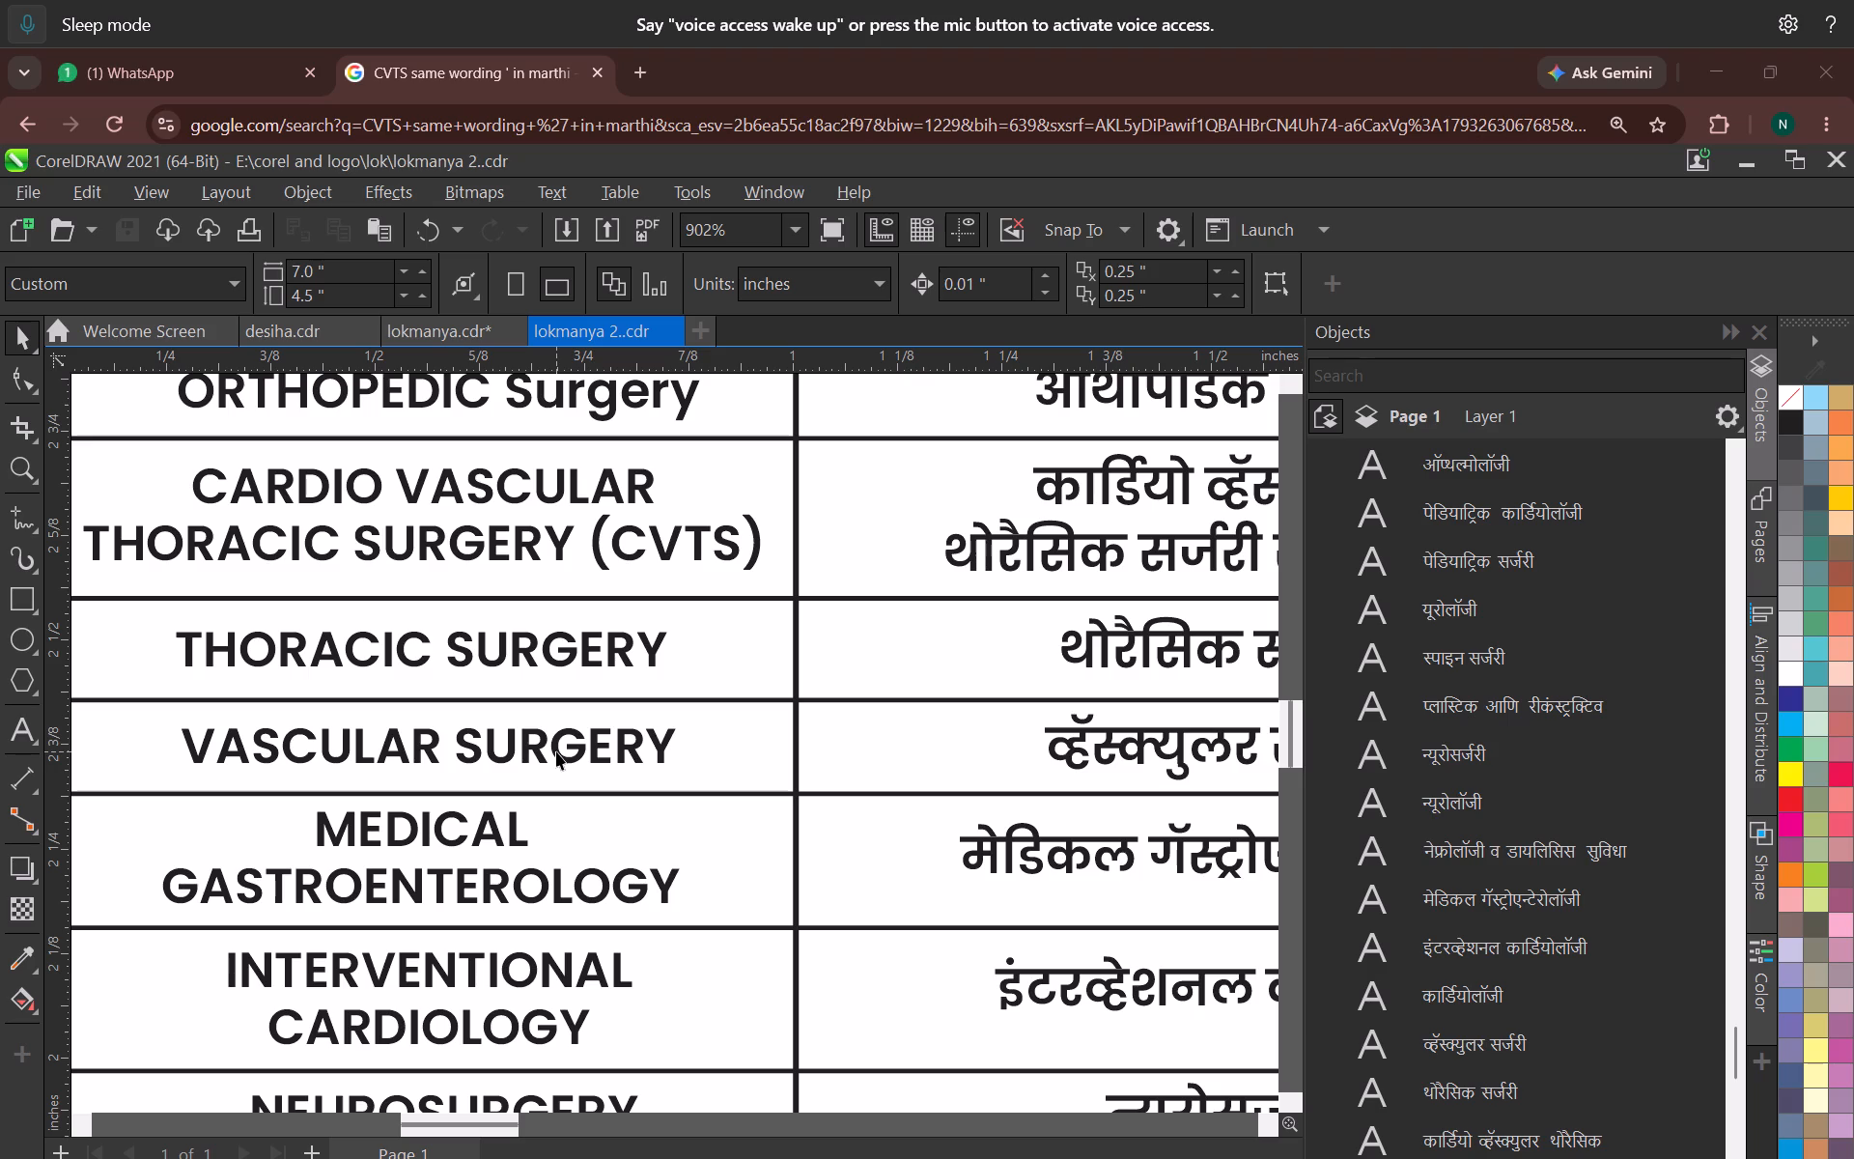
{"action": "scroll", "coordinate": [556, 751], "scroll_direction": "down", "scroll_amount": 5}
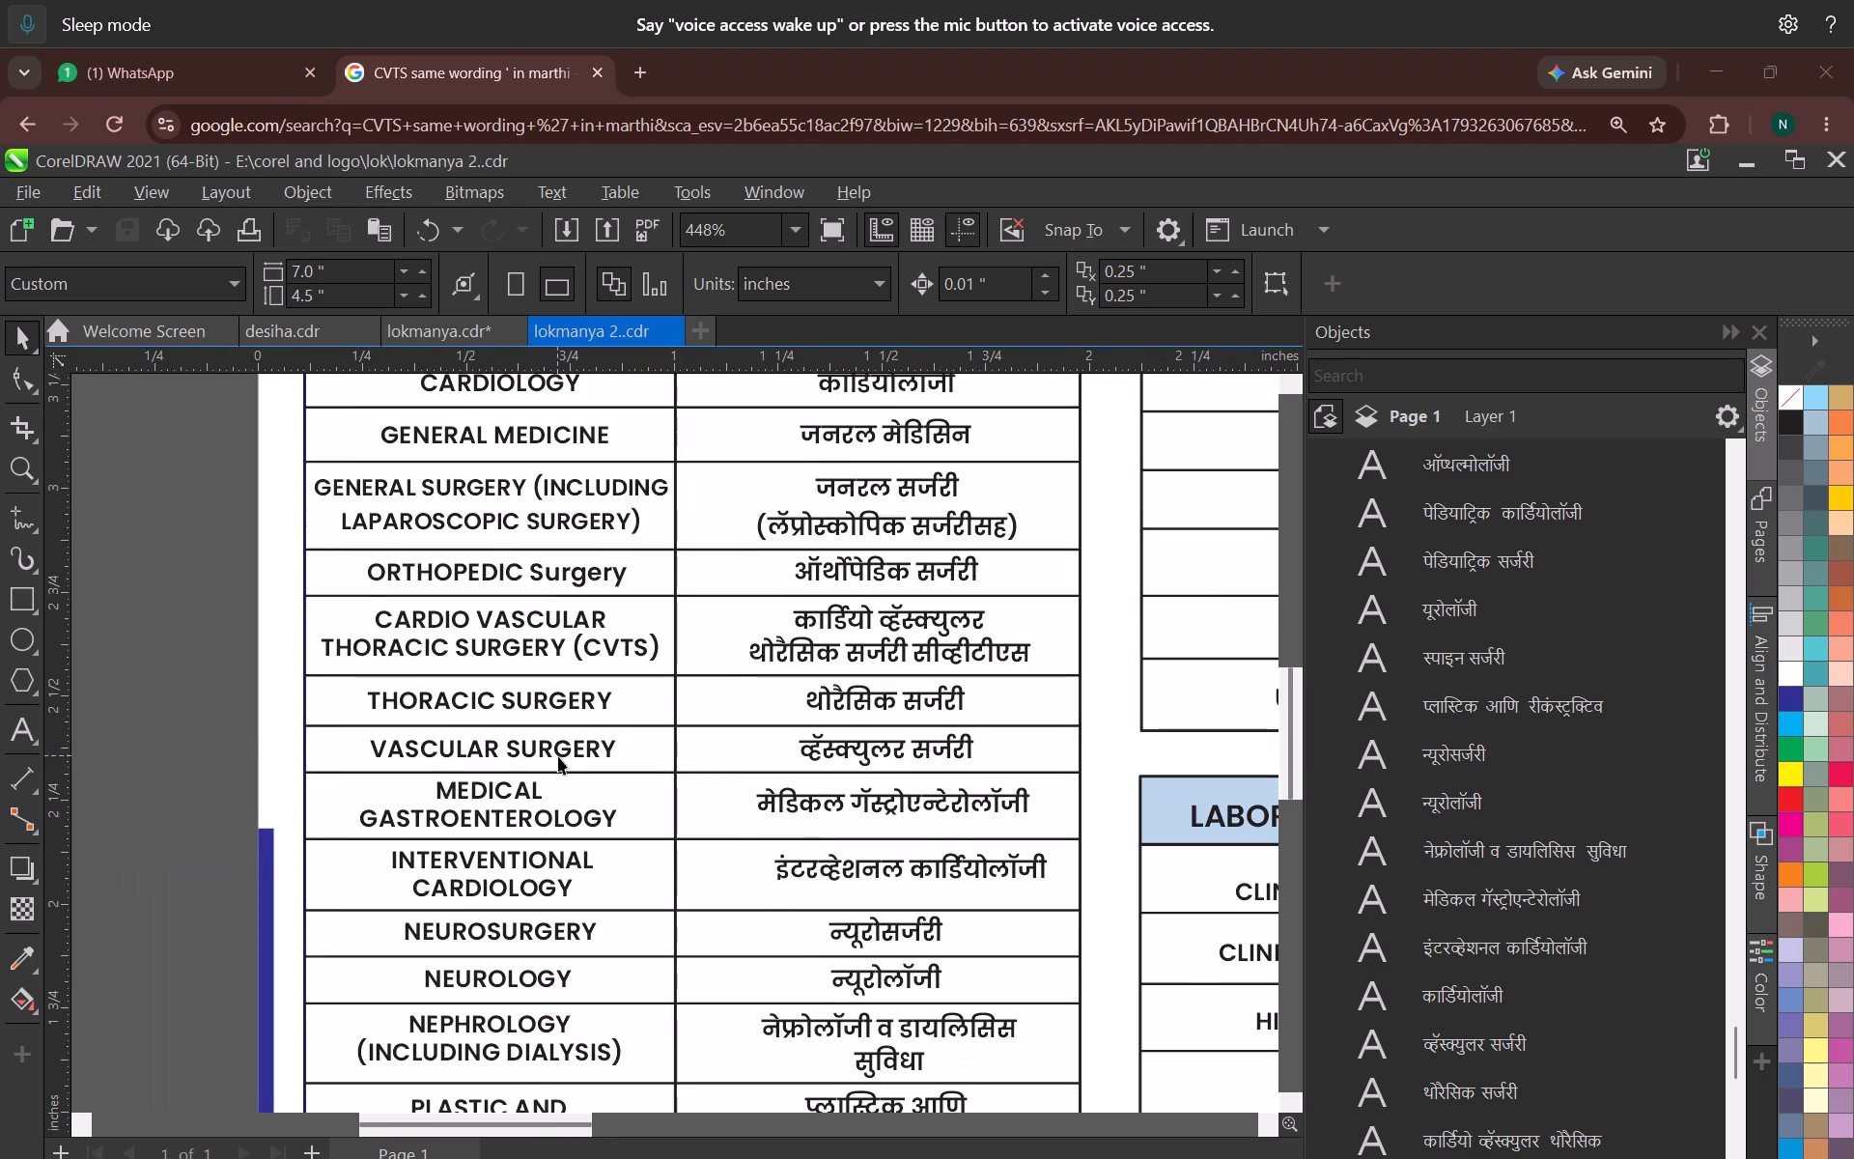
{"action": "scroll", "coordinate": [558, 756], "scroll_direction": "down", "scroll_amount": 2}
{"action": "middle_click_drag", "start_coordinate": [564, 766], "coordinate": [559, 662]}
{"action": "scroll", "coordinate": [561, 691], "scroll_direction": "down", "scroll_amount": 1}
{"action": "scroll", "coordinate": [536, 742], "scroll_direction": "up", "scroll_amount": 3}
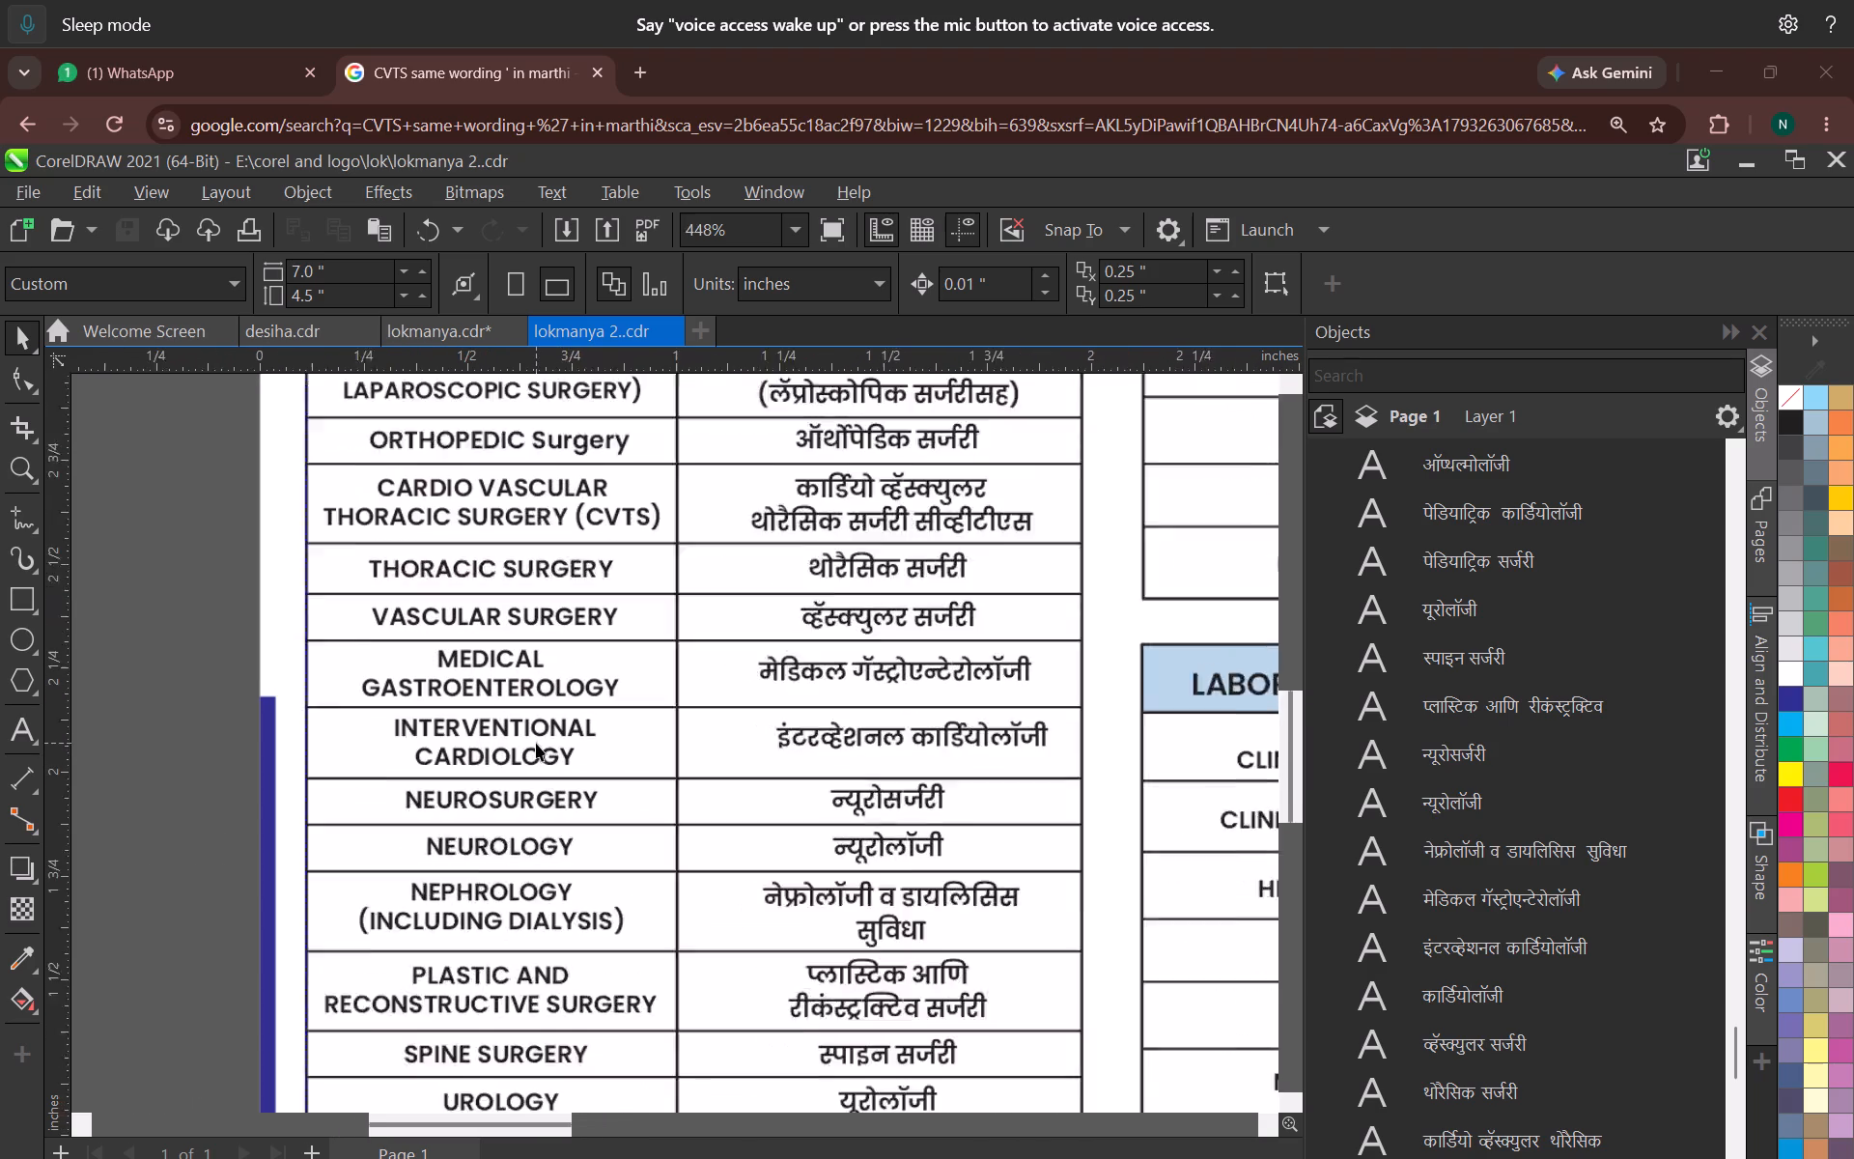
{"action": "scroll", "coordinate": [530, 786], "scroll_direction": "down", "scroll_amount": 1}
{"action": "middle_click_drag", "start_coordinate": [527, 787], "coordinate": [515, 639]}
{"action": "scroll", "coordinate": [523, 831], "scroll_direction": "up", "scroll_amount": 3}
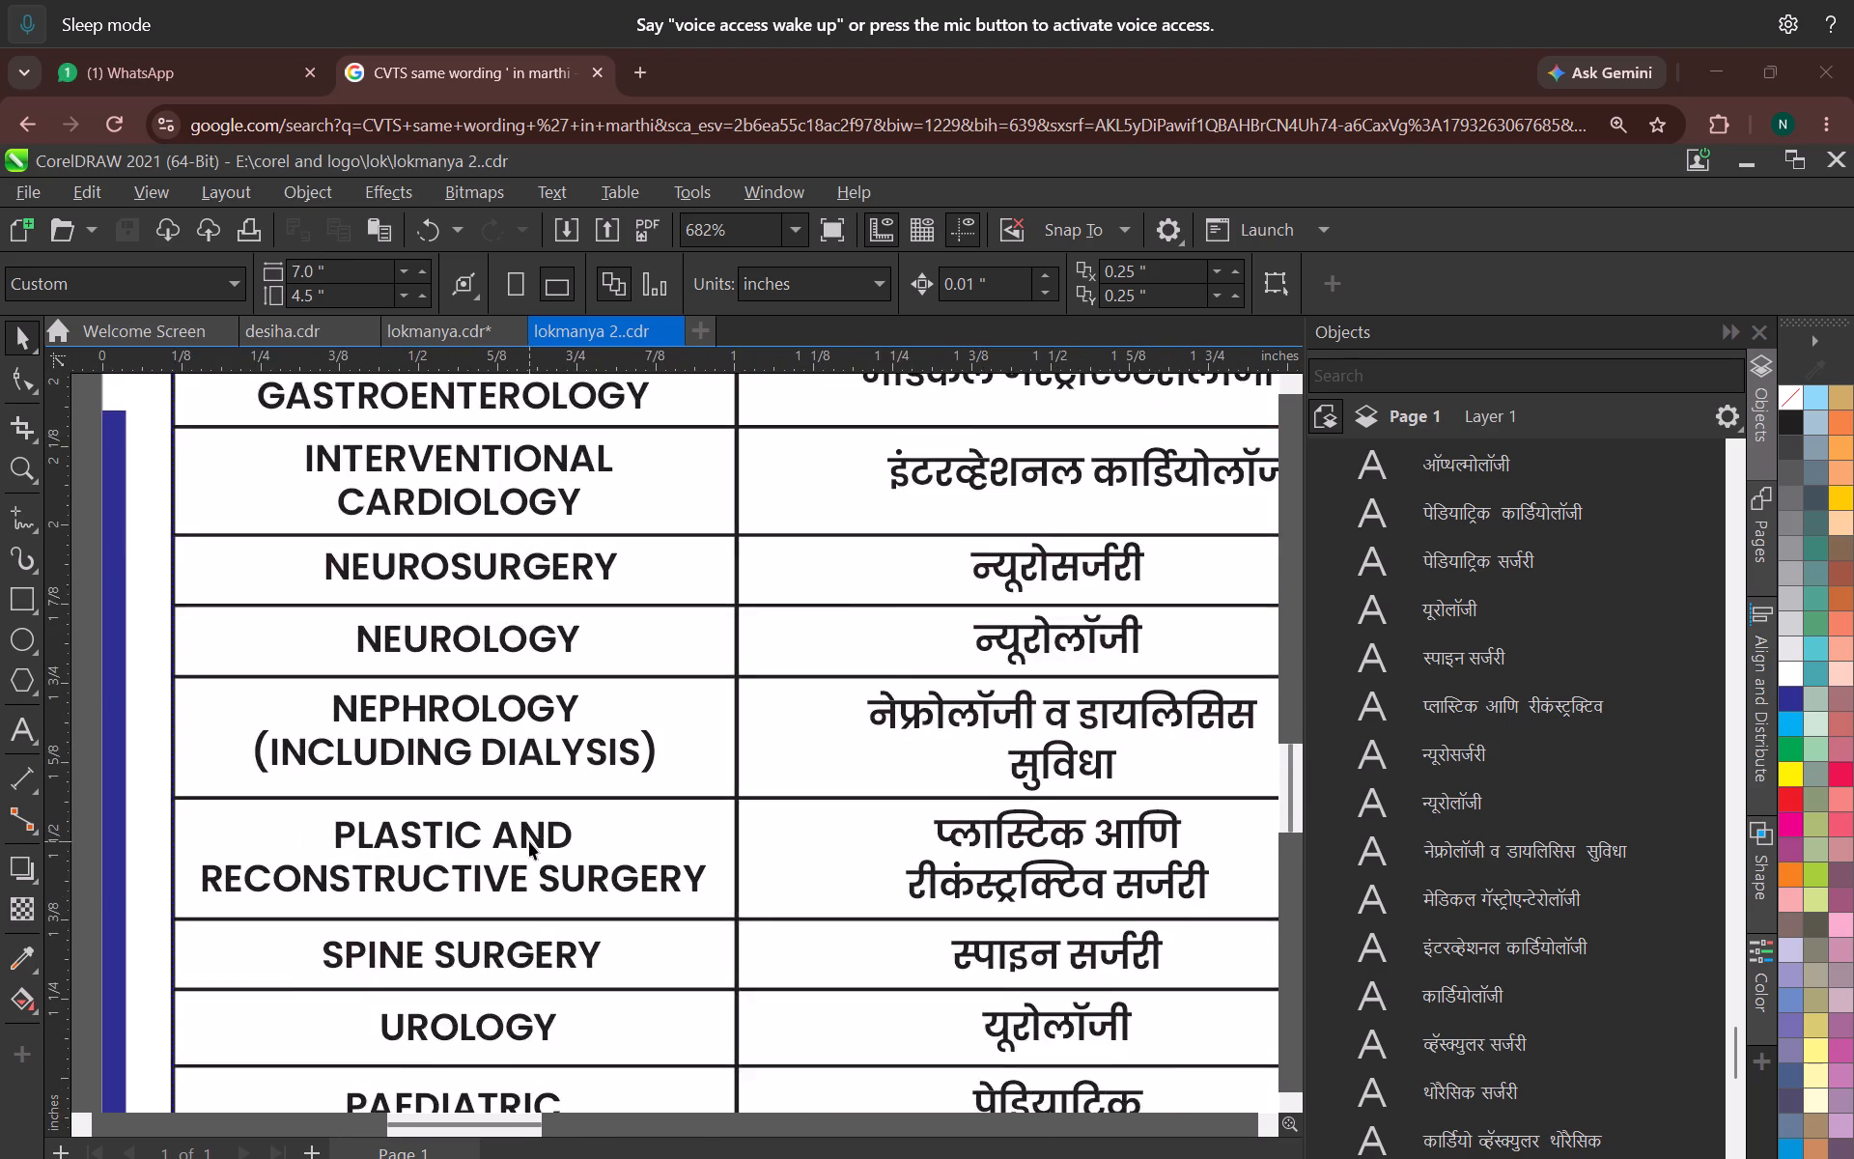
{"action": "scroll", "coordinate": [530, 842], "scroll_direction": "up", "scroll_amount": 1}
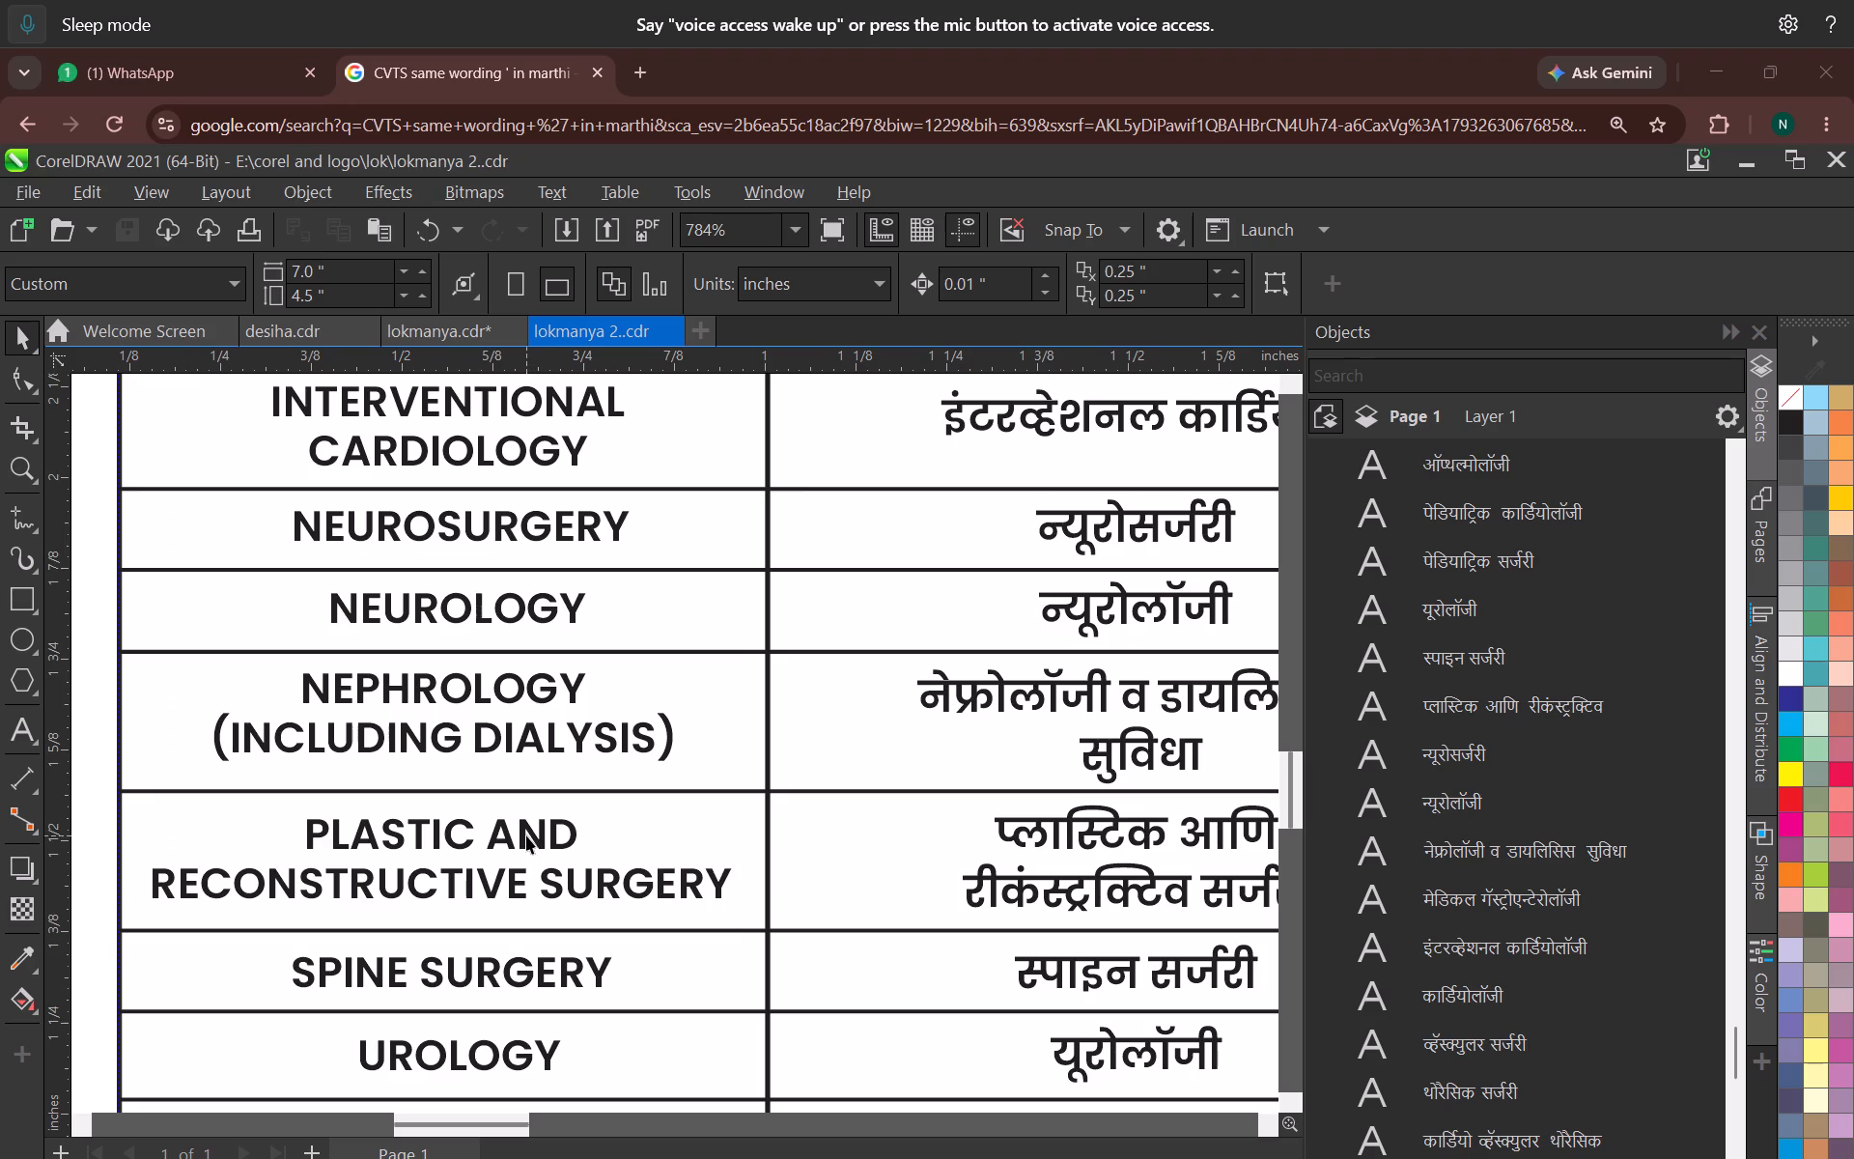
{"action": "scroll", "coordinate": [526, 835], "scroll_direction": "down", "scroll_amount": 3}
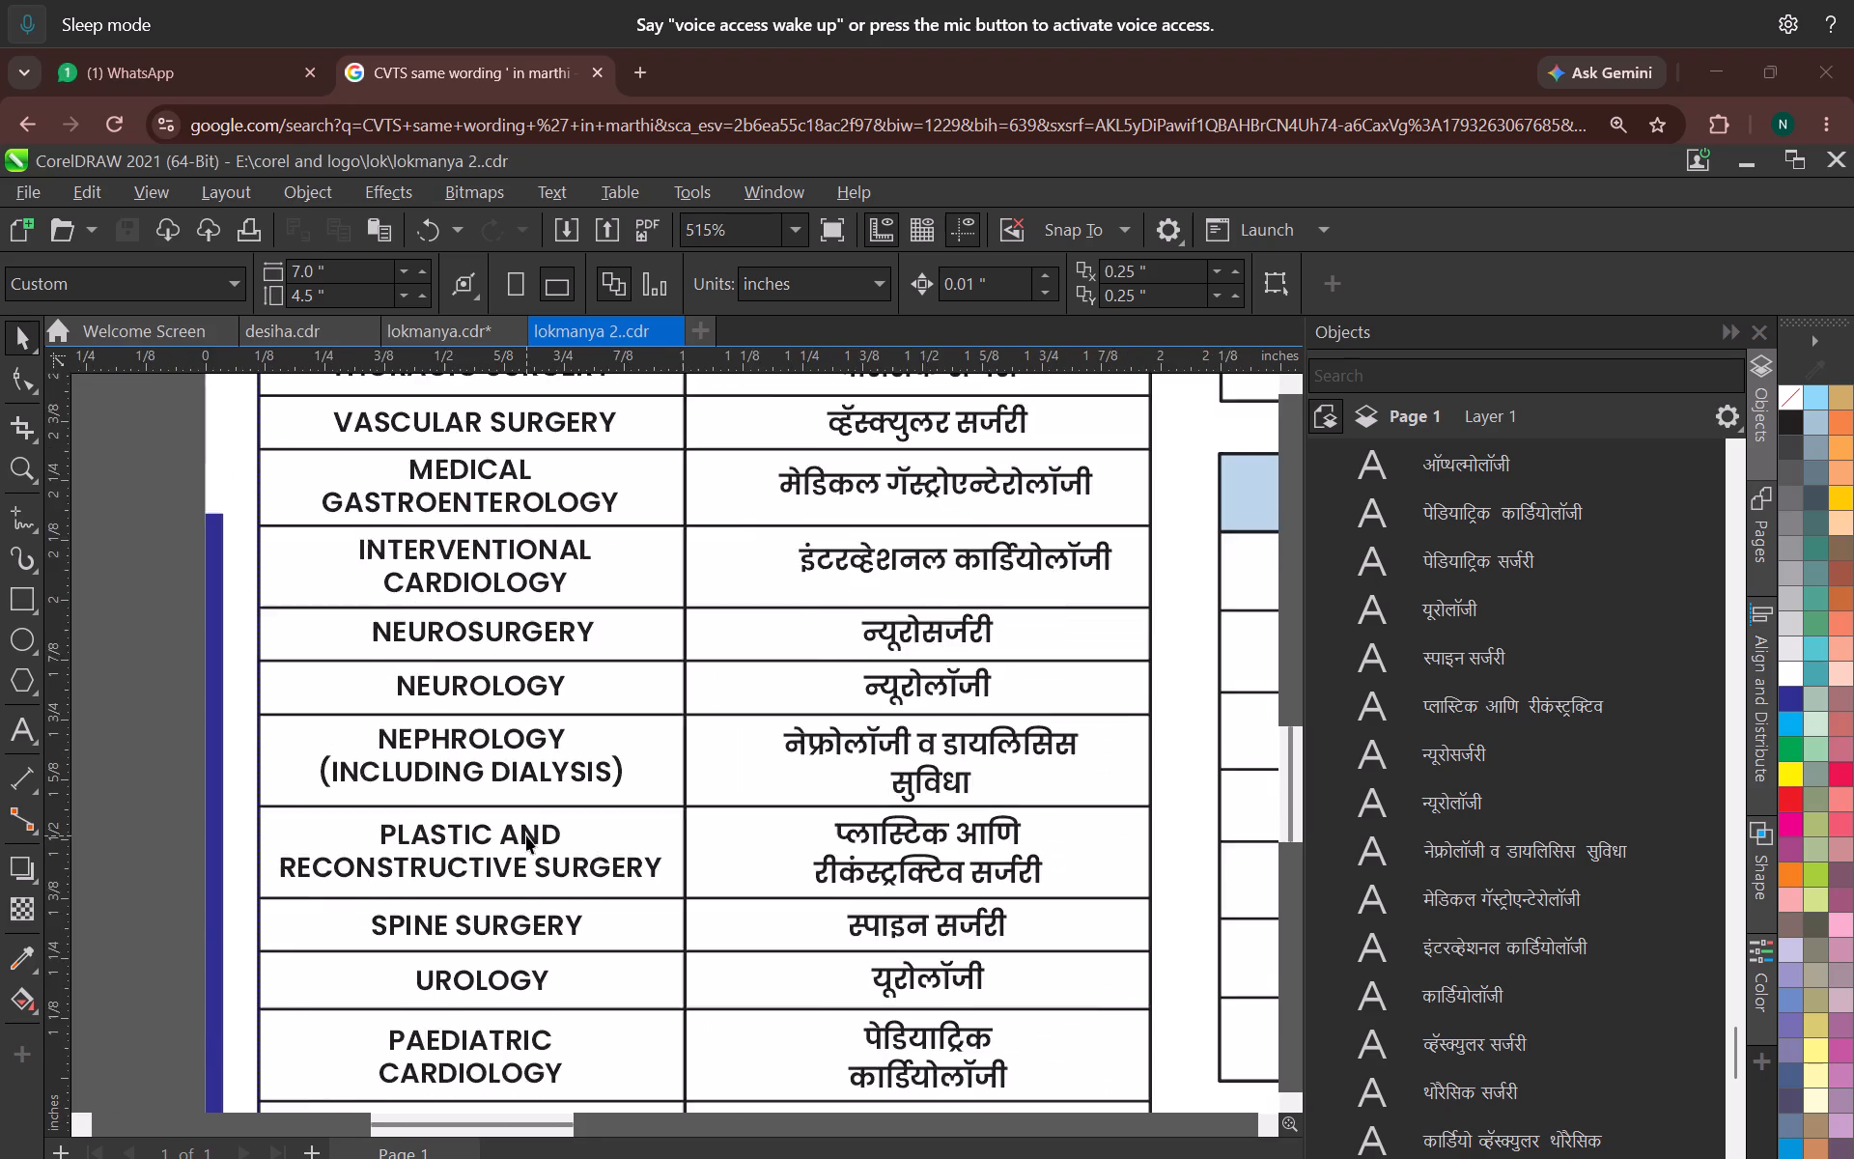
{"action": "scroll", "coordinate": [526, 835], "scroll_direction": "down", "scroll_amount": 3}
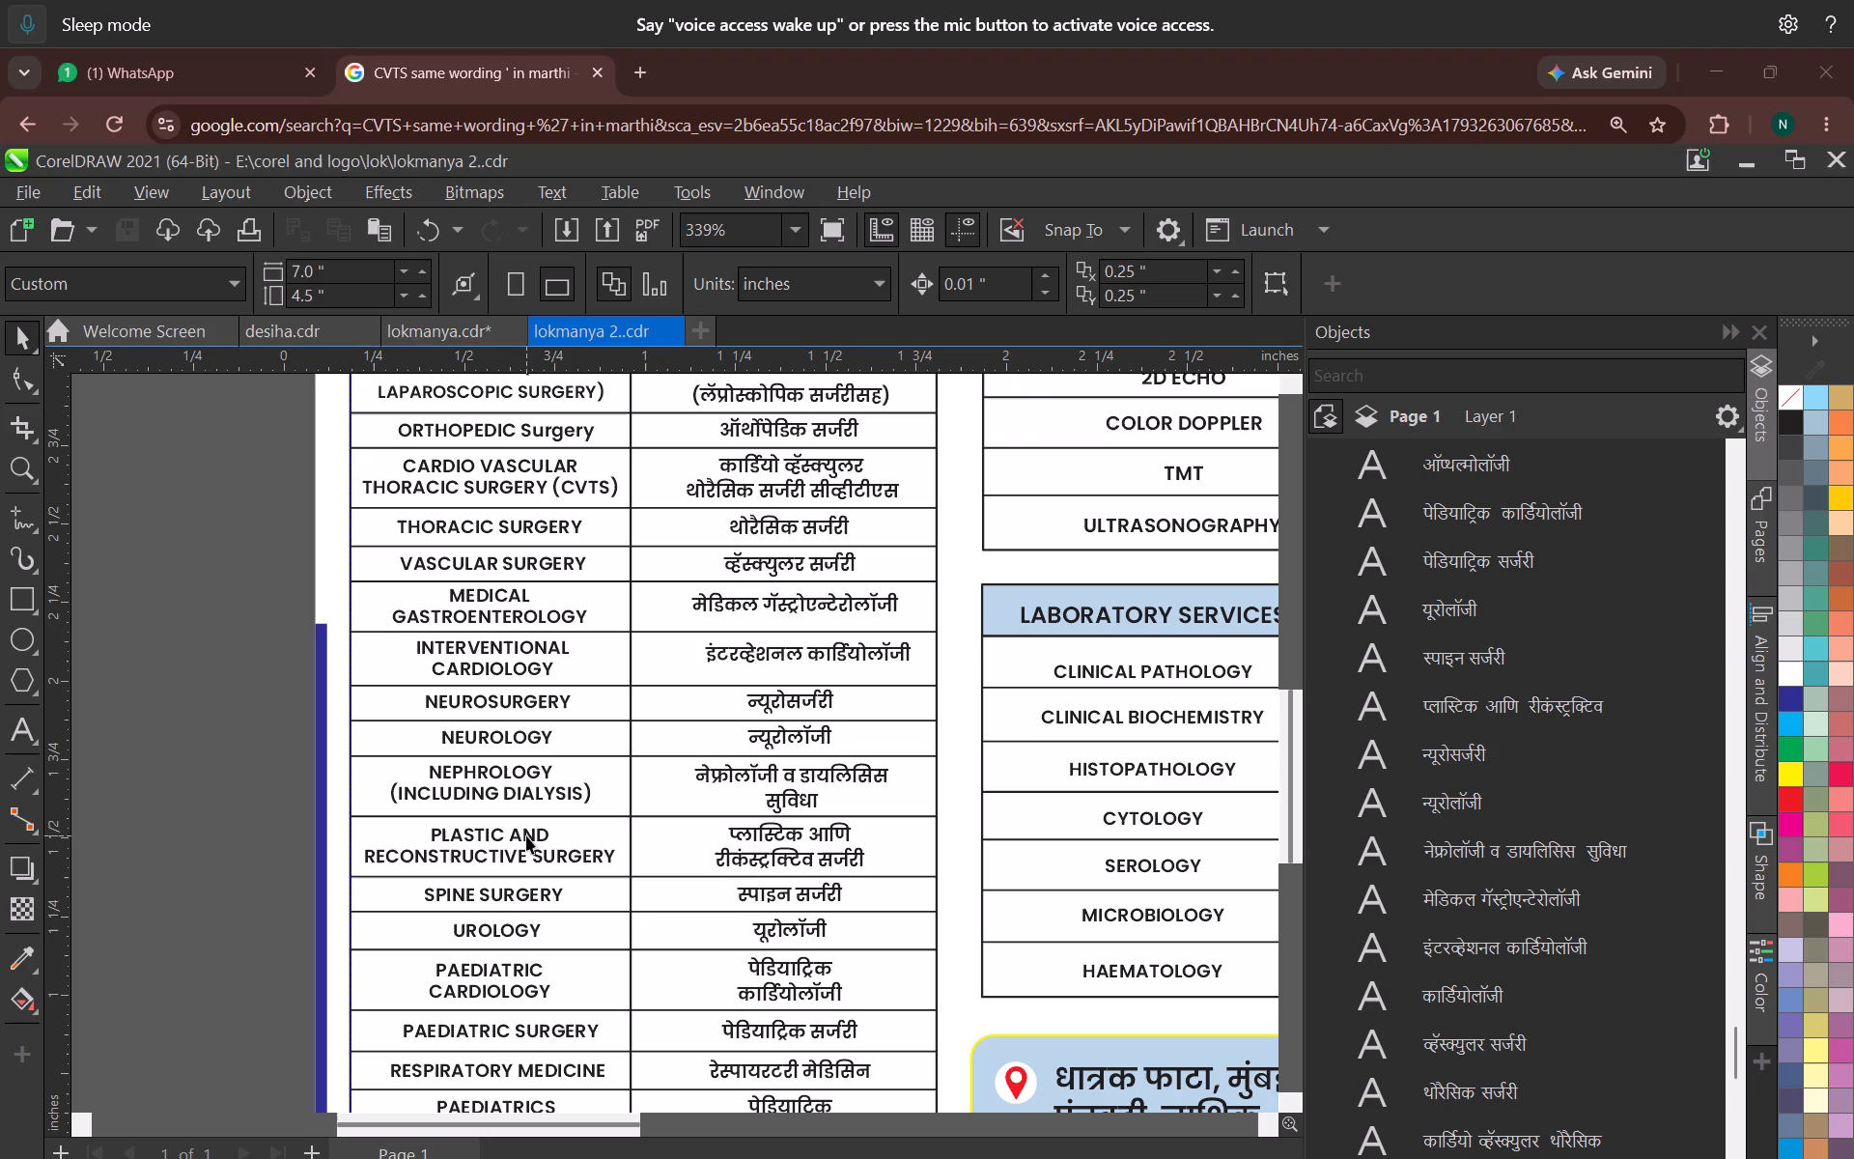
{"action": "scroll", "coordinate": [526, 835], "scroll_direction": "down", "scroll_amount": 2}
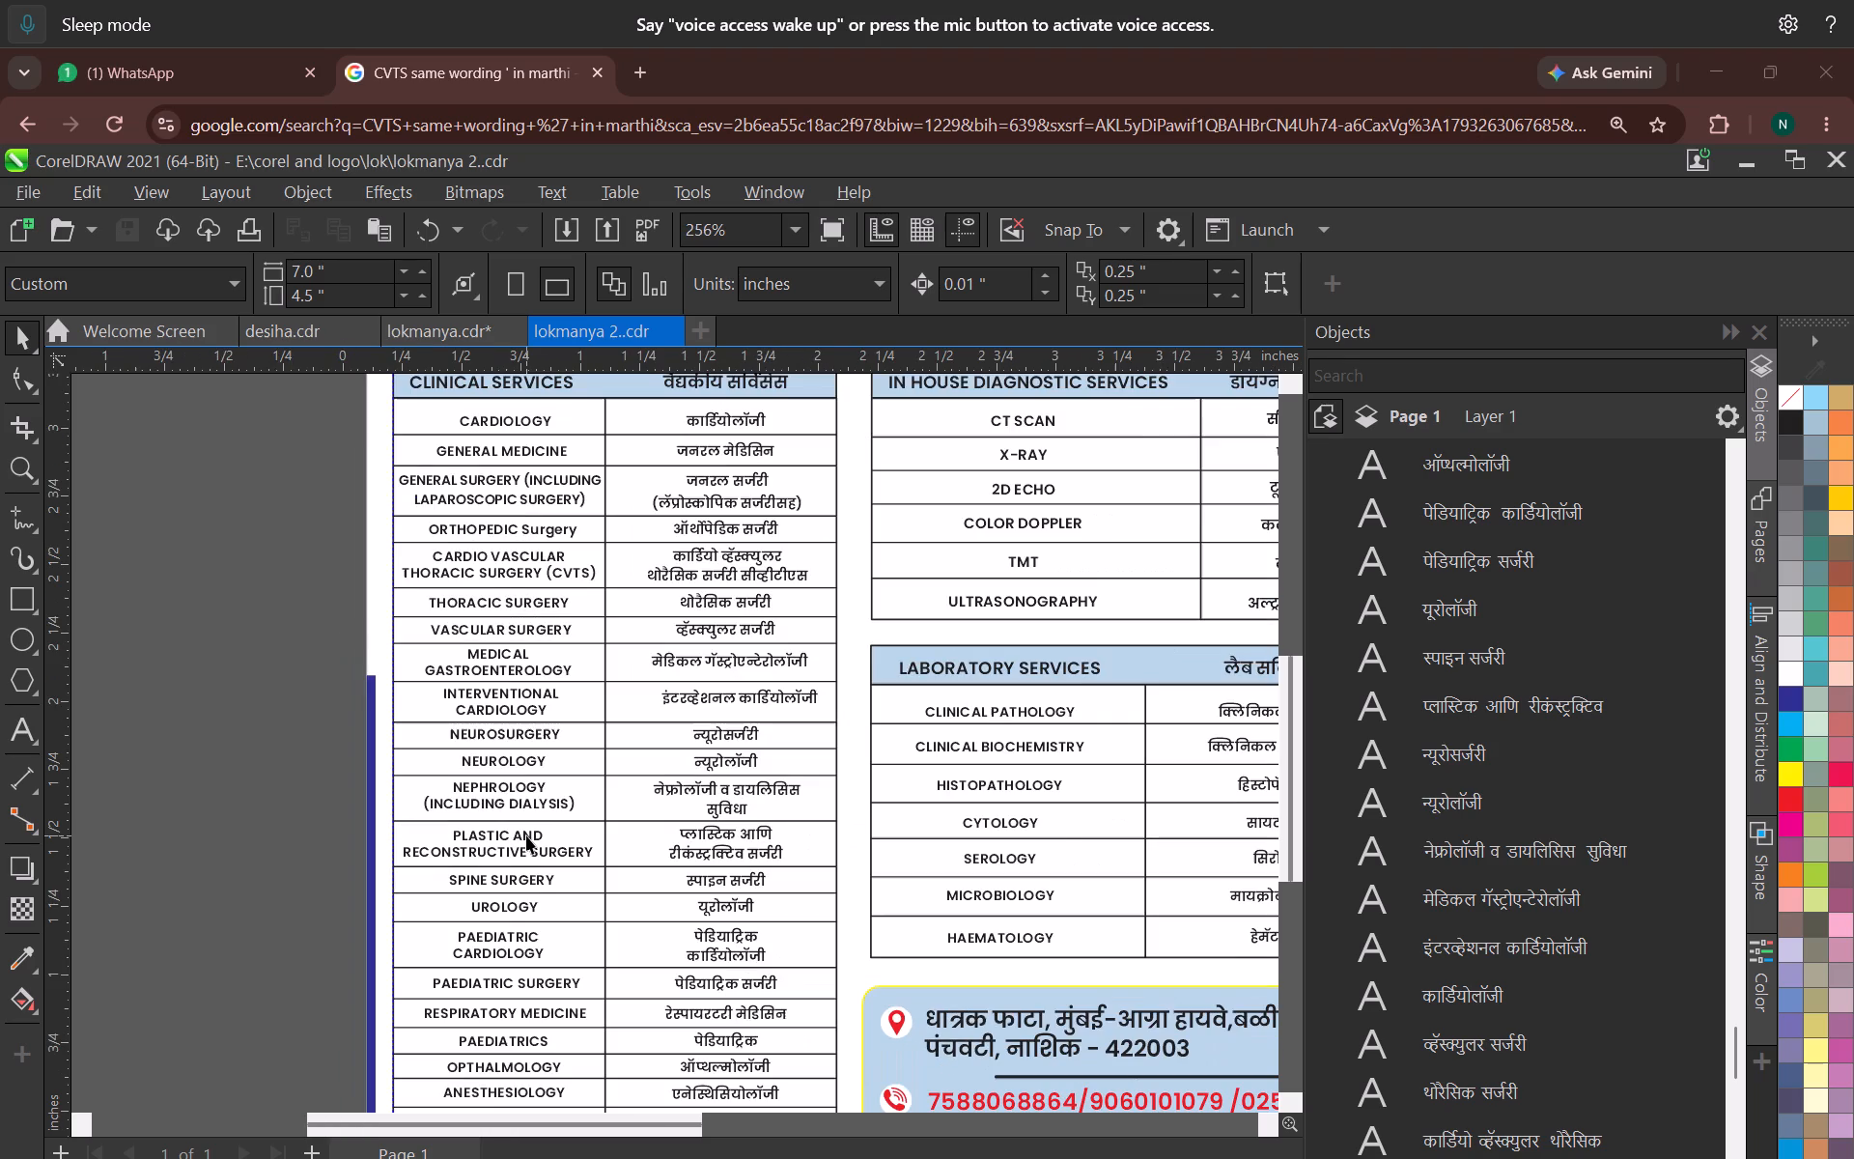
{"action": "scroll", "coordinate": [526, 835], "scroll_direction": "down", "scroll_amount": 7}
Save the lokmanya 2 drawing and resize its window to fill the screen.
{"action": "left_click", "coordinate": [304, 768]}
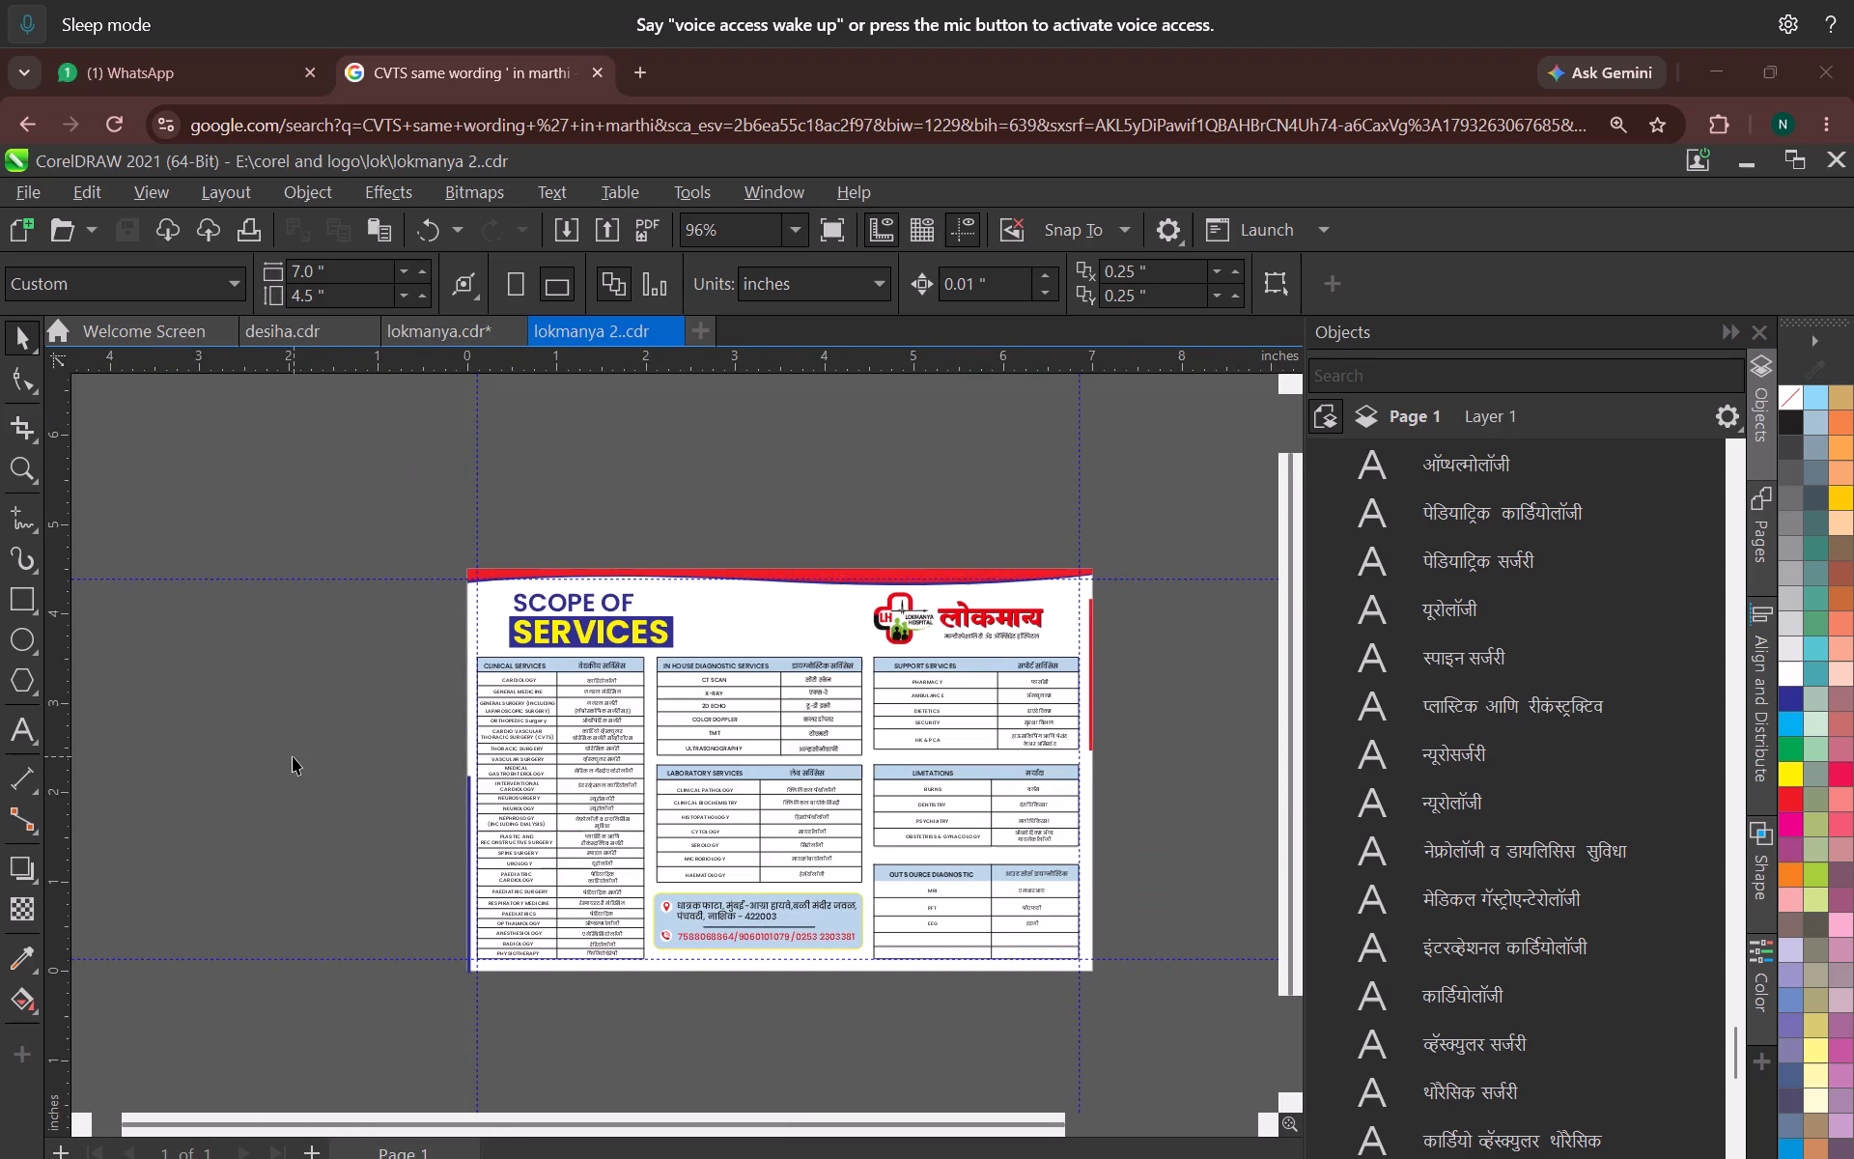
{"action": "key", "text": "ctrl+s"}
{"action": "left_click", "coordinate": [1789, 161]}
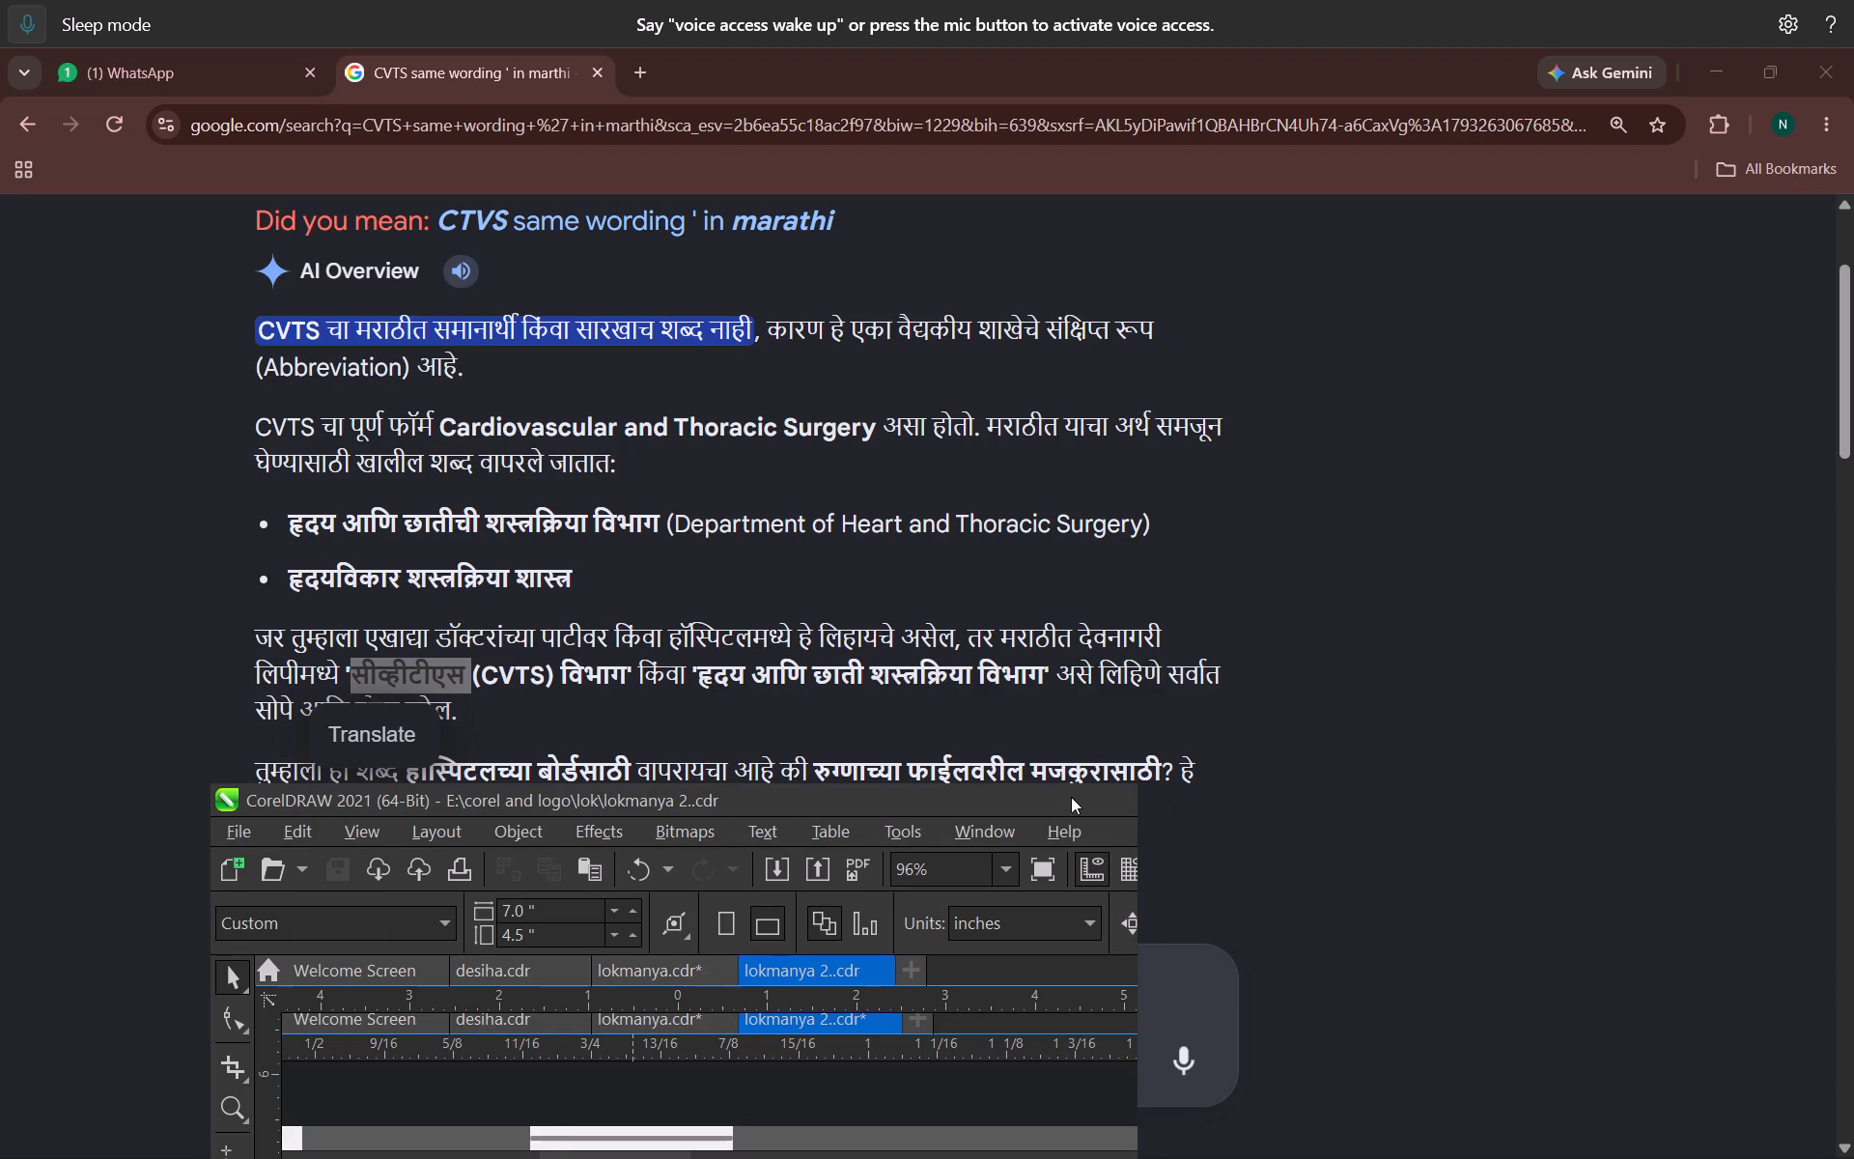
{"action": "left_click", "coordinate": [1066, 807]}
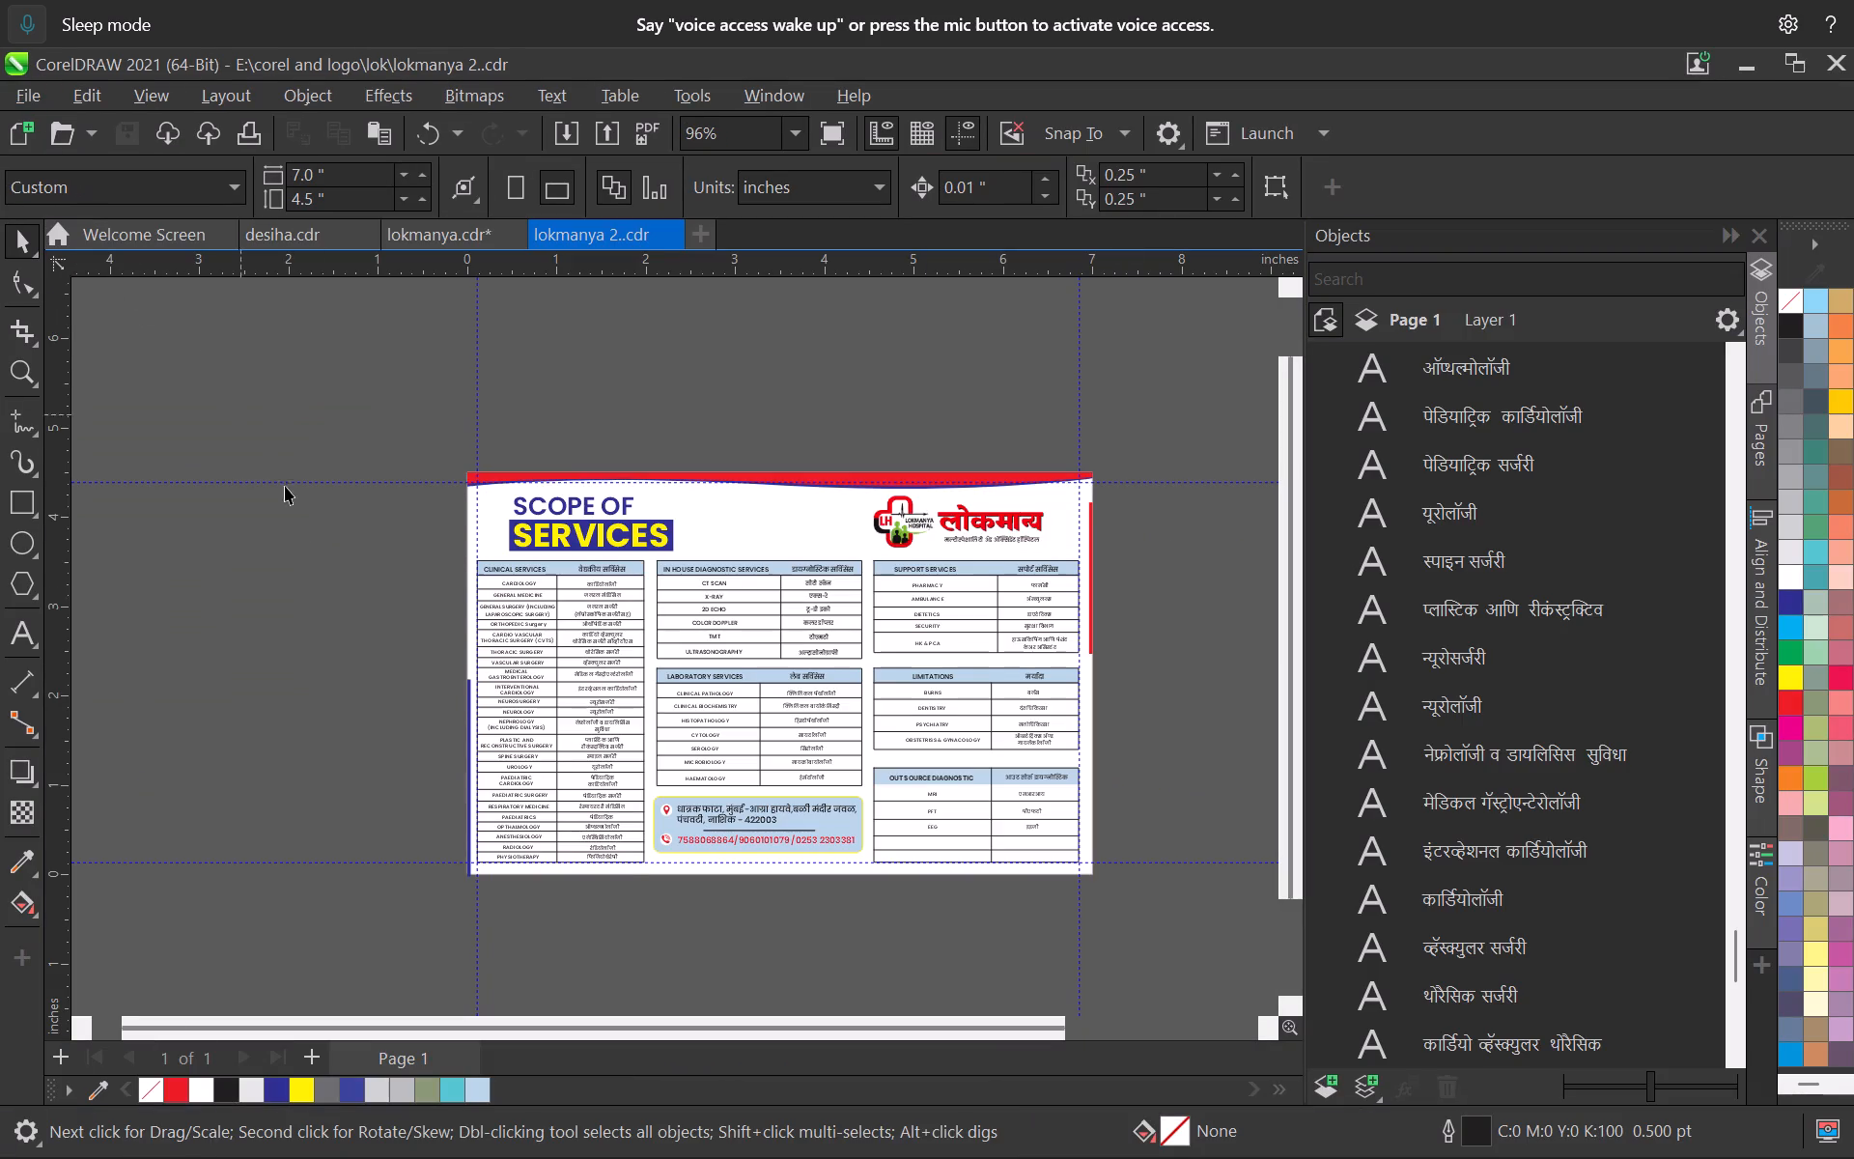
{"action": "left_click", "coordinate": [302, 537]}
{"action": "key", "text": "ctrl+s"}
Save the drawing as a PDF - Adobe Portable Document Format file in the lok folder, selecting the existing lokmanya 2. PDF.
{"action": "left_click", "coordinate": [25, 104]}
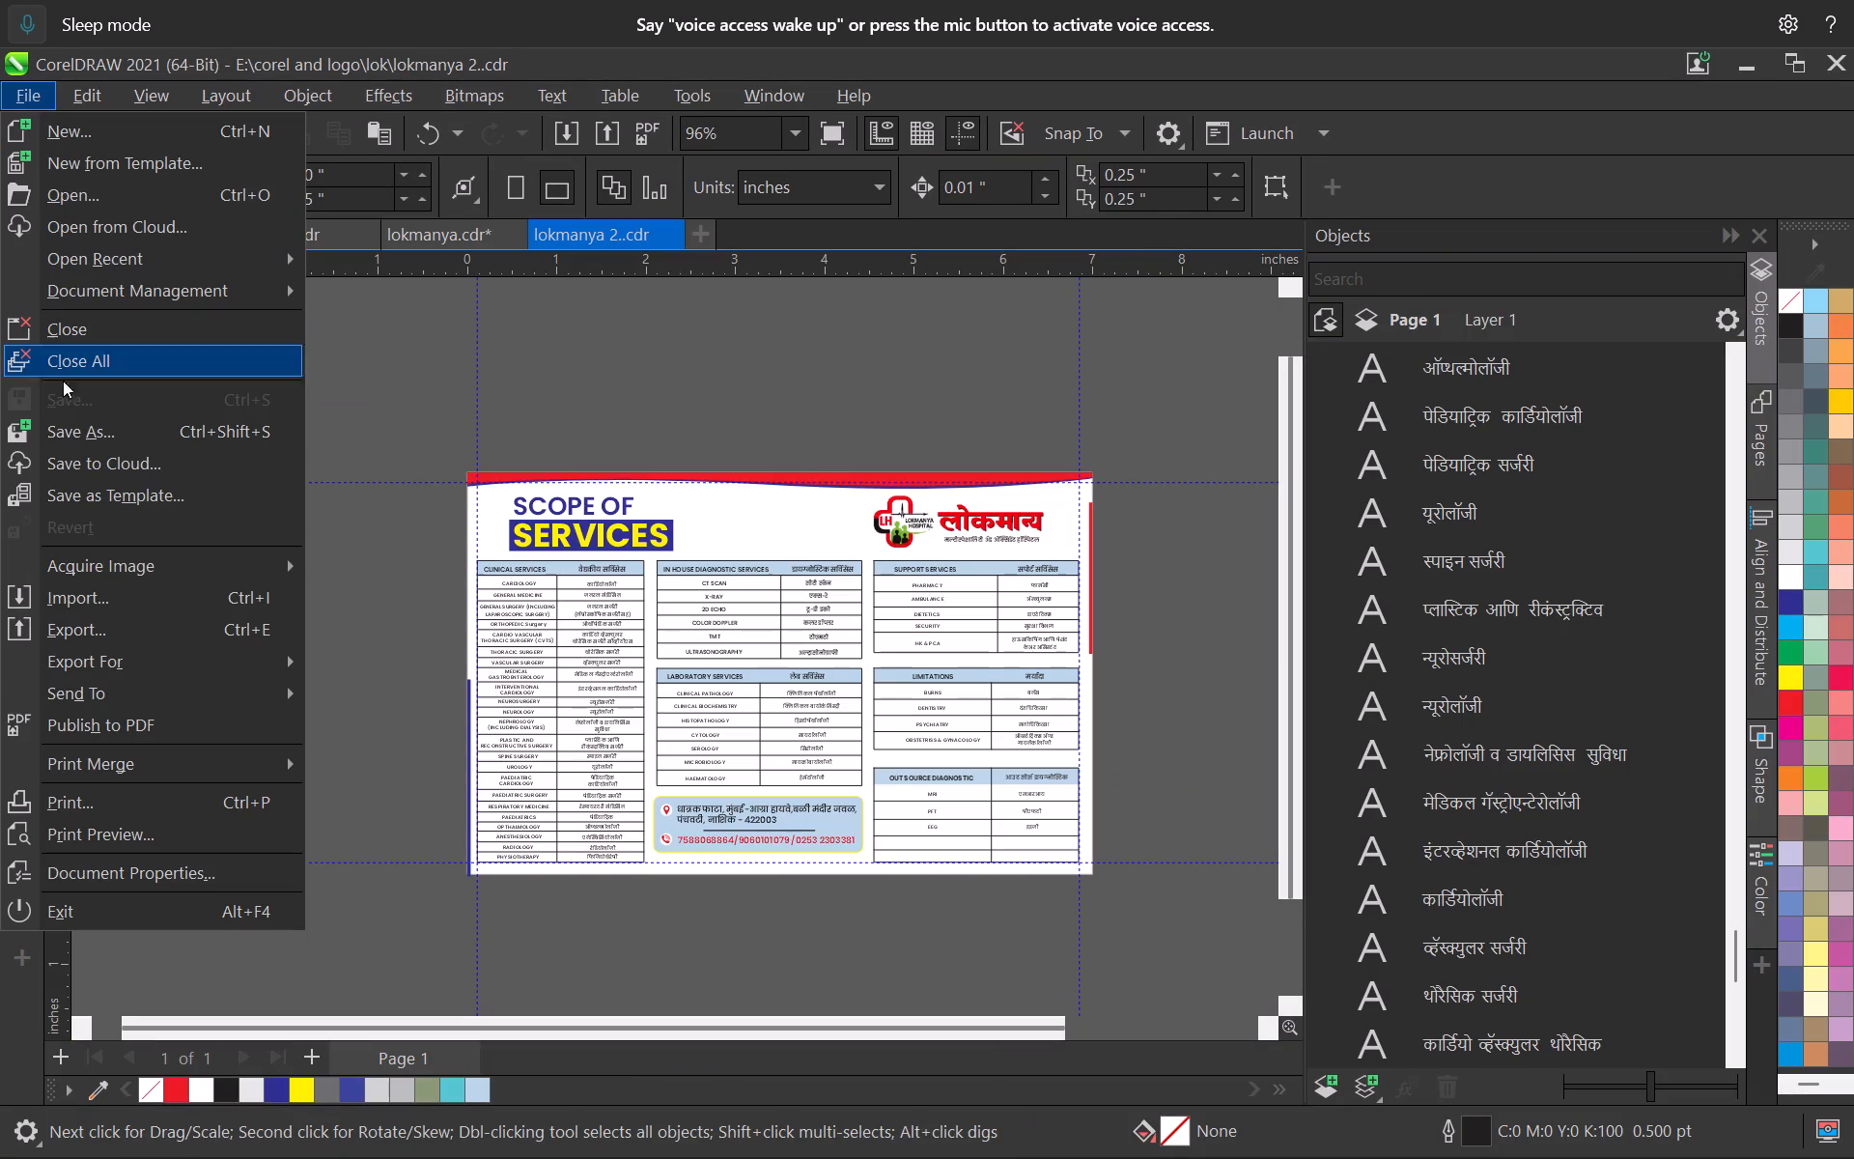
{"action": "left_click", "coordinate": [74, 427]}
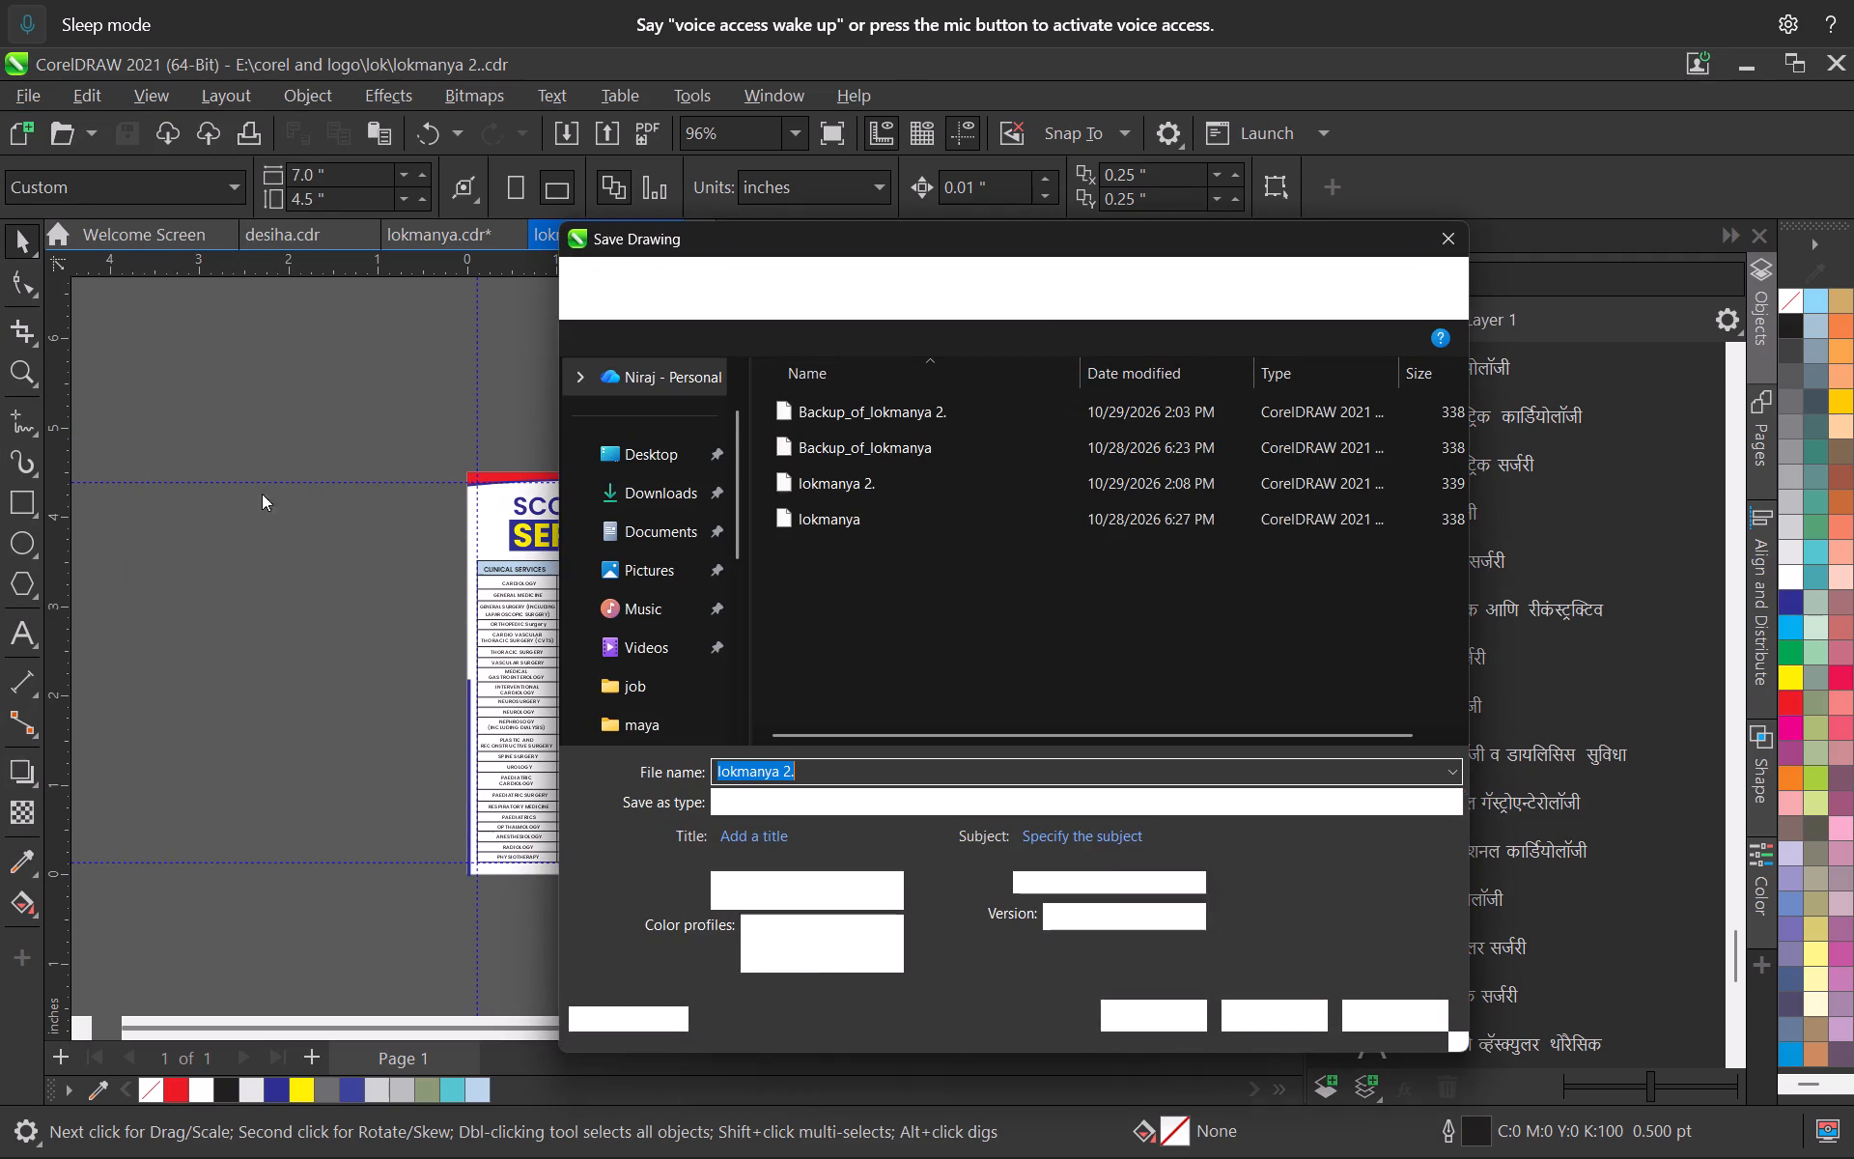
{"action": "left_click", "coordinate": [801, 804]}
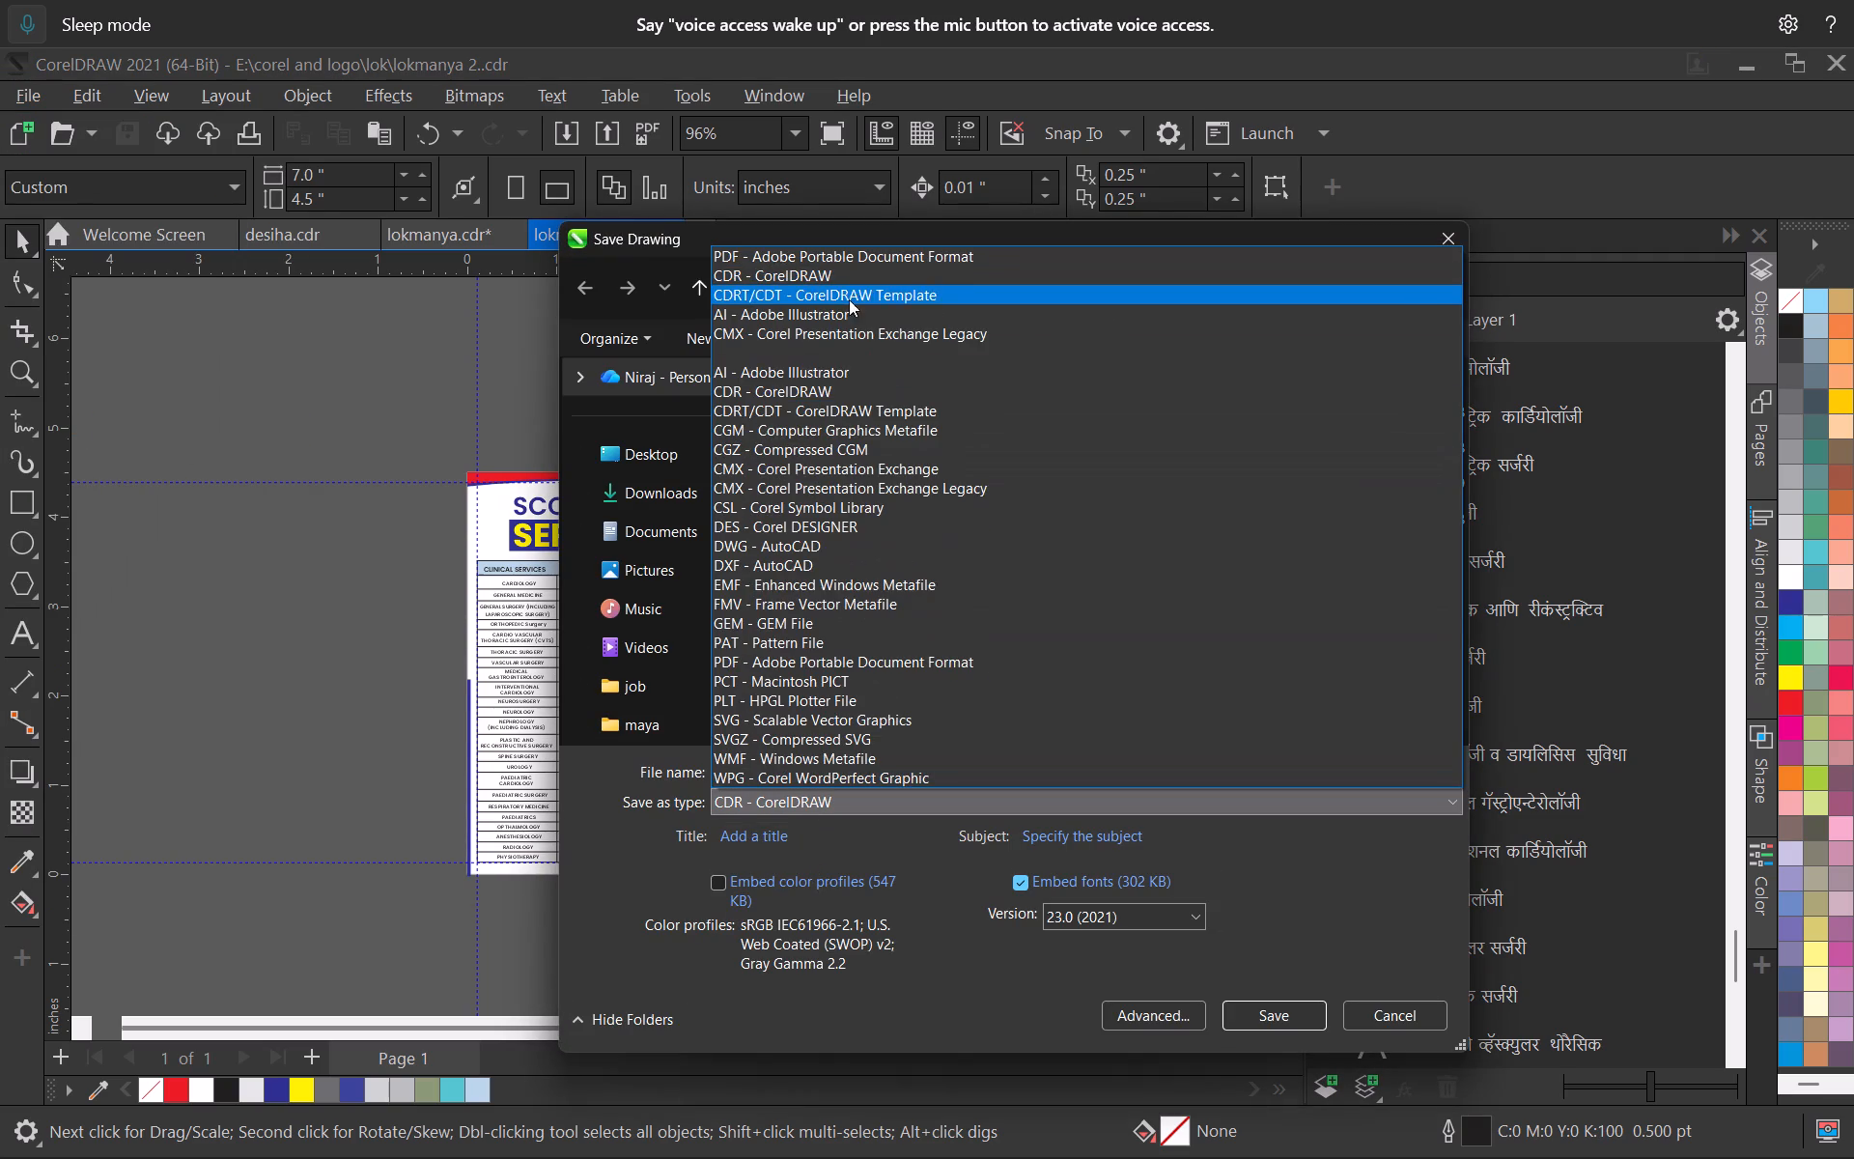
{"action": "left_click", "coordinate": [816, 245]}
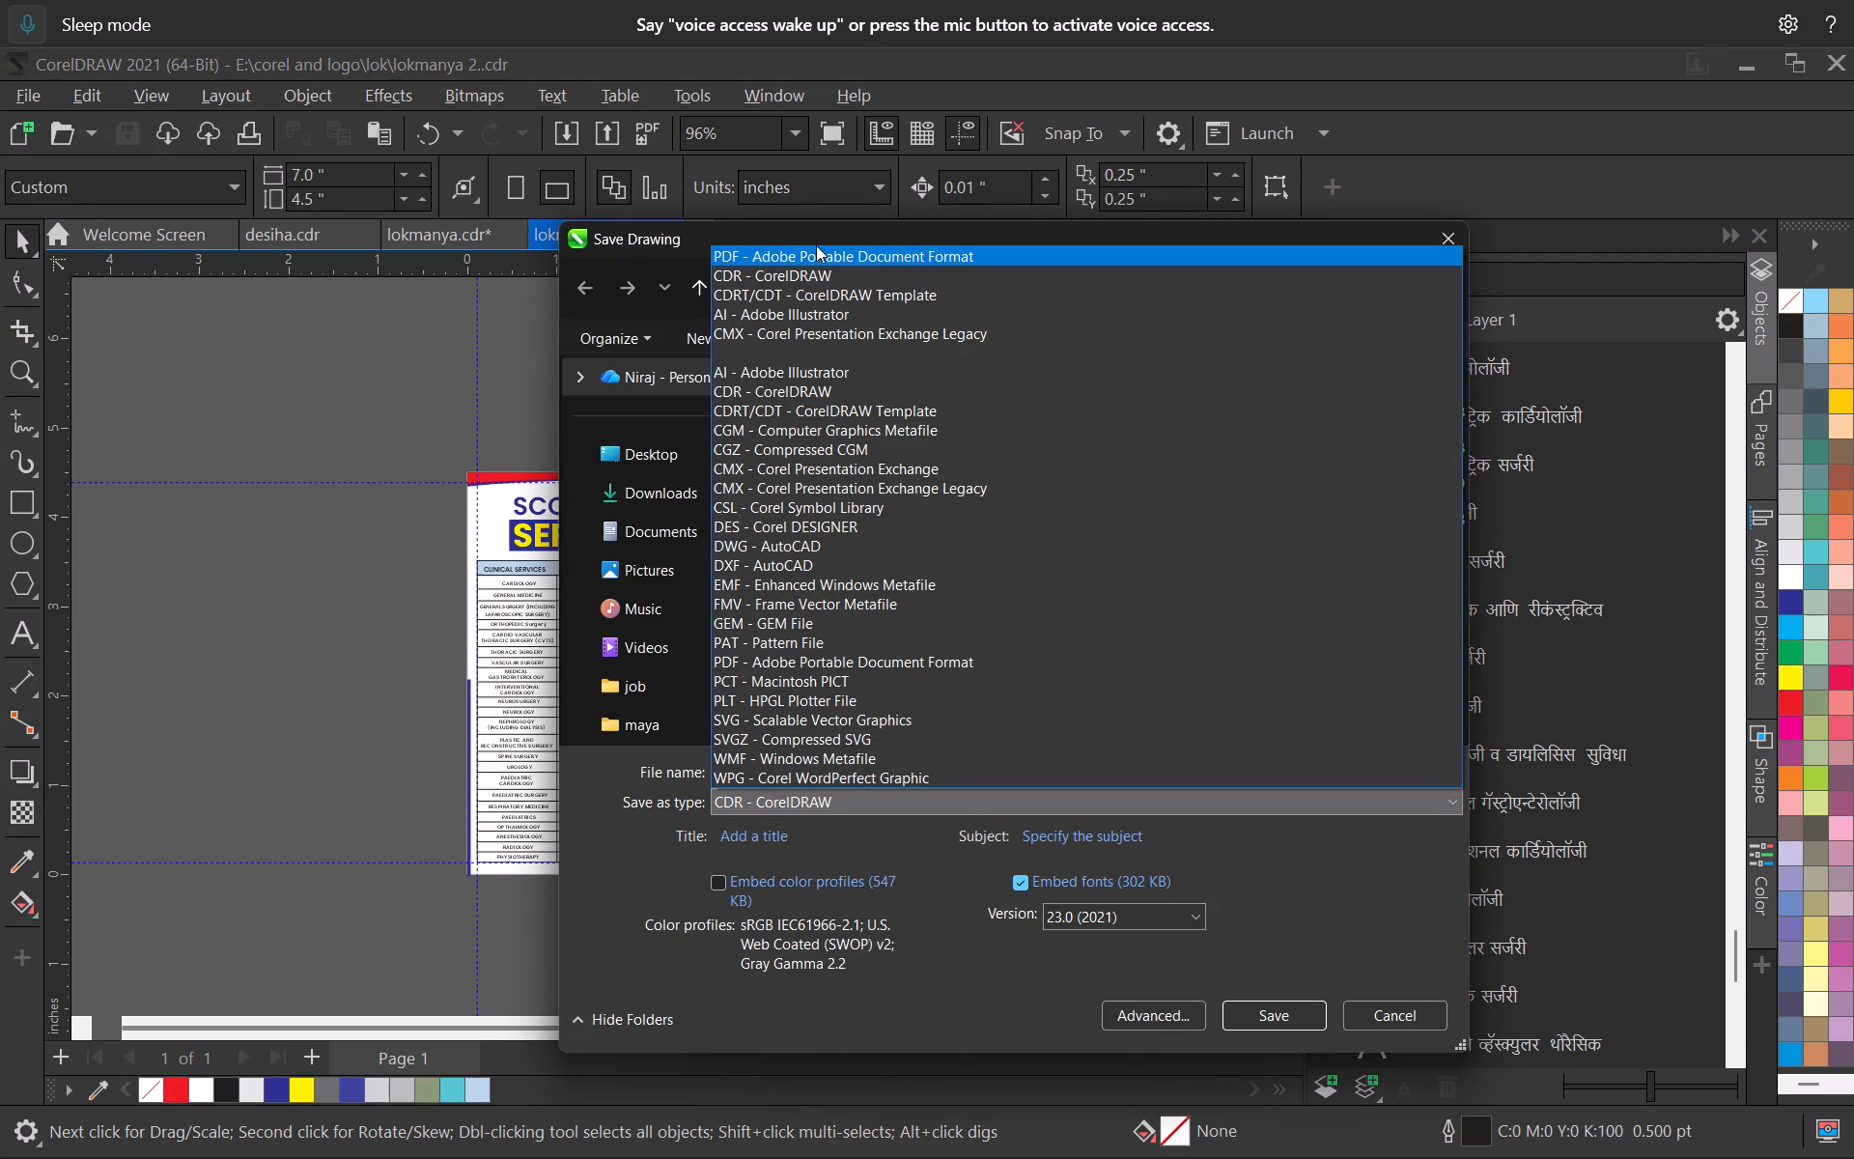
{"action": "left_click", "coordinate": [816, 250]}
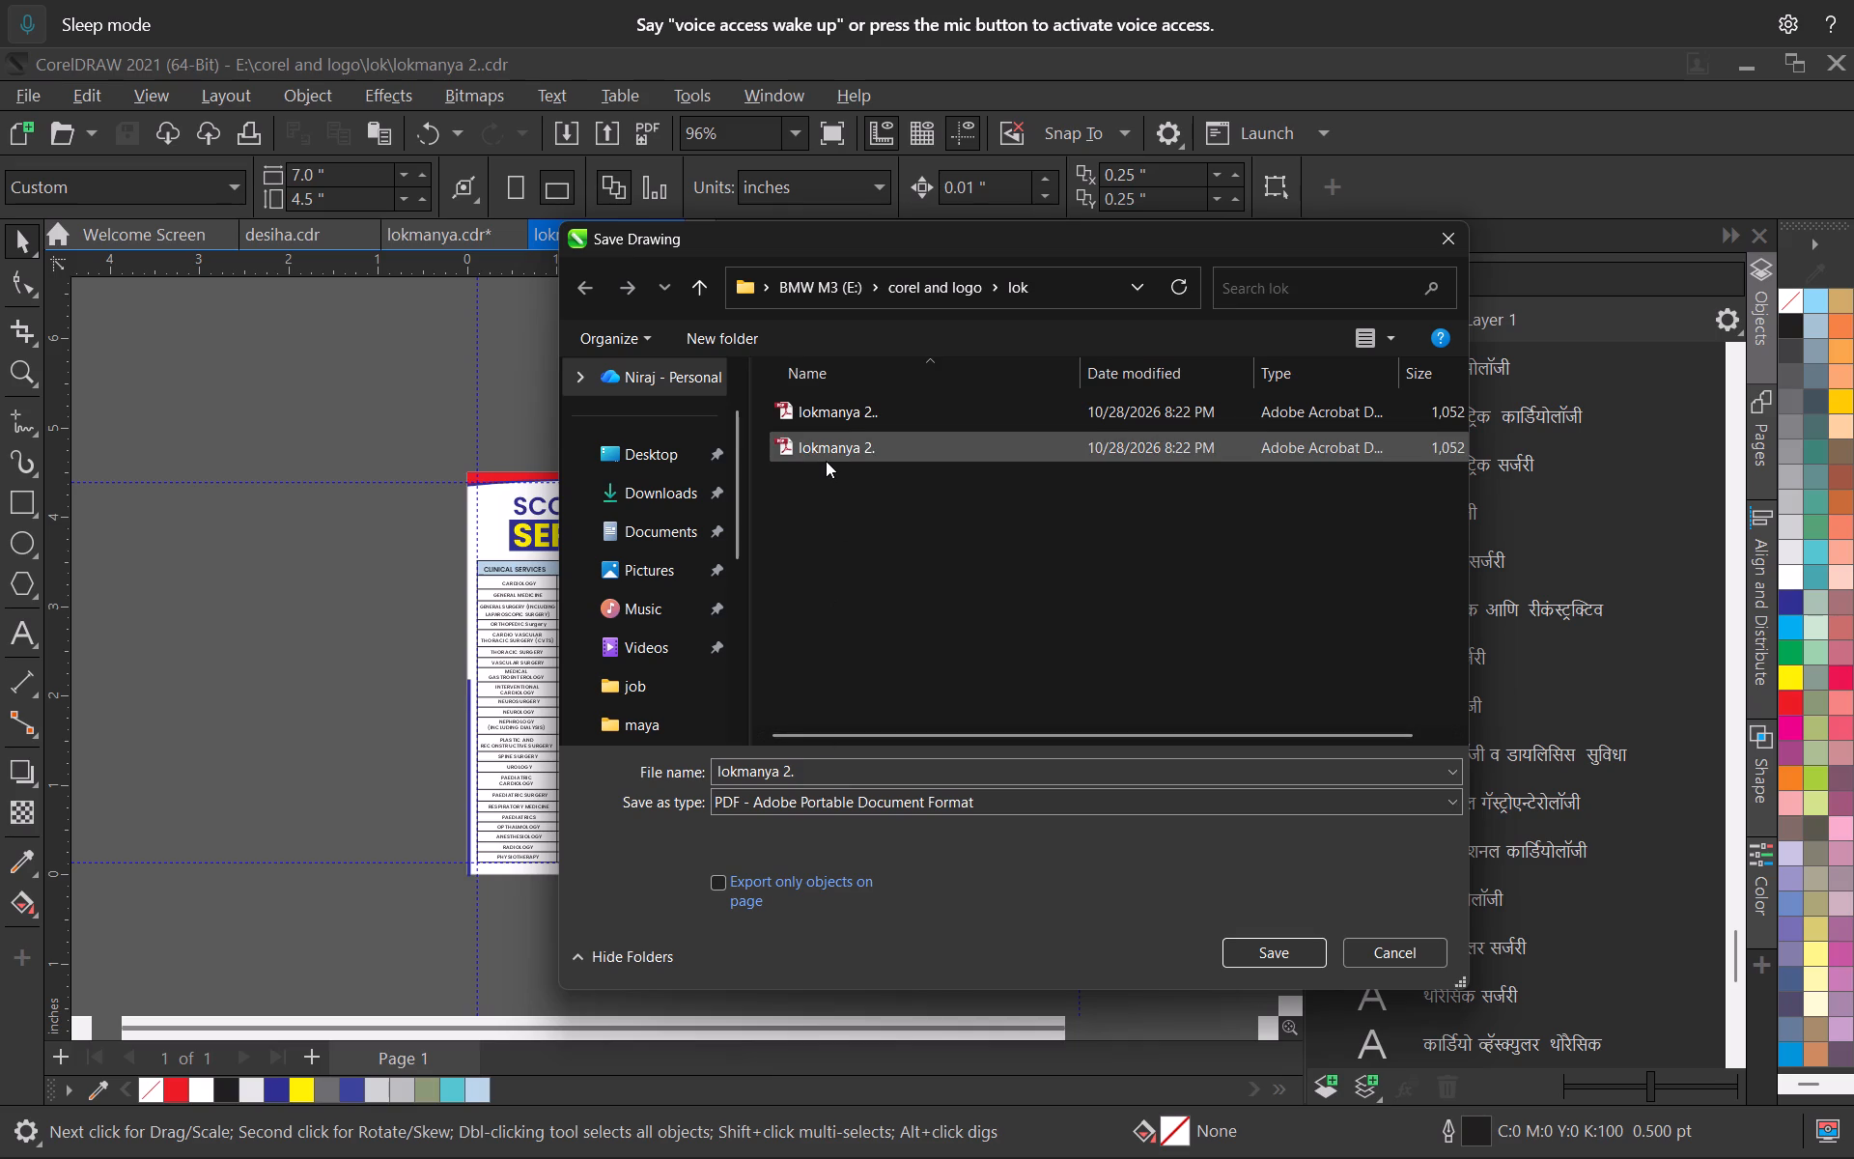
{"action": "left_click", "coordinate": [809, 441]}
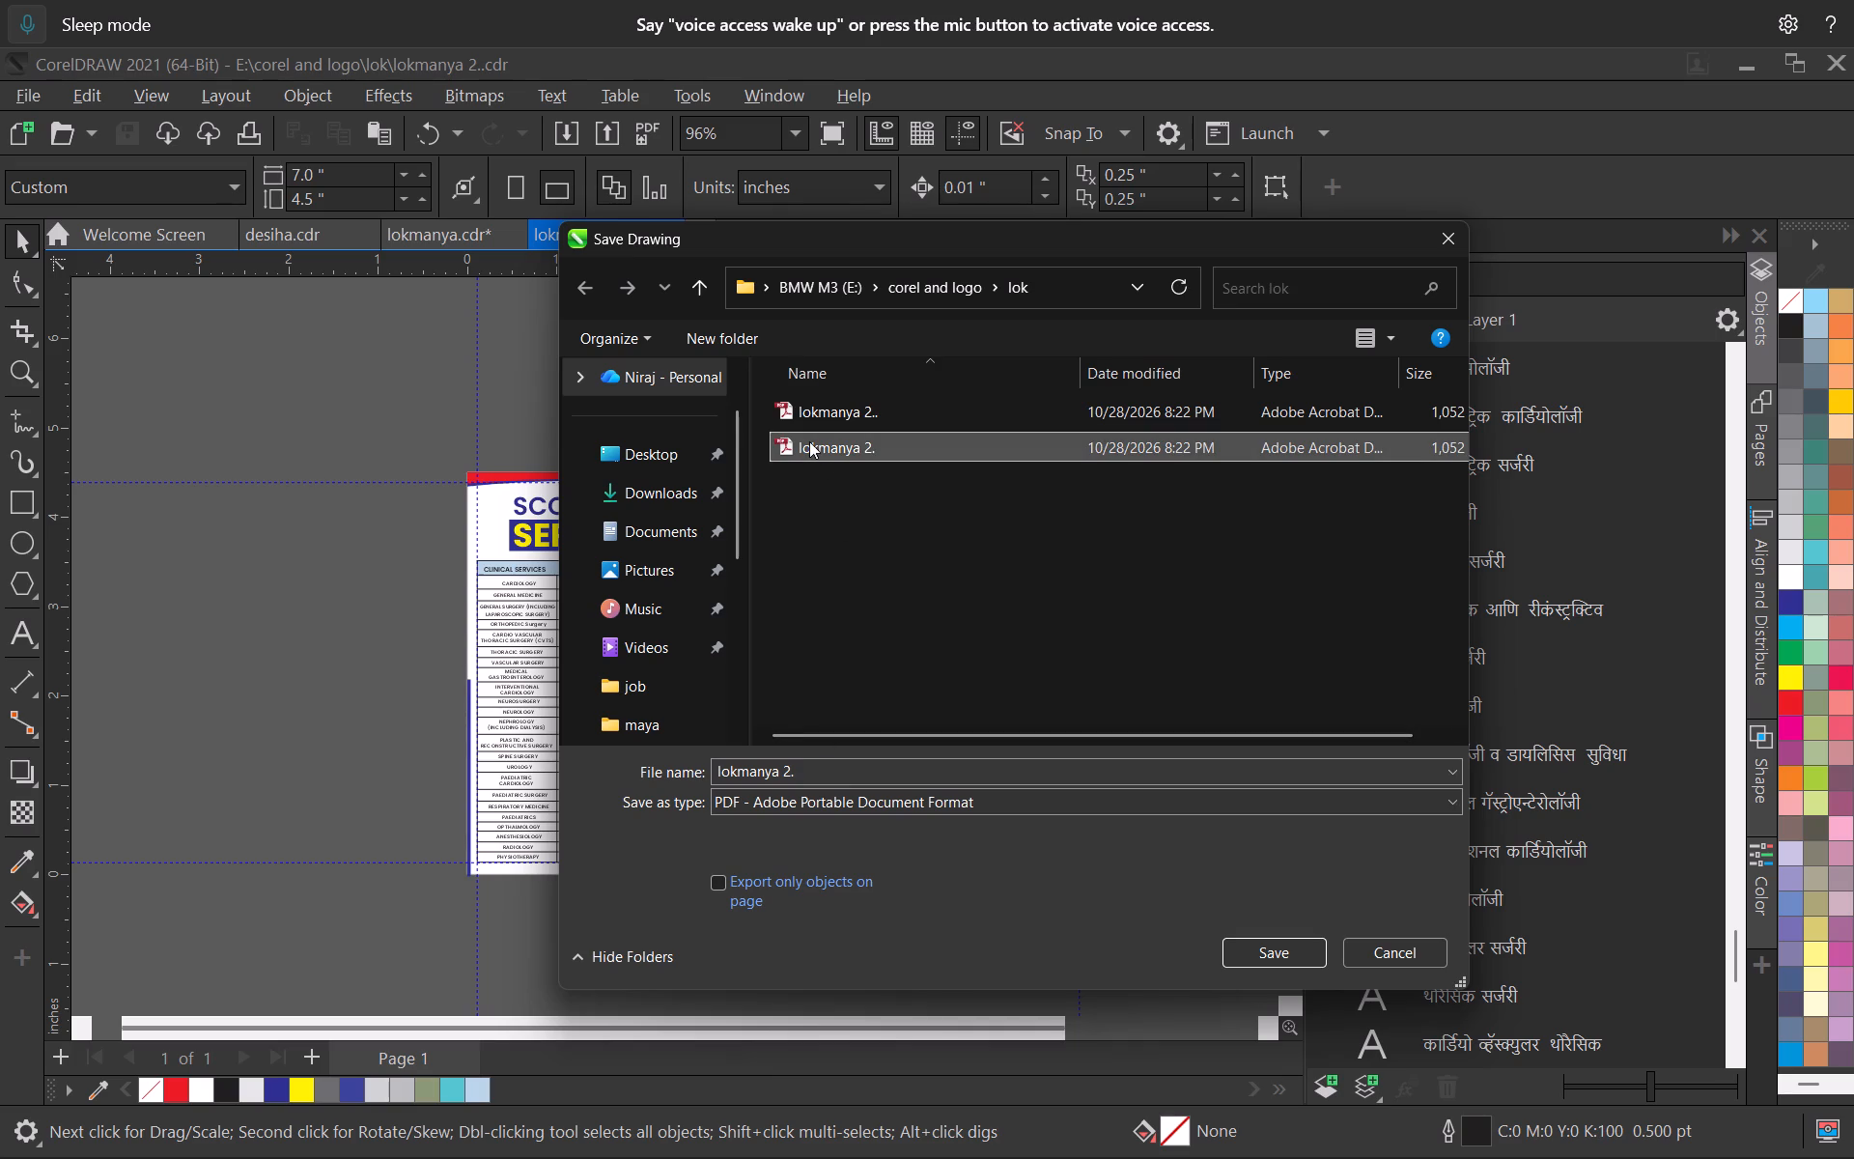
Delete the existing lokmanya 2. PDF file from the lok folder.
{"action": "key", "text": "Delete"}
{"action": "left_click", "coordinate": [1034, 684]}
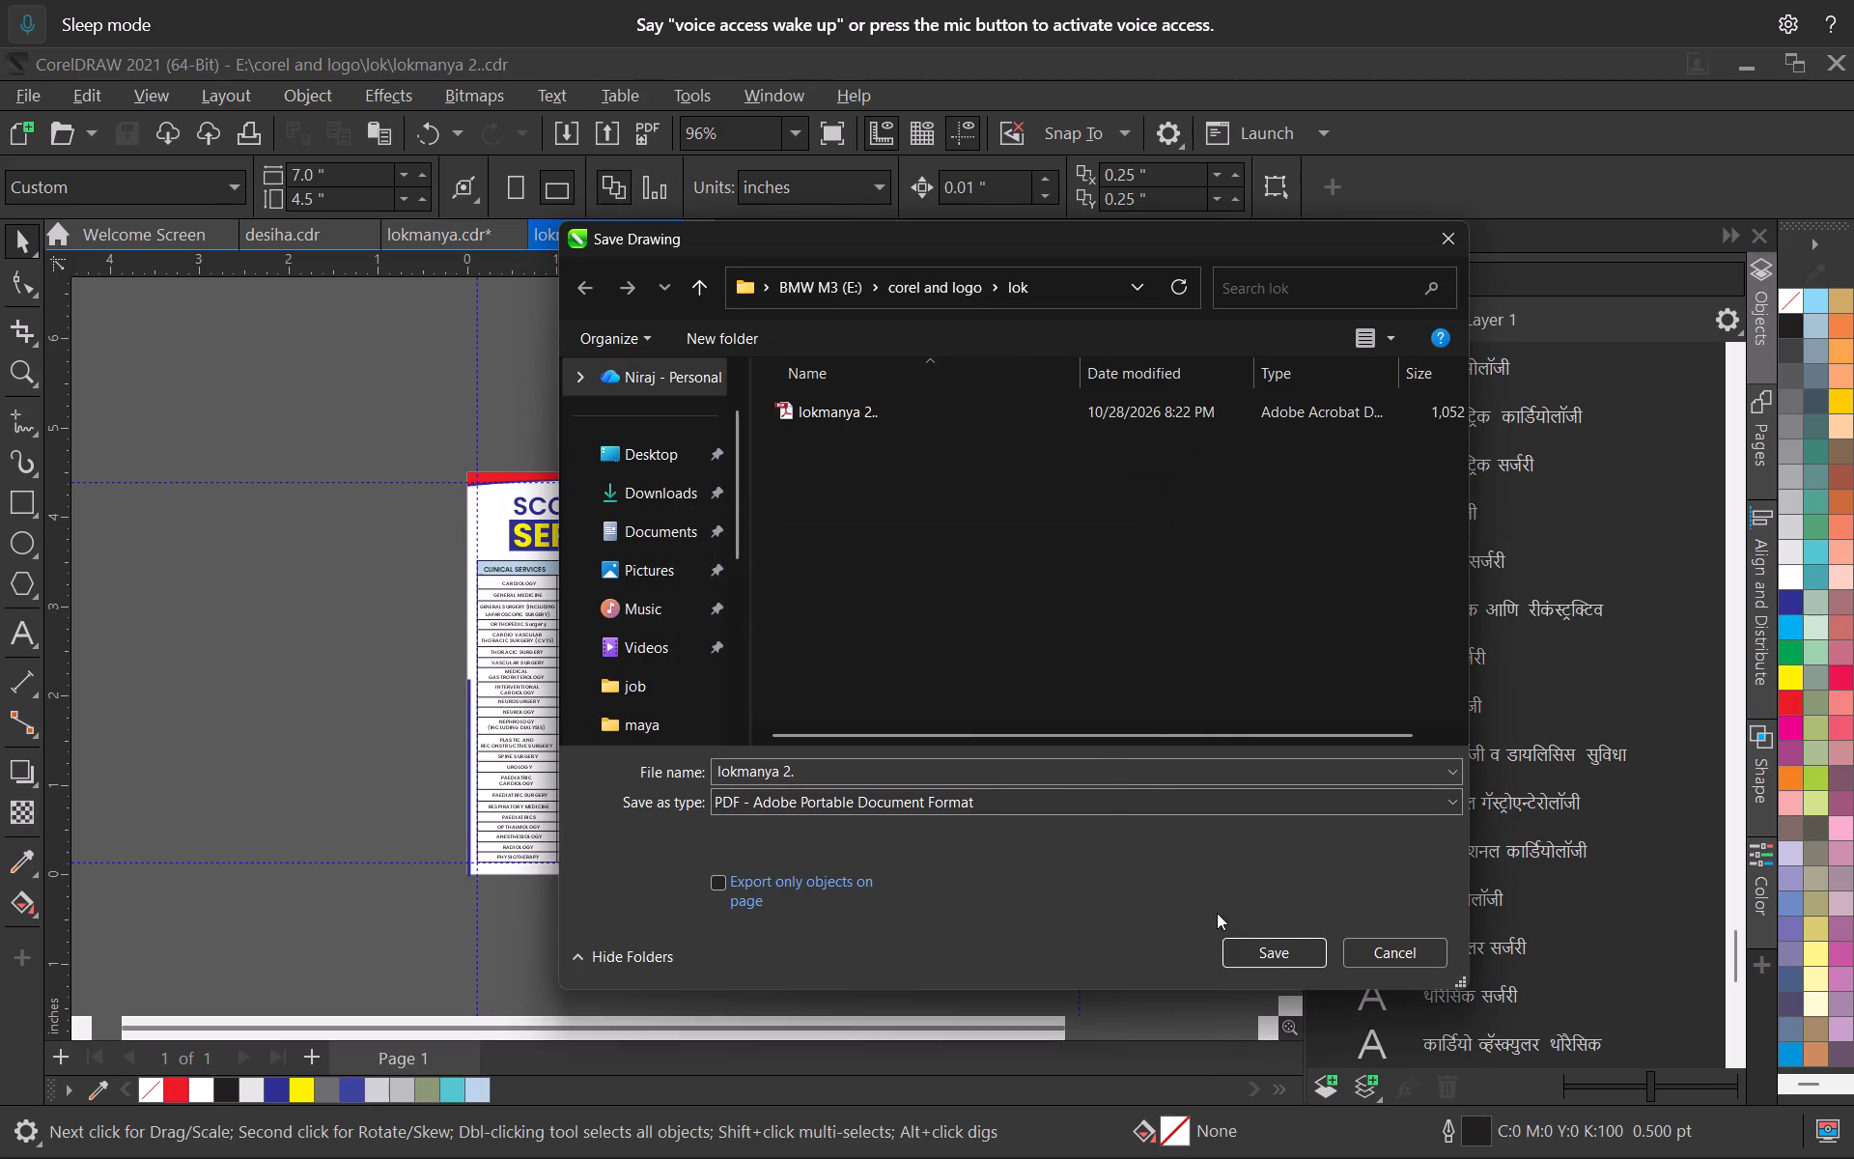
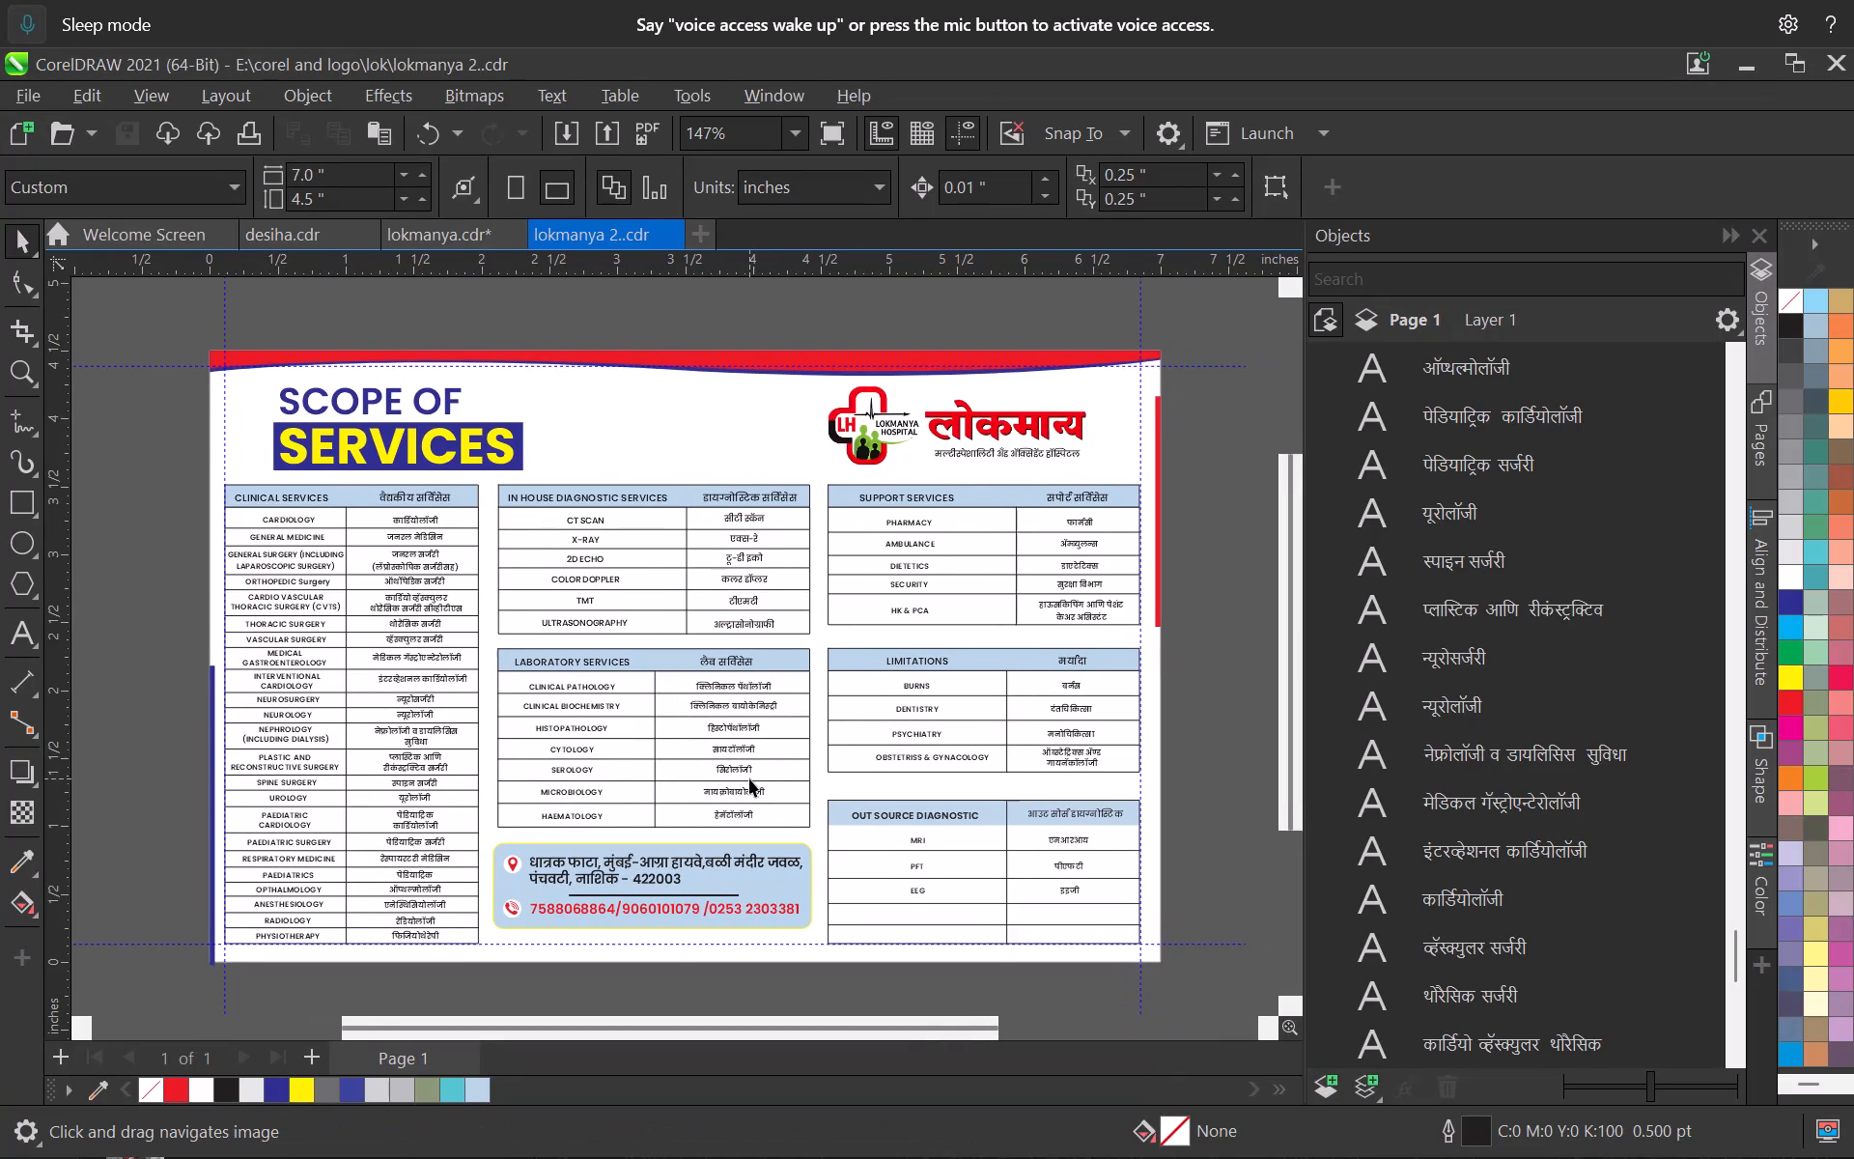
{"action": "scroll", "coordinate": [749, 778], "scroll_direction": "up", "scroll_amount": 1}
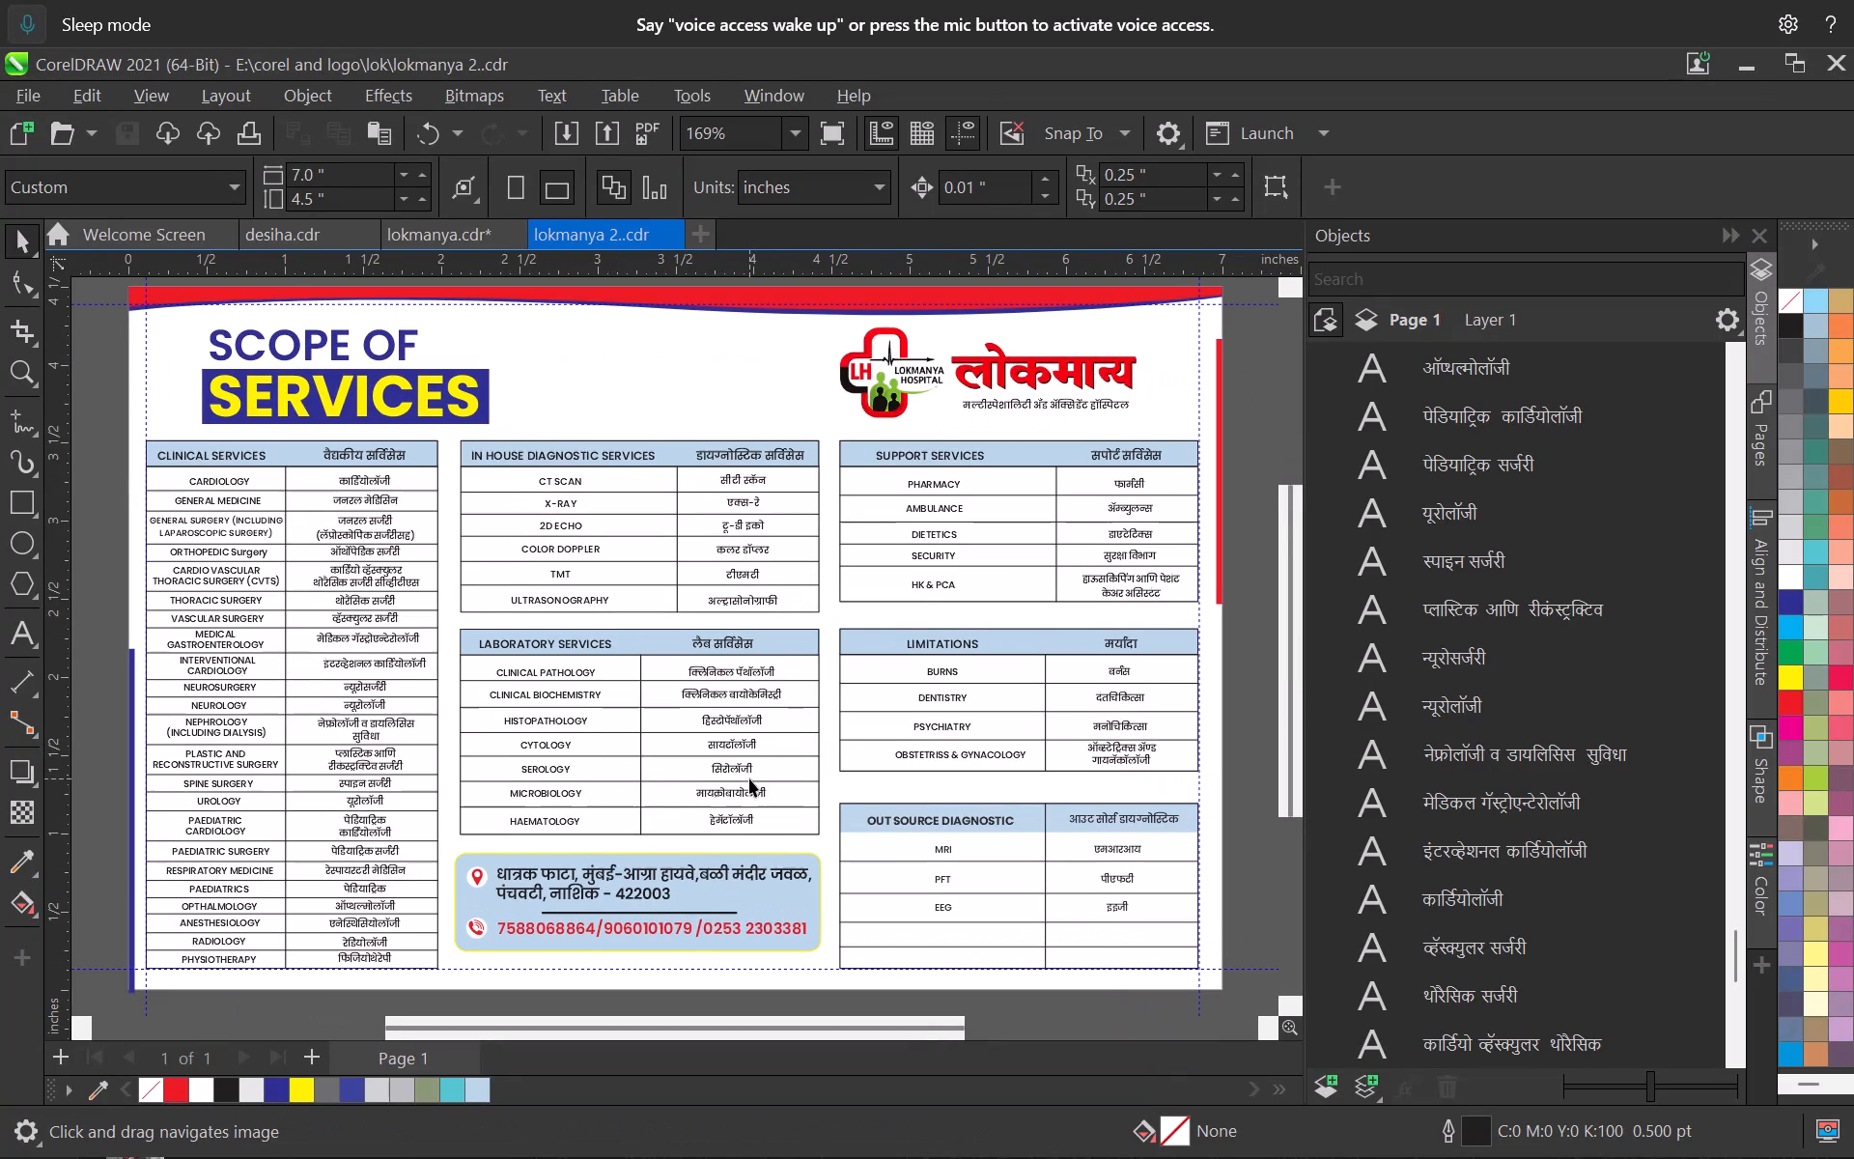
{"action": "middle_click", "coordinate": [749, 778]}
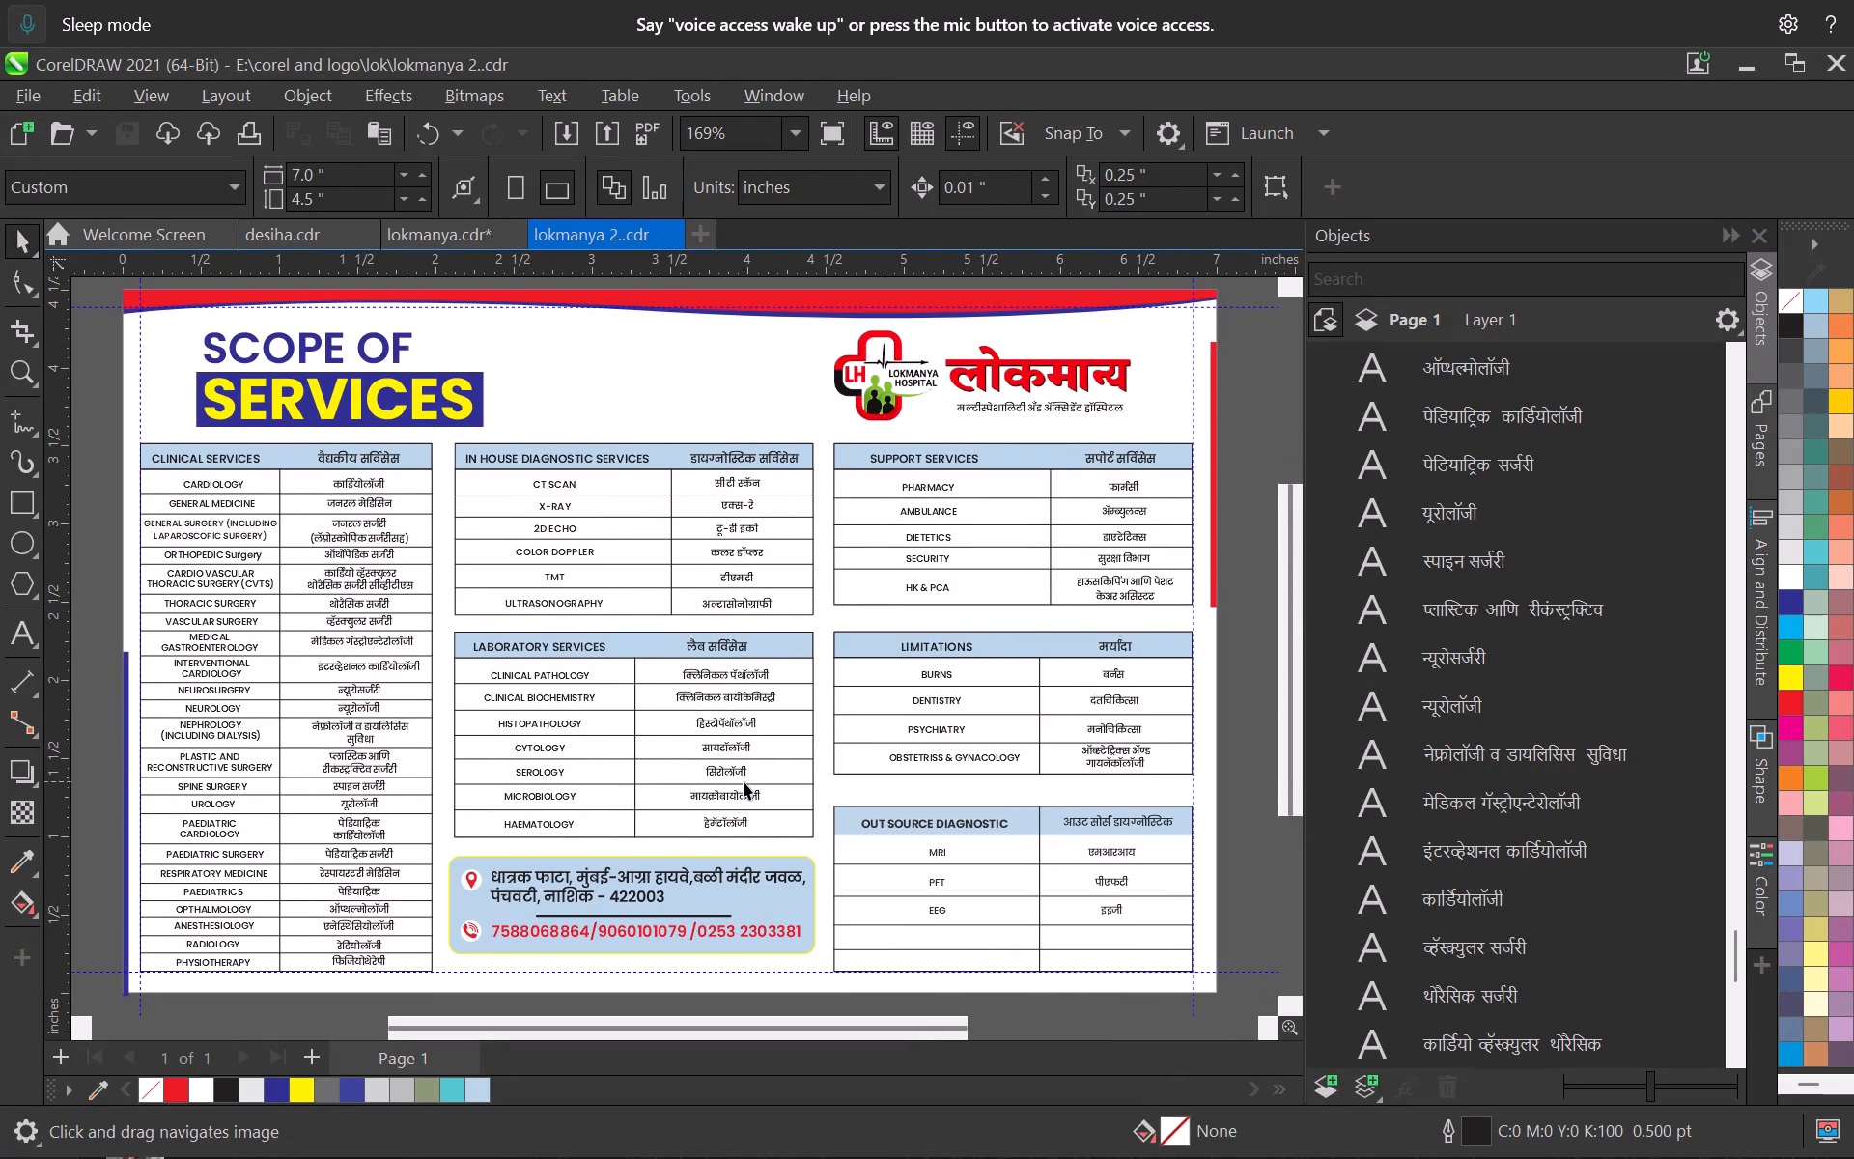
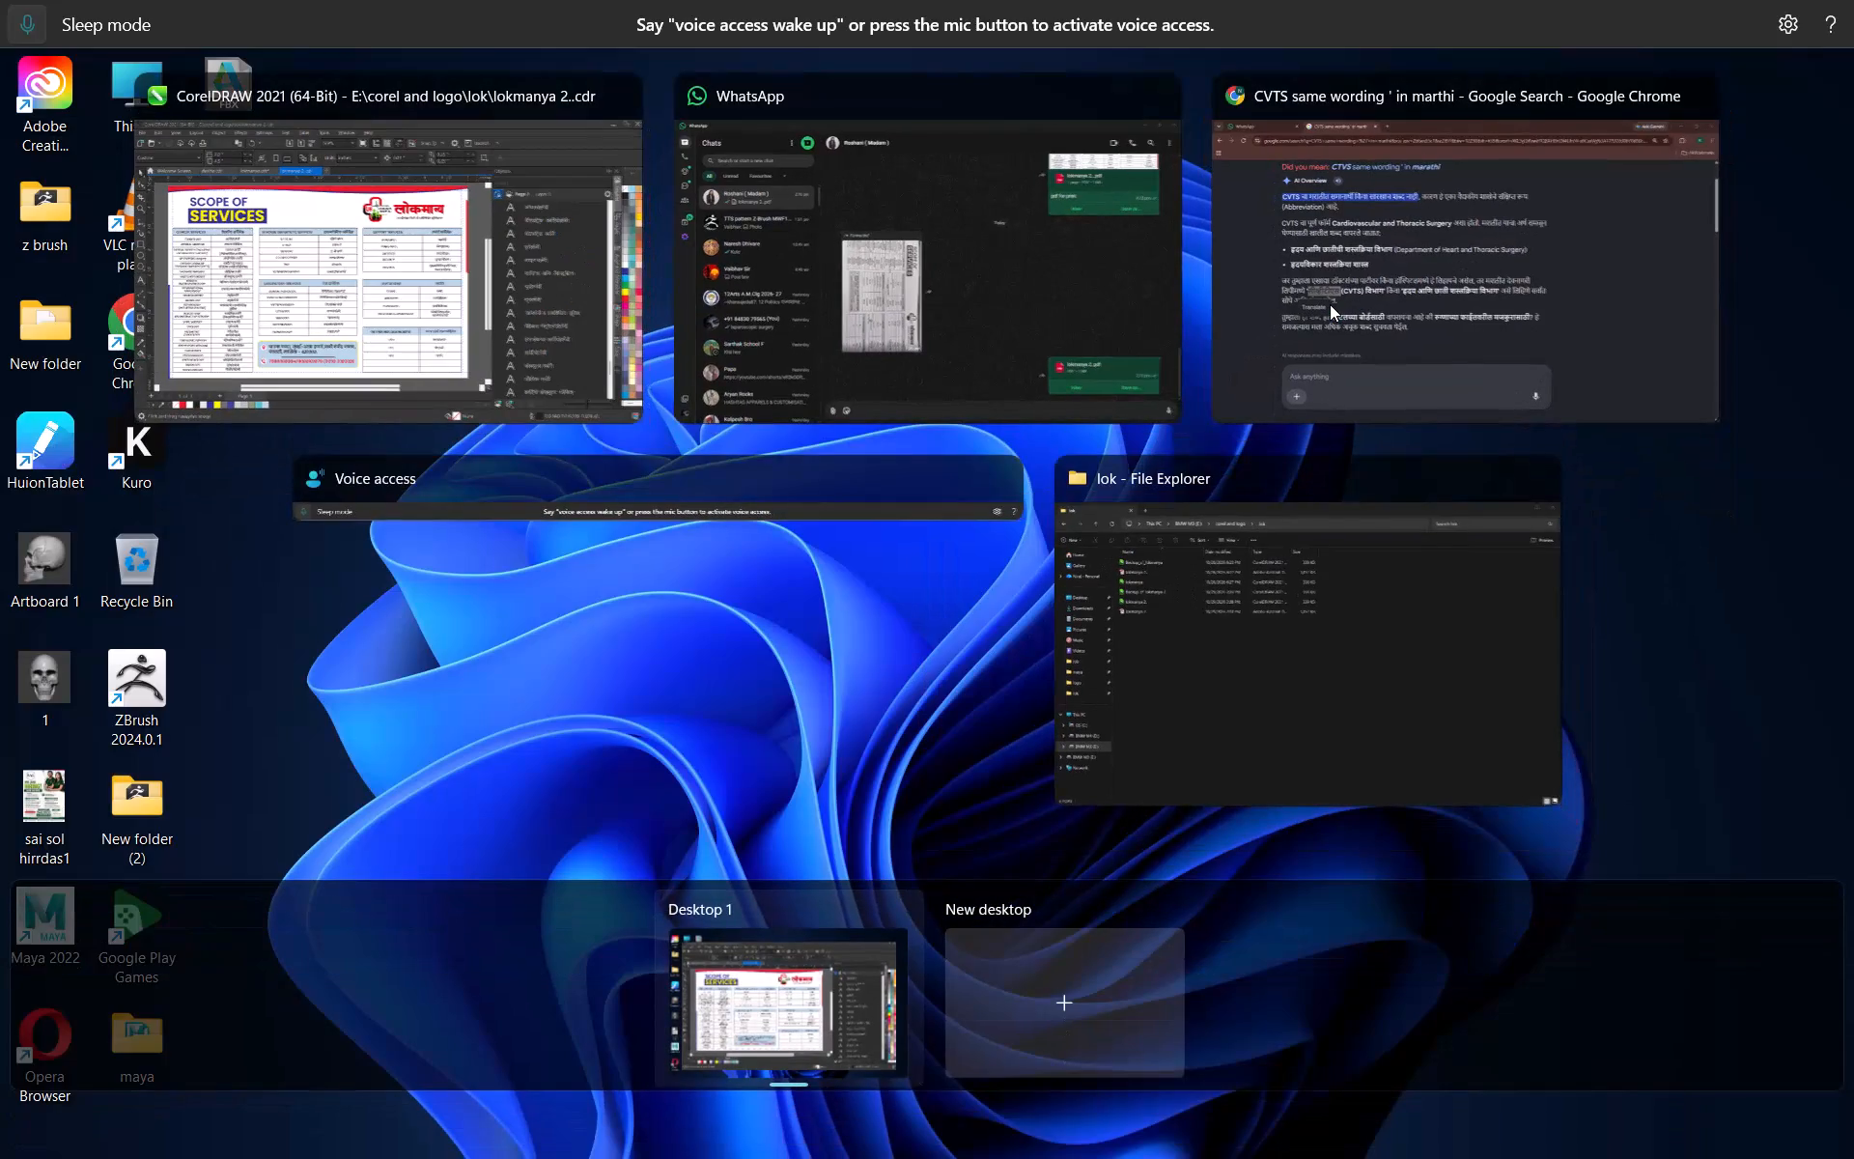
Switch to CorelDRAW and enclose सीव्हीटीएस in parentheses in the Marathi entry for cardio vascular thoracic surgery.
{"action": "left_click", "coordinate": [404, 272]}
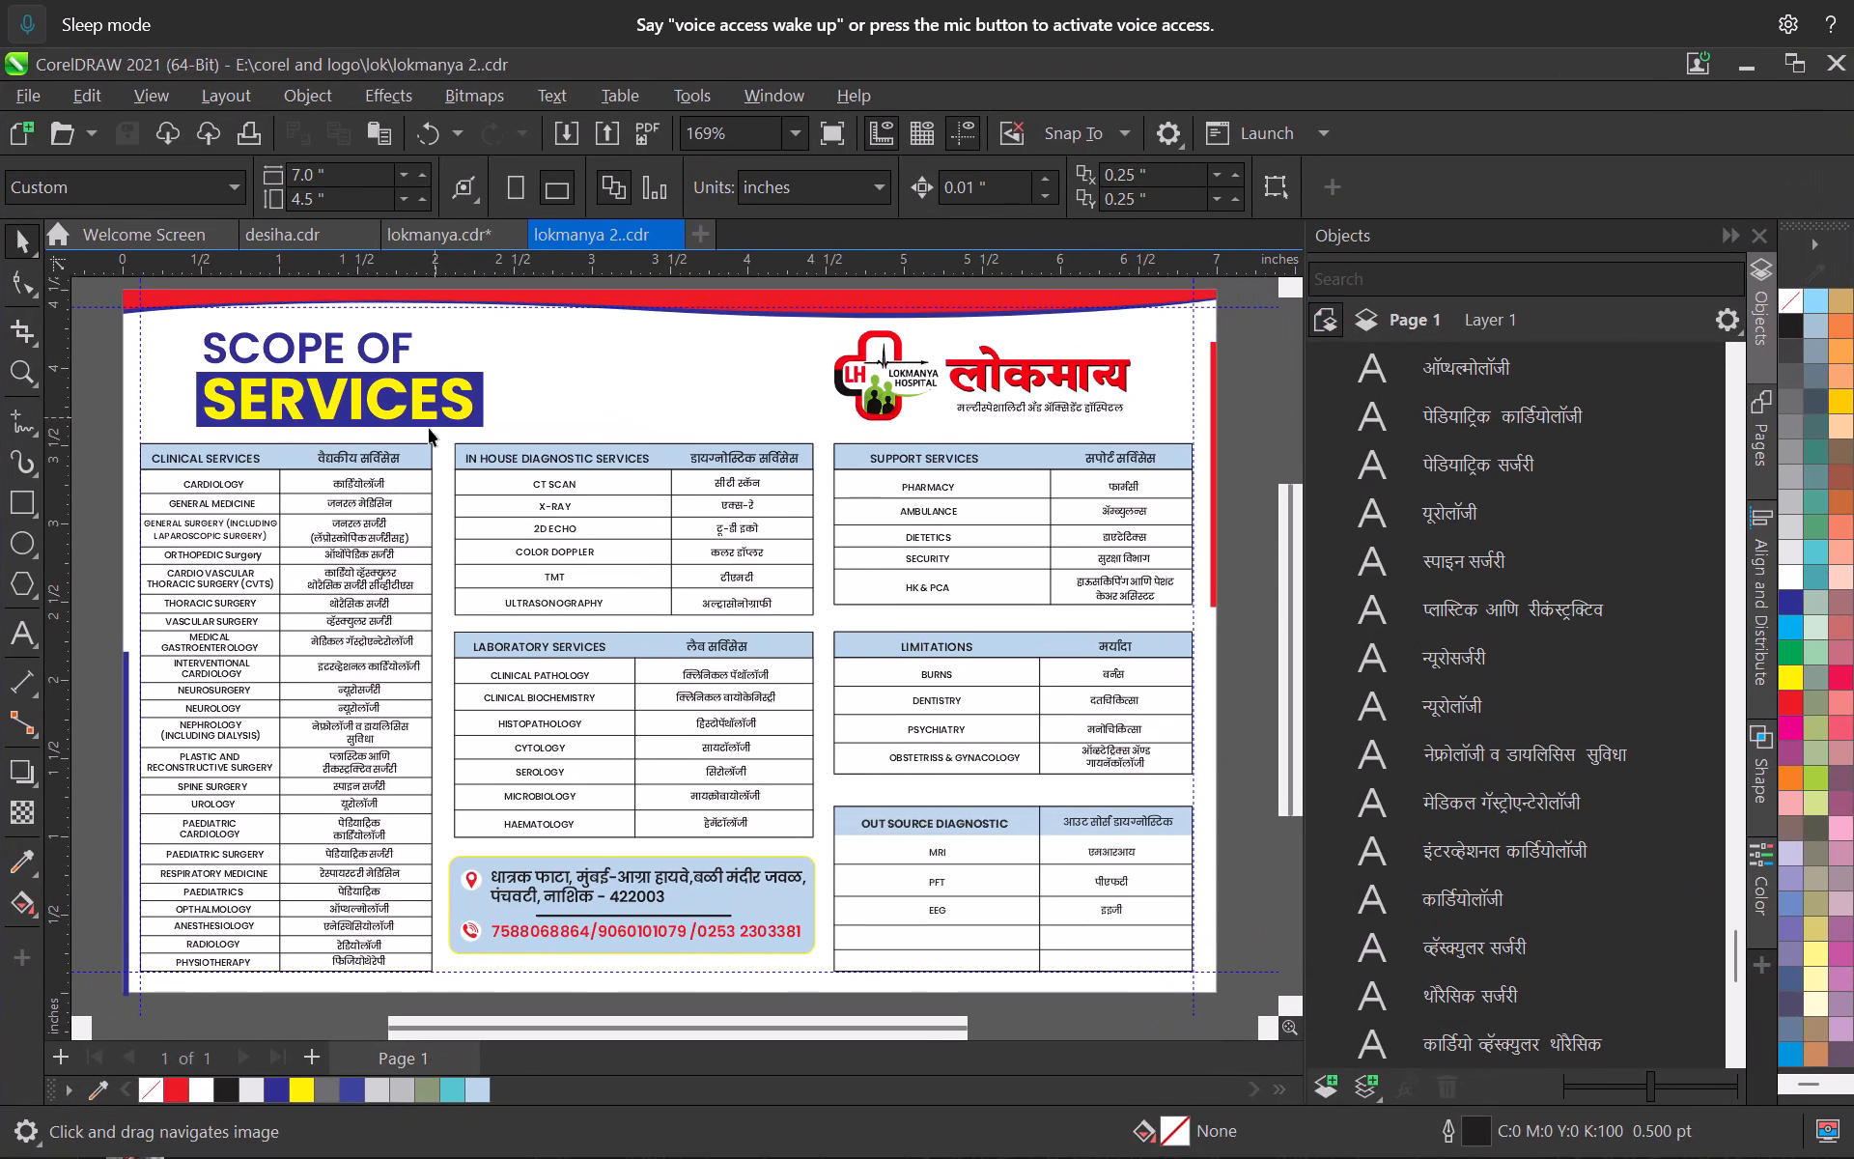
{"action": "scroll", "coordinate": [429, 543], "scroll_direction": "up", "scroll_amount": 10}
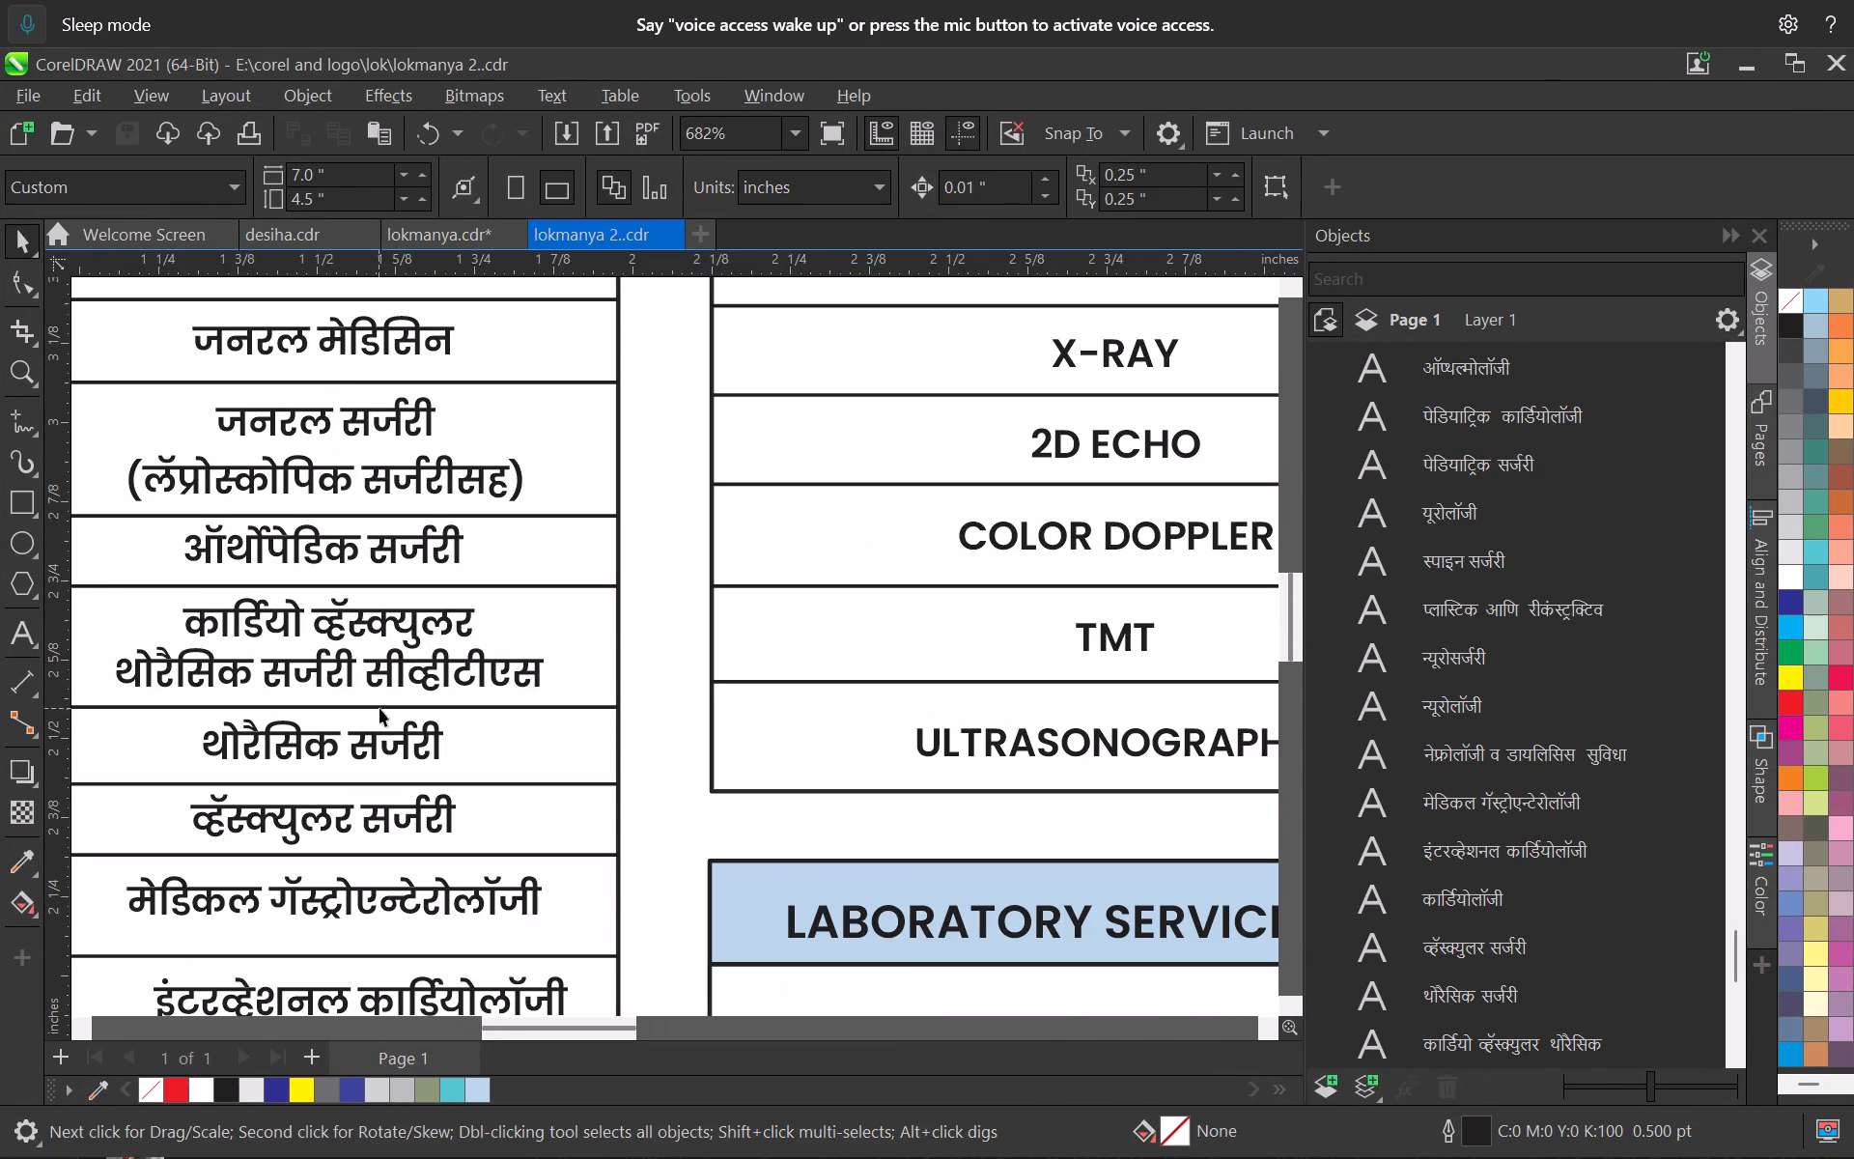
{"action": "double_click", "coordinate": [379, 685]}
{"action": "scroll", "coordinate": [372, 678], "scroll_direction": "up", "scroll_amount": 5}
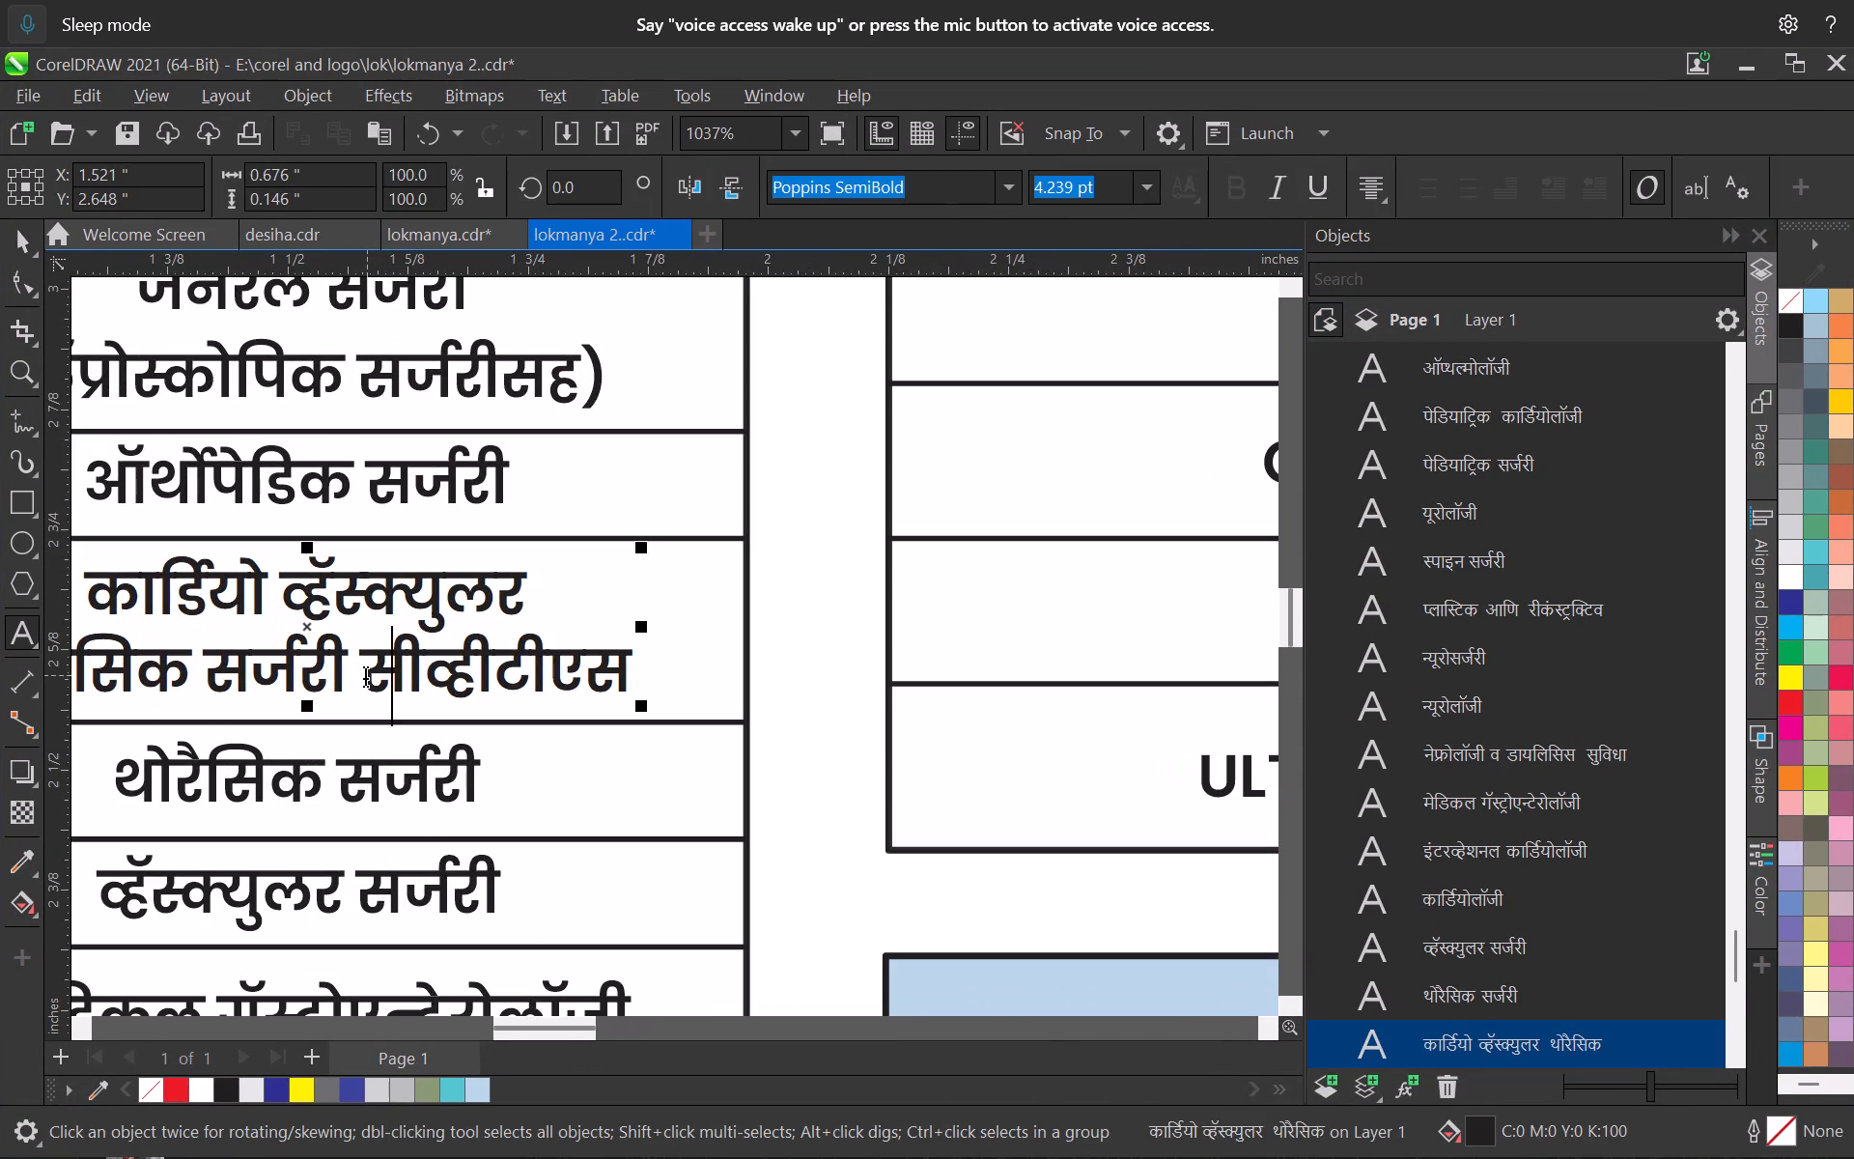
{"action": "left_click", "coordinate": [365, 674]}
{"action": "key", "text": "shift+parenleft"}
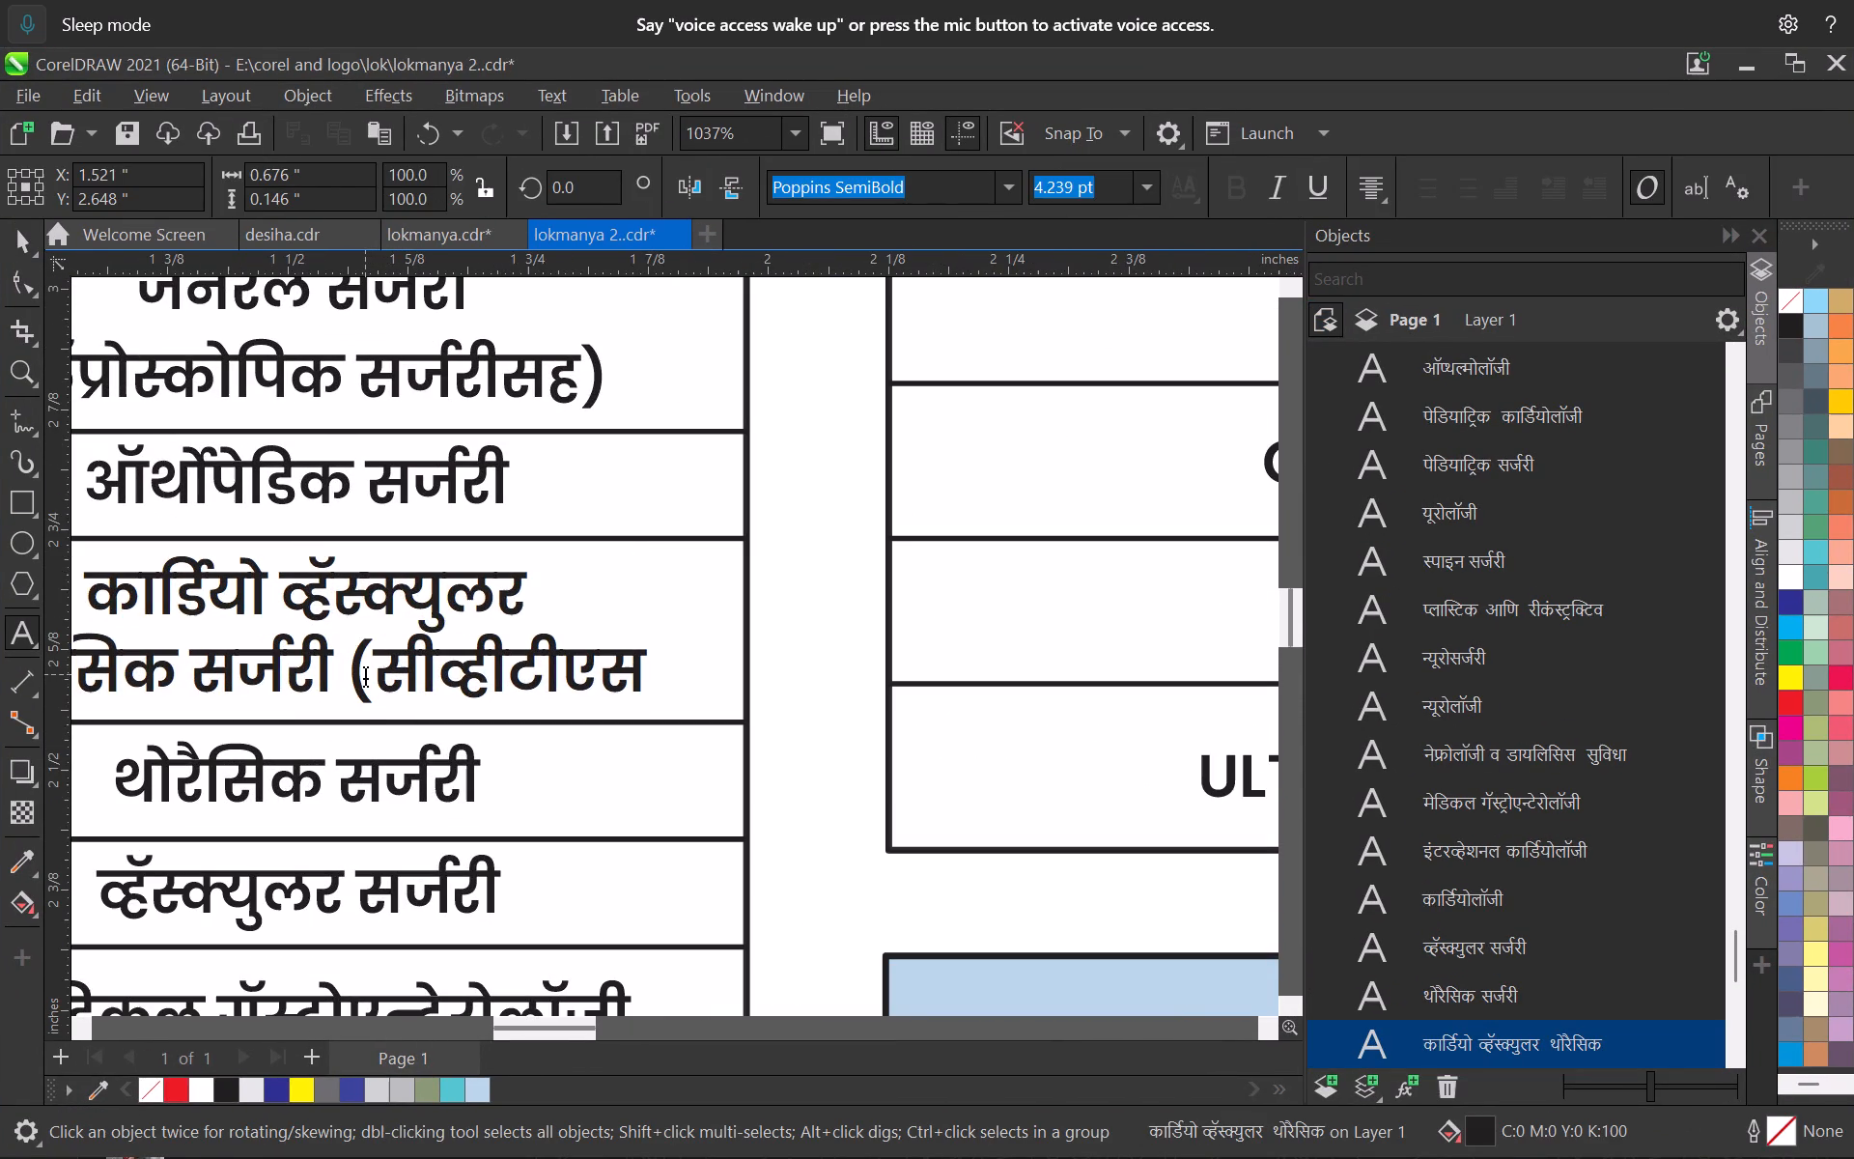
{"action": "key", "text": "Right"}
{"action": "key", "text": "Right"}
{"action": "key", "text": "Right"}
{"action": "key", "text": "Right"}
{"action": "key", "text": "Right"}
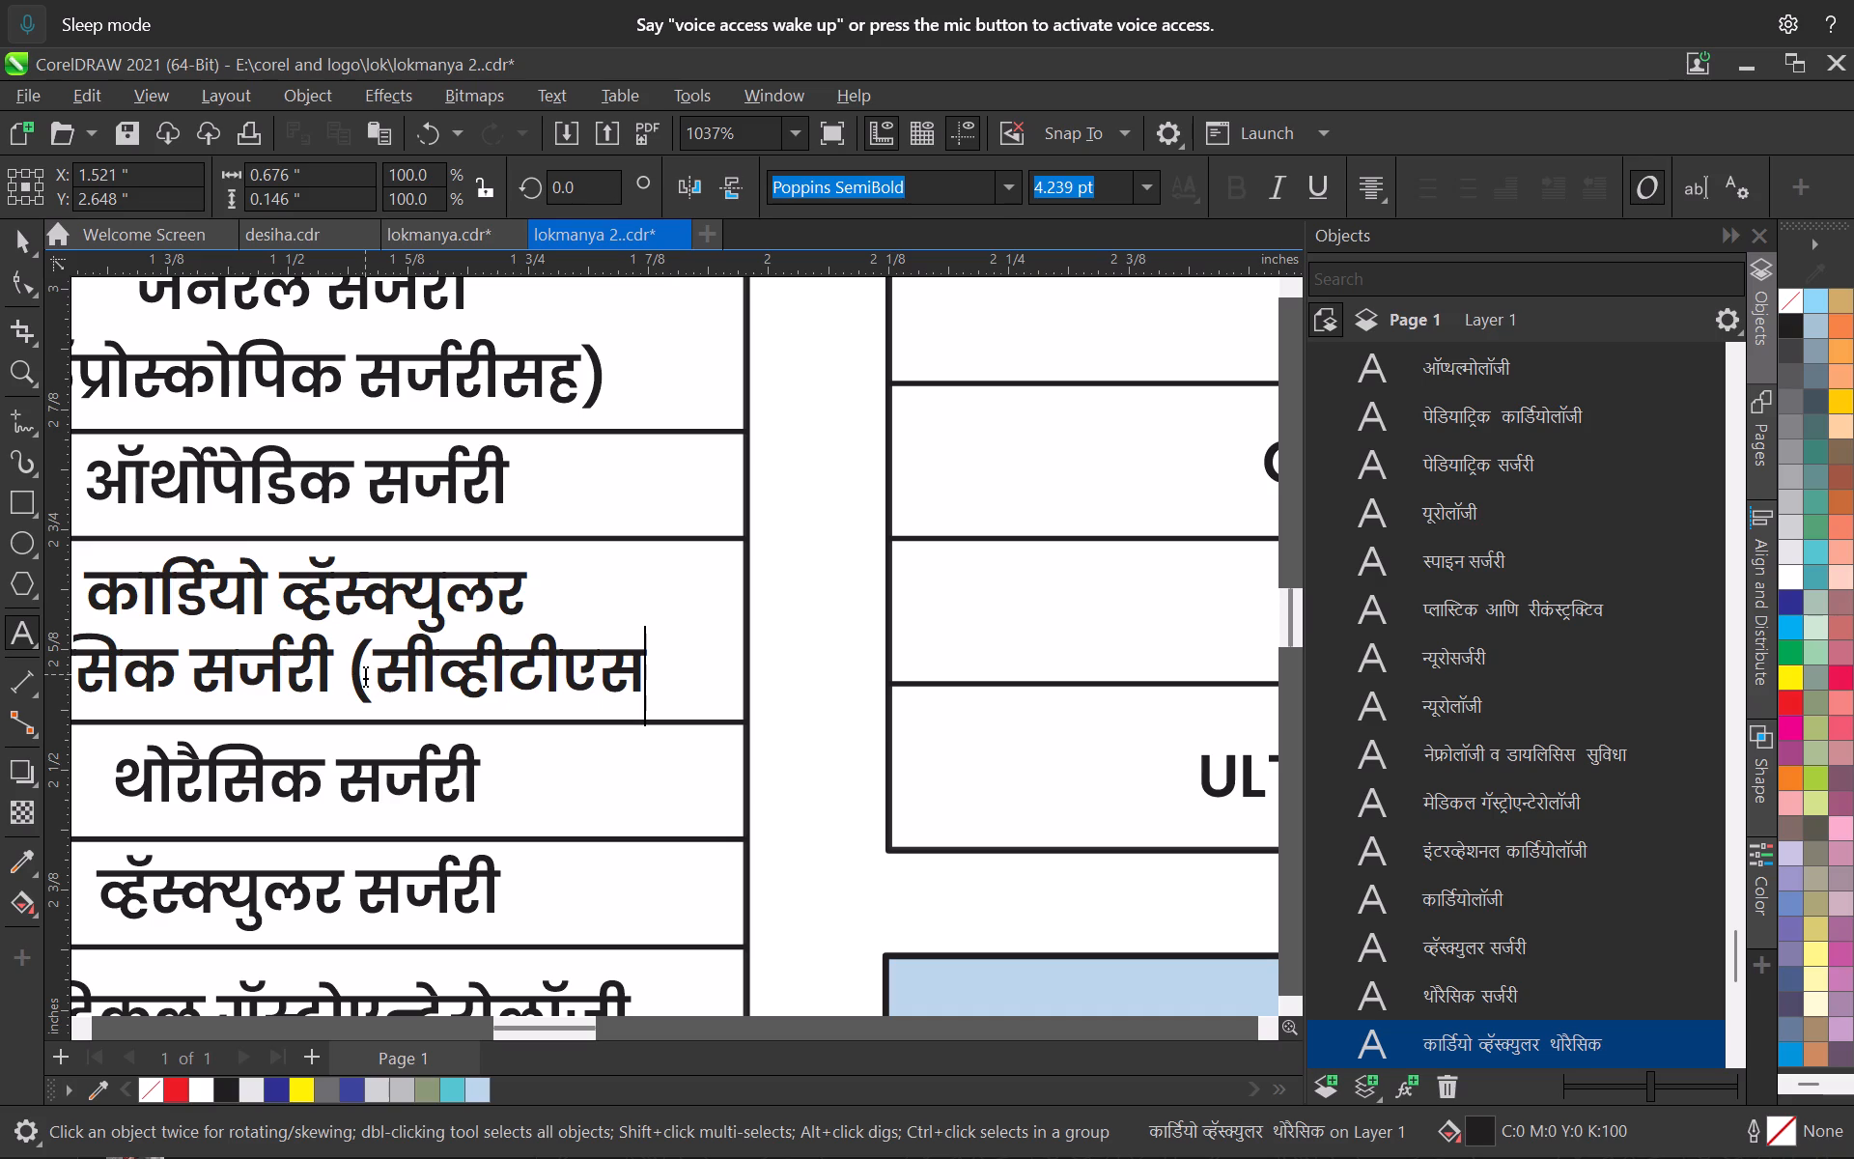
{"action": "key", "text": "shift+parenright"}
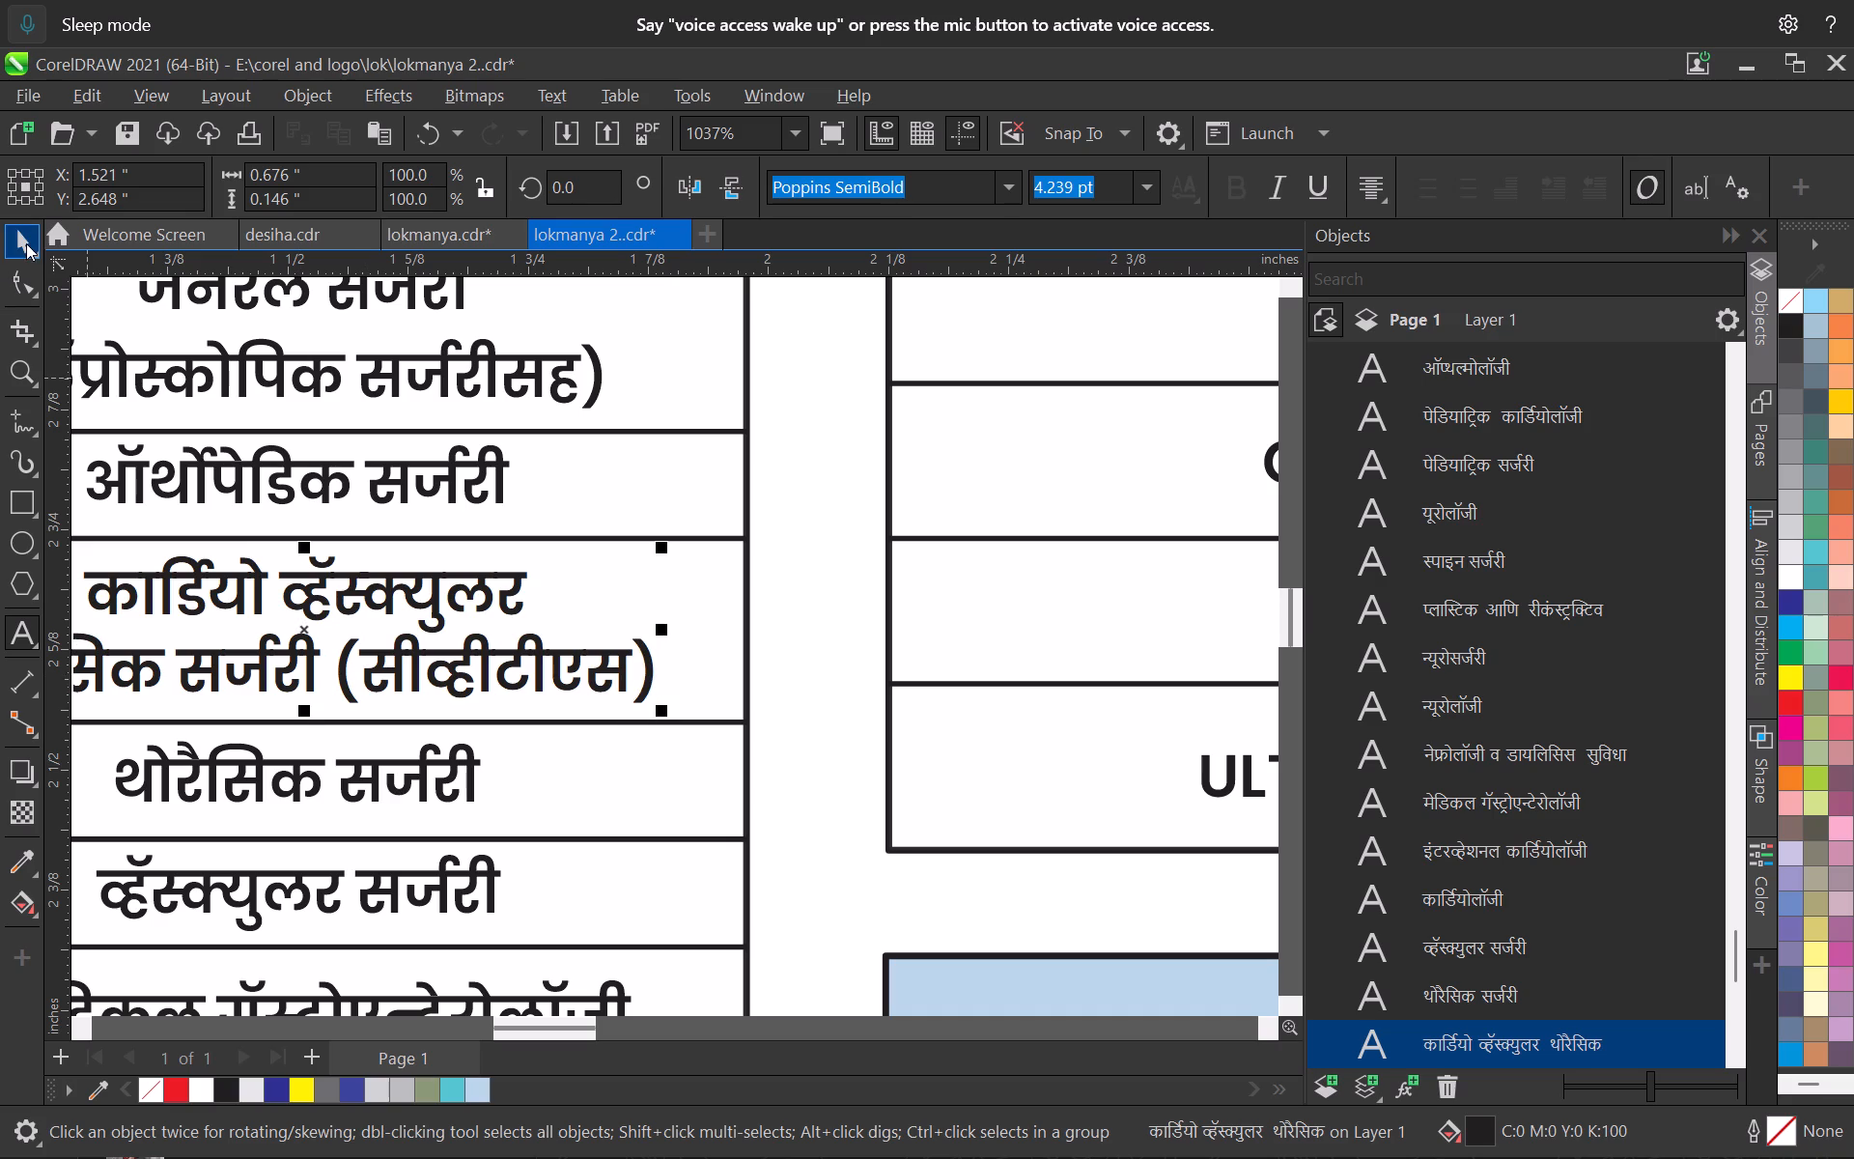
{"action": "left_click", "coordinate": [26, 243]}
{"action": "scroll", "coordinate": [445, 545], "scroll_direction": "down", "scroll_amount": 19}
{"action": "scroll", "coordinate": [343, 539], "scroll_direction": "down", "scroll_amount": 2}
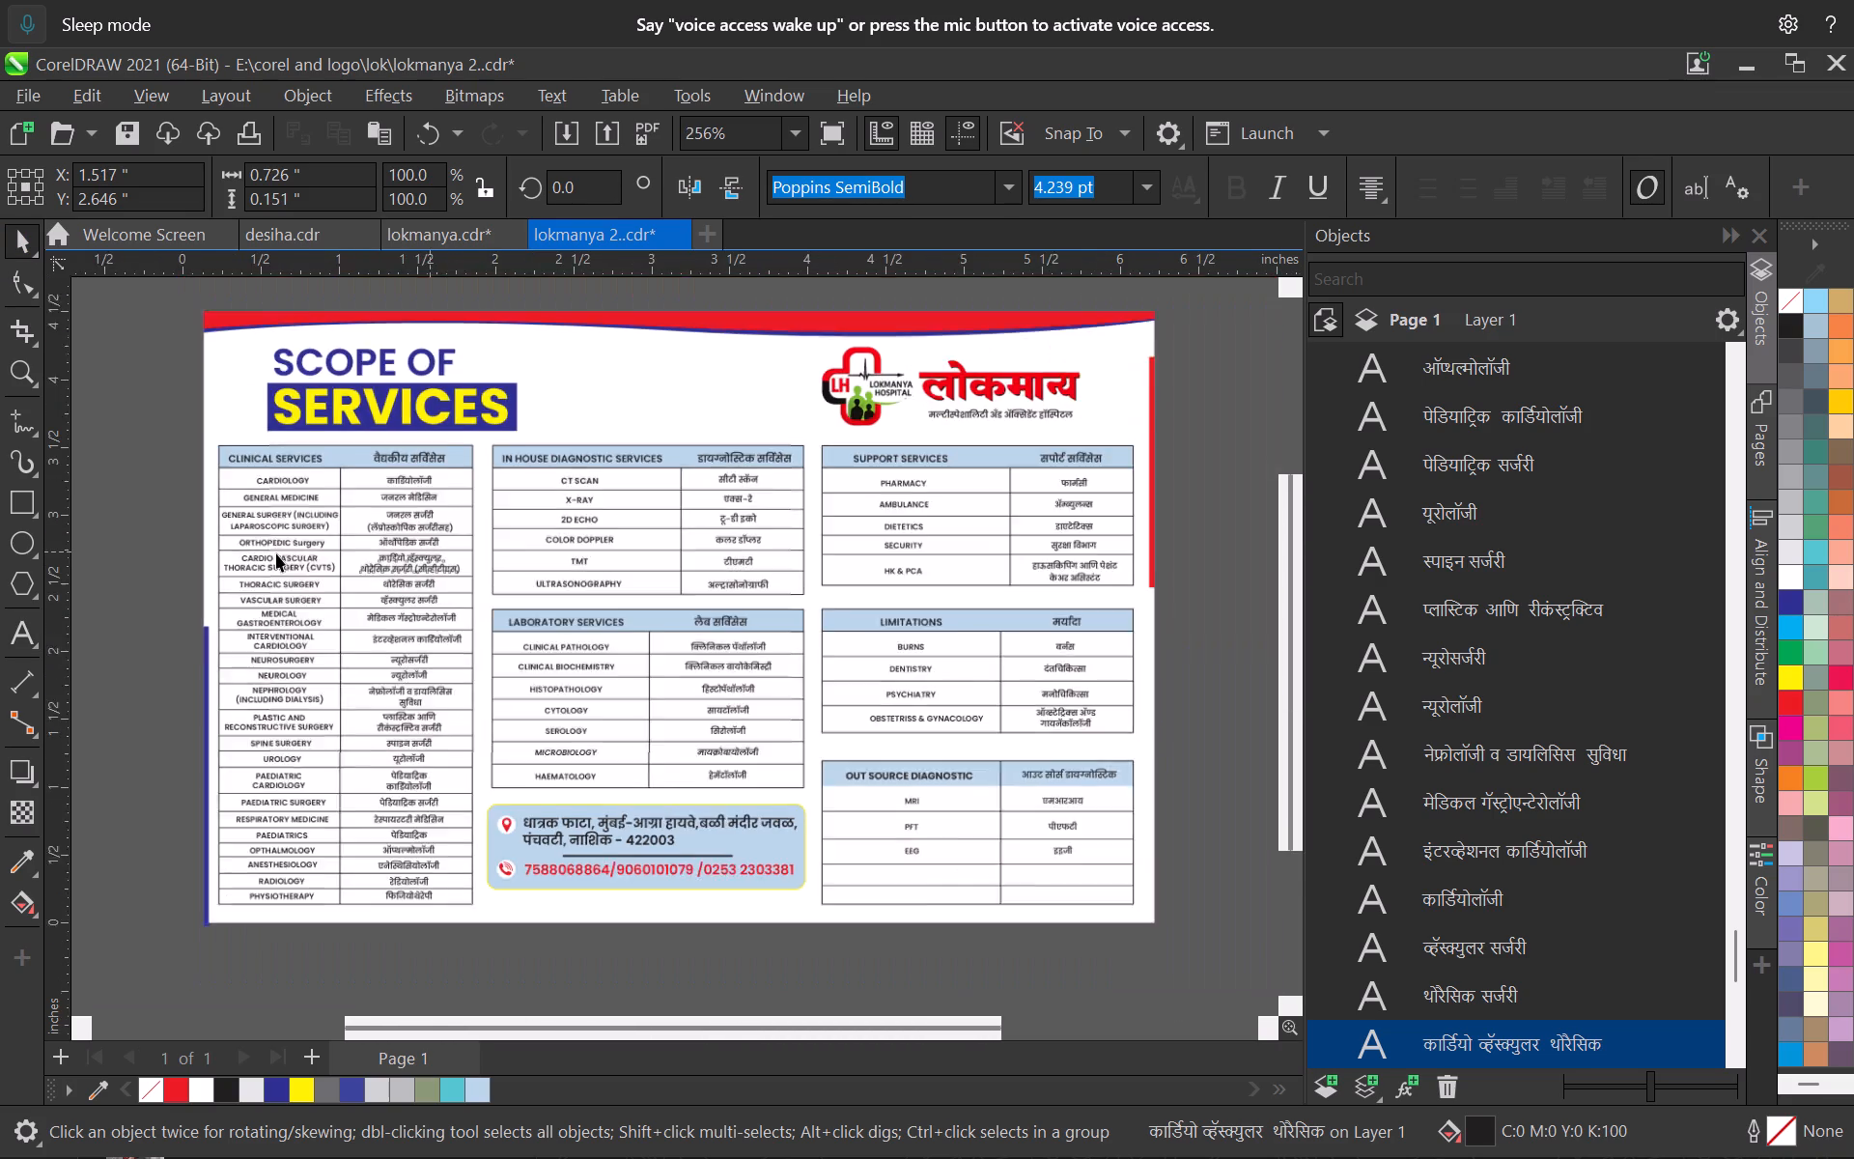
{"action": "left_click", "coordinate": [169, 489]}
Save the lokmanya 2 drawing with the added parentheses.
{"action": "key", "text": "ctrl+s"}
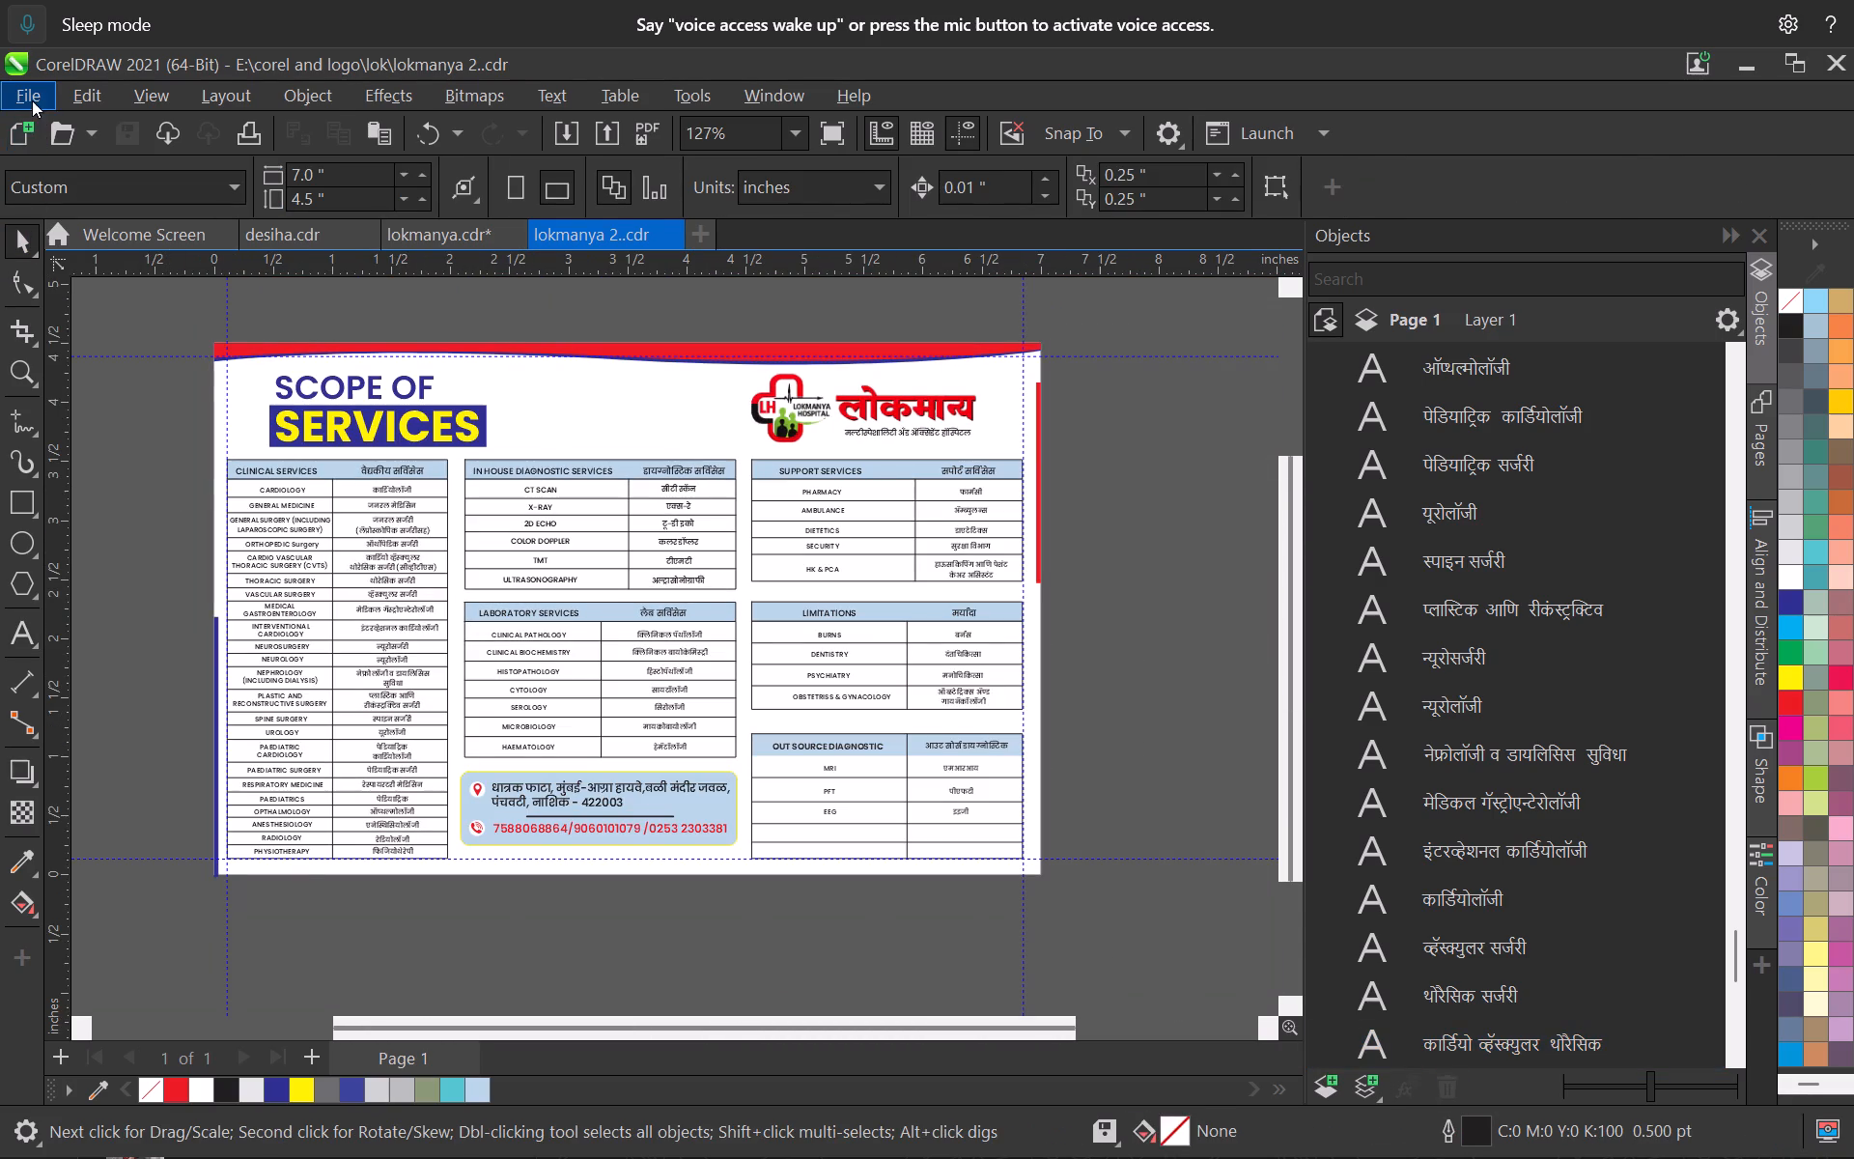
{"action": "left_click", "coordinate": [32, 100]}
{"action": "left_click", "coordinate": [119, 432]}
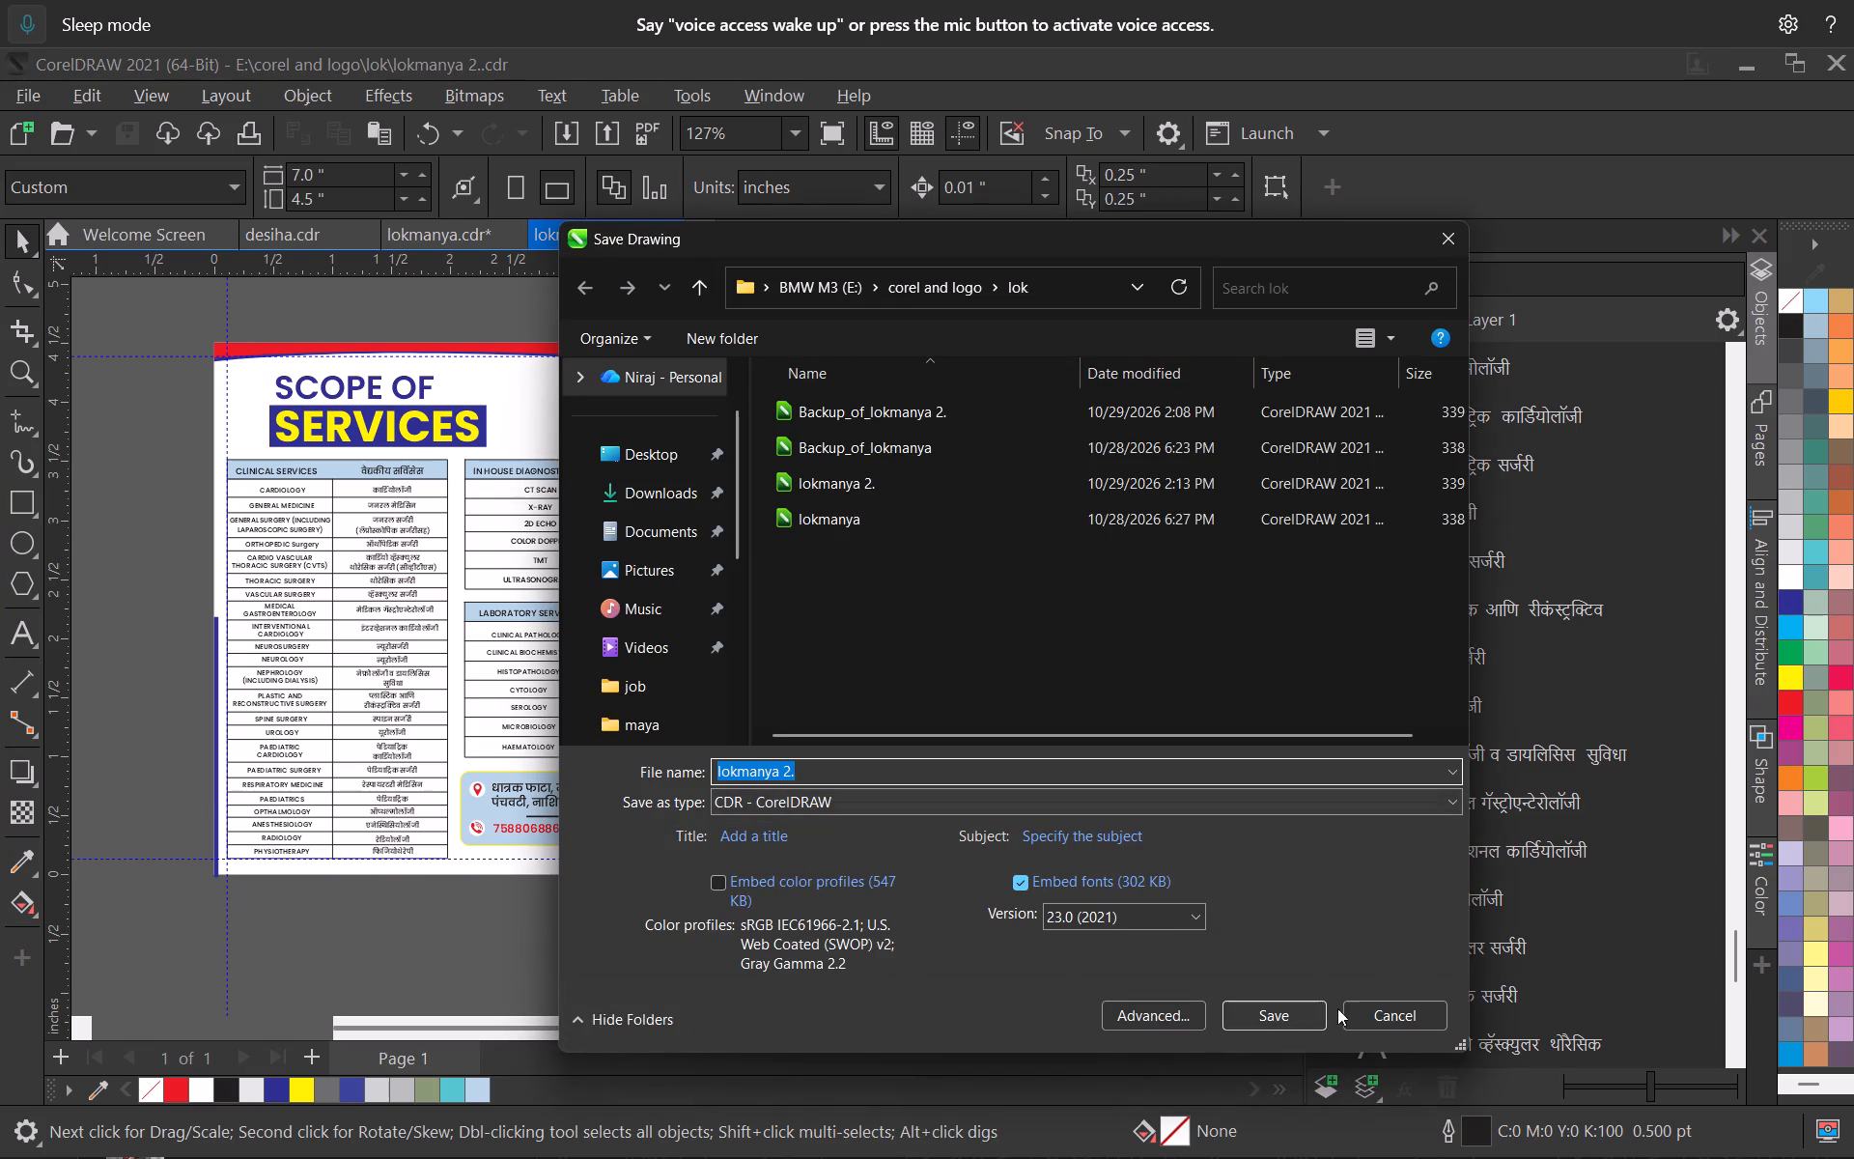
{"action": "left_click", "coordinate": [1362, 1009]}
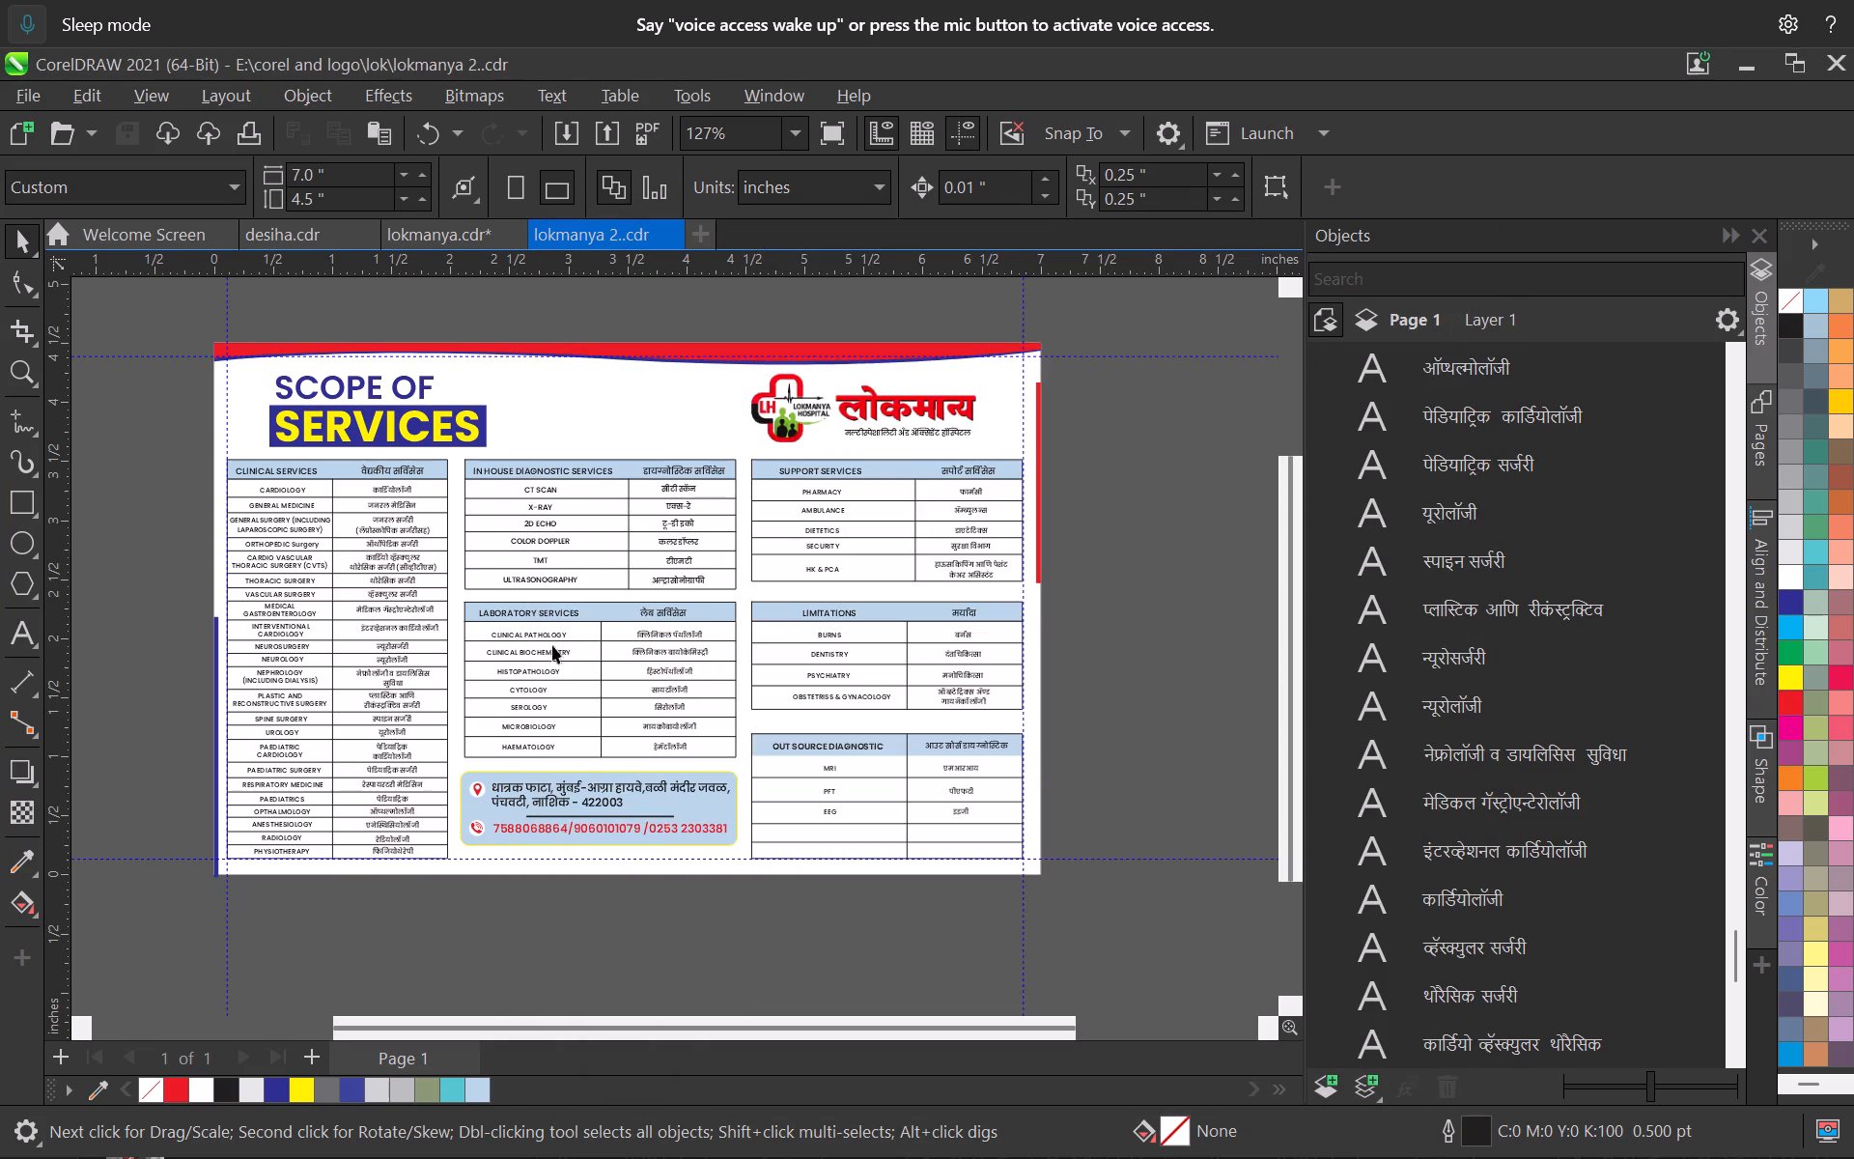
Insert spaces between the letters of the Marathi CVTS abbreviation so that it reads (सी व्ही टी एस).
{"action": "scroll", "coordinate": [492, 568], "scroll_direction": "up", "scroll_amount": 12}
{"action": "middle_click_drag", "start_coordinate": [265, 588], "coordinate": [378, 552]}
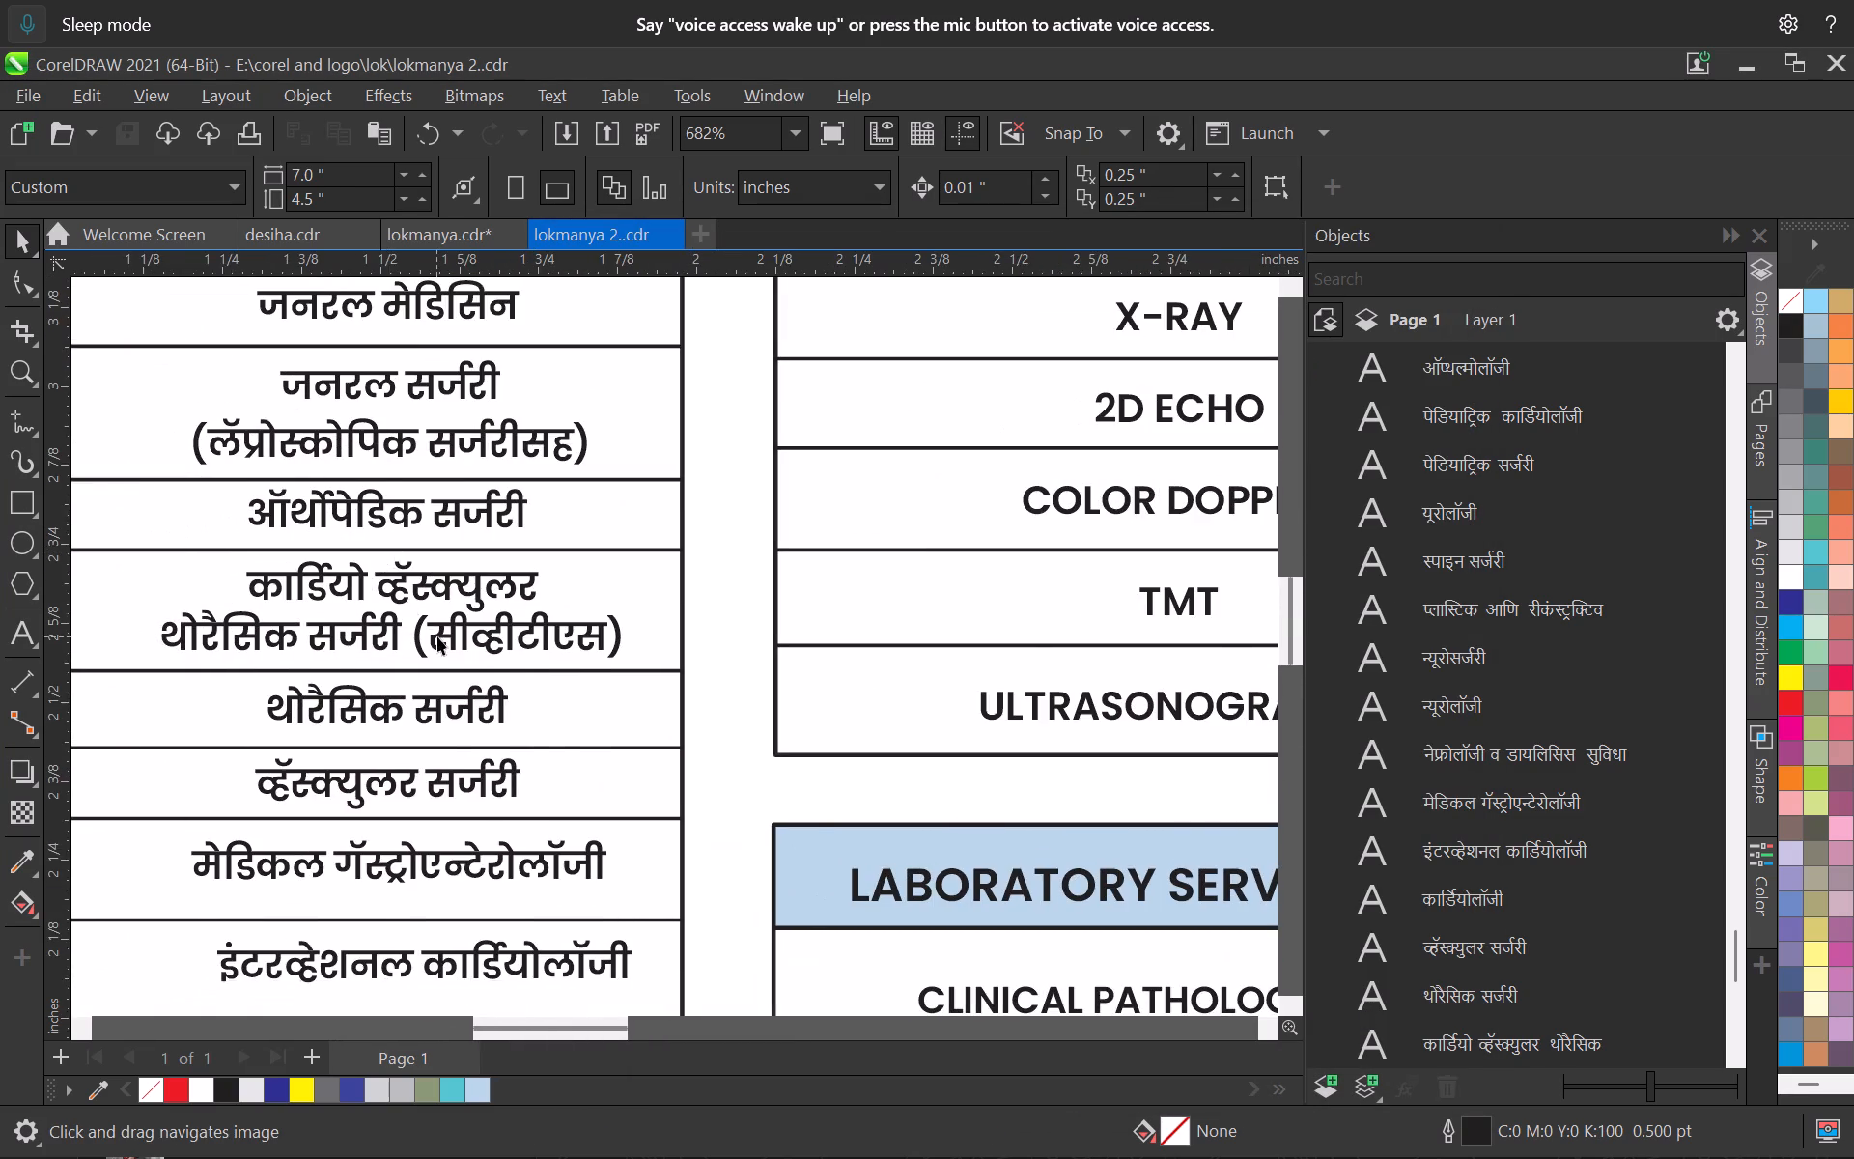
{"action": "scroll", "coordinate": [444, 636], "scroll_direction": "up", "scroll_amount": 3}
{"action": "double_click", "coordinate": [488, 627]}
{"action": "key", "text": "space"}
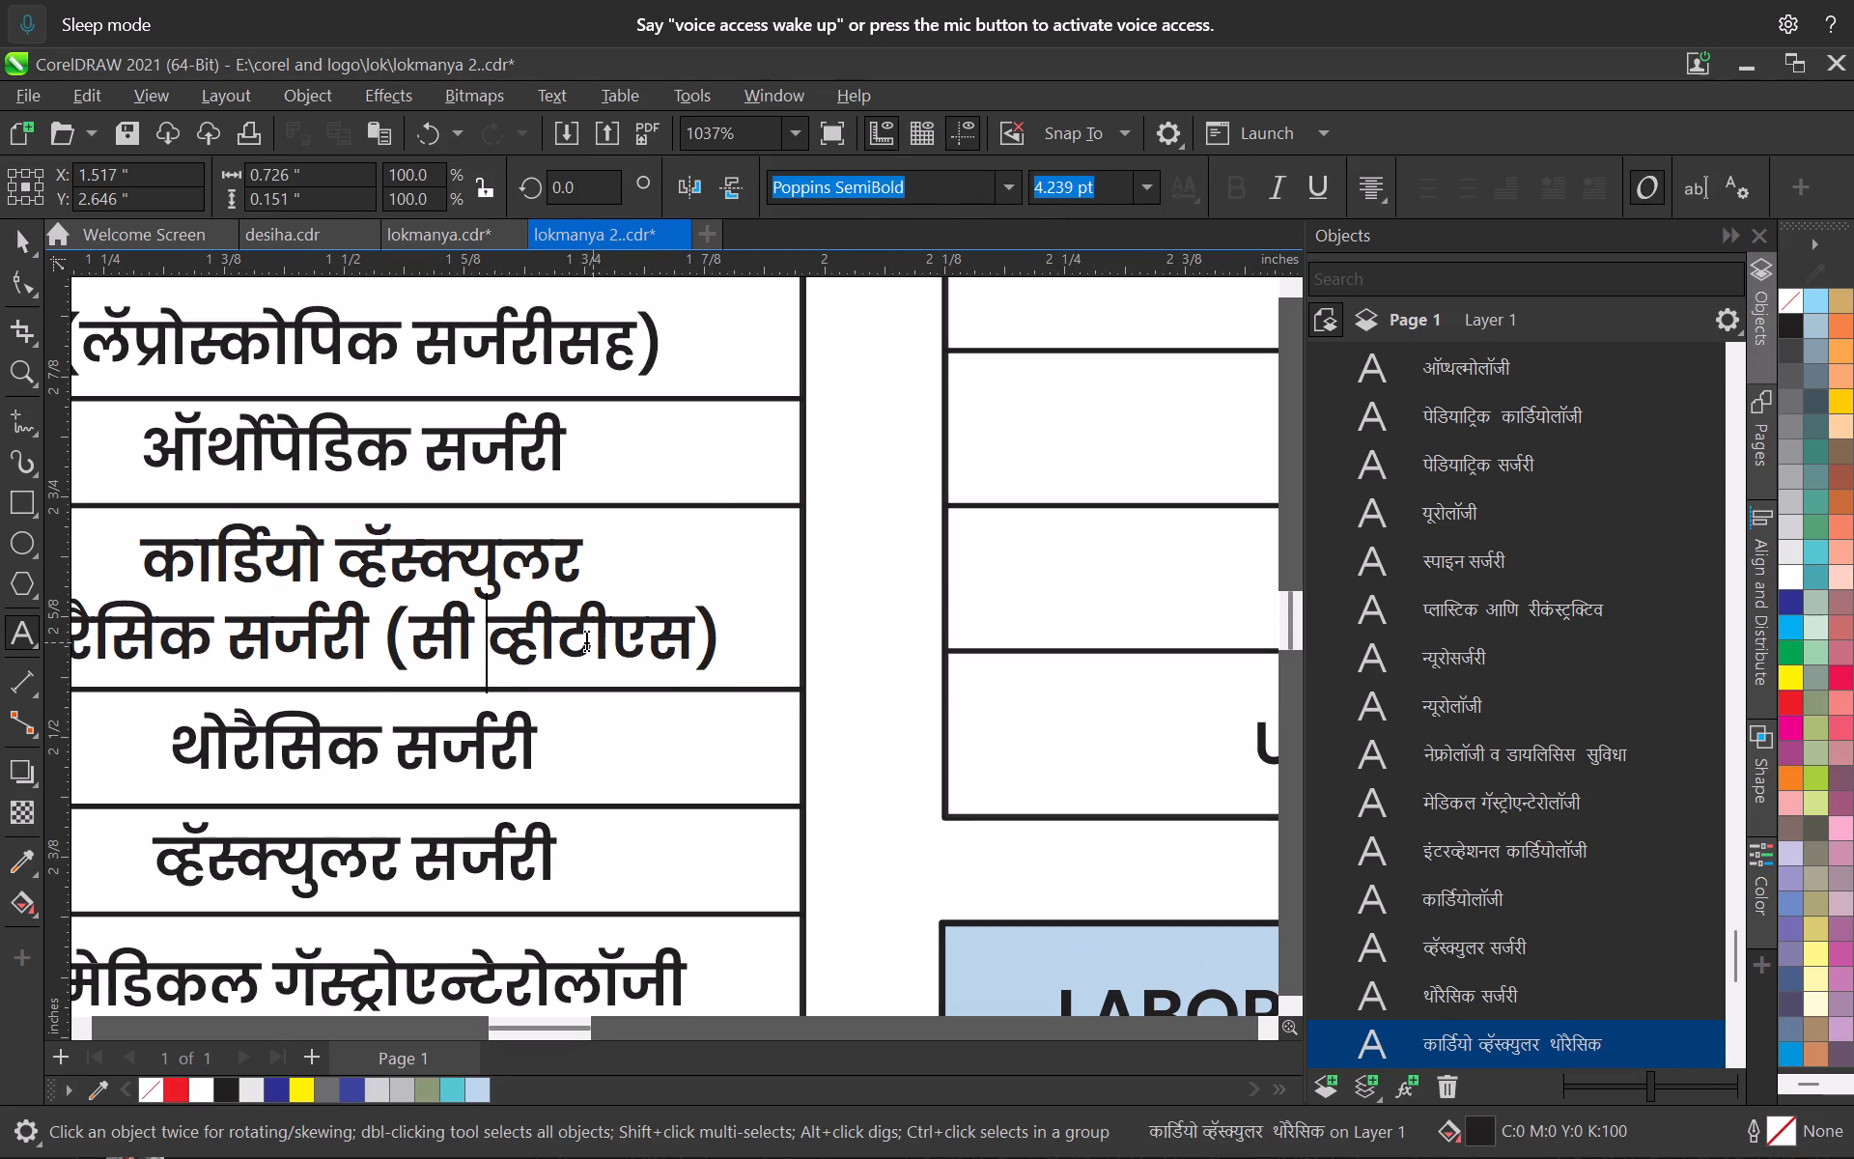
{"action": "left_click", "coordinate": [573, 630]}
{"action": "left_click", "coordinate": [565, 631]}
{"action": "key", "text": "space"}
{"action": "left_click", "coordinate": [626, 645]}
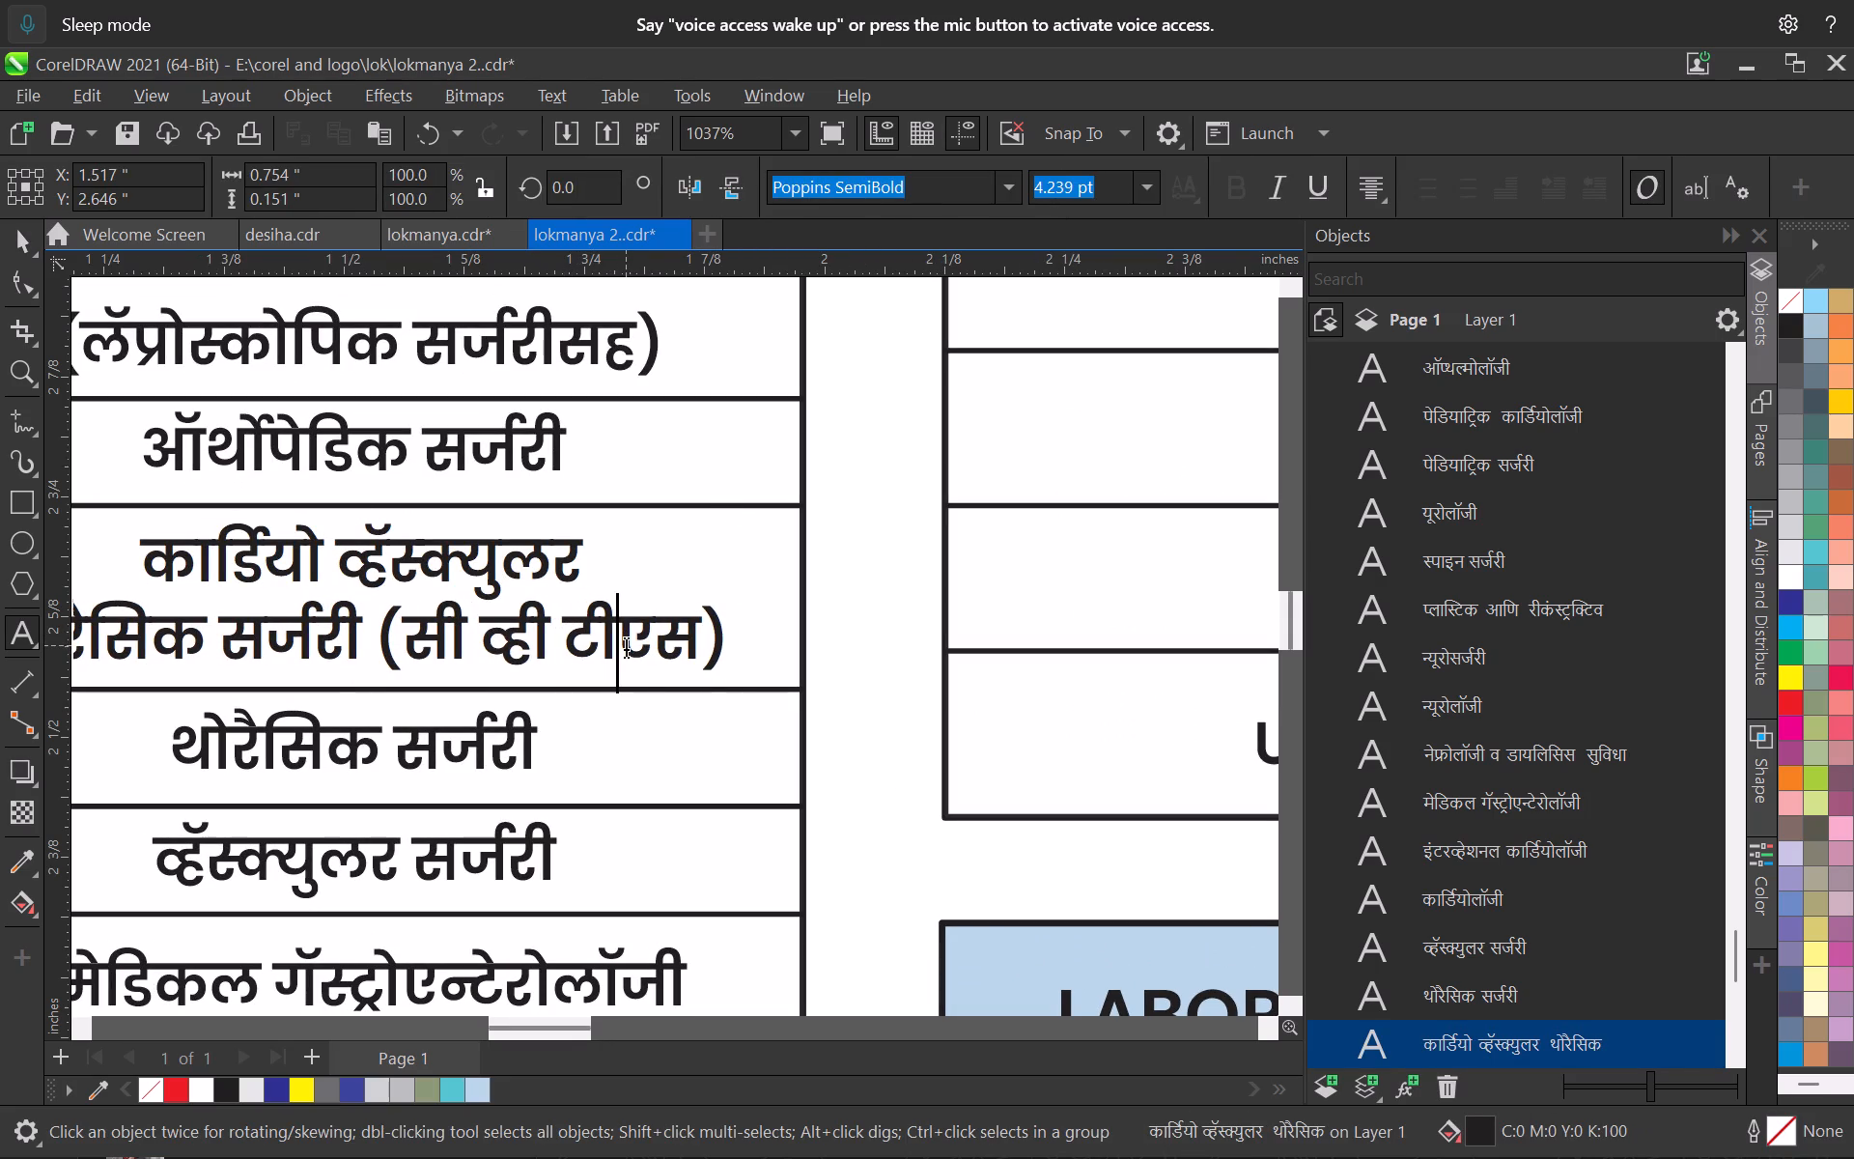
{"action": "key", "text": "space"}
{"action": "left_click", "coordinate": [23, 242]}
{"action": "scroll", "coordinate": [483, 563], "scroll_direction": "down", "scroll_amount": 7}
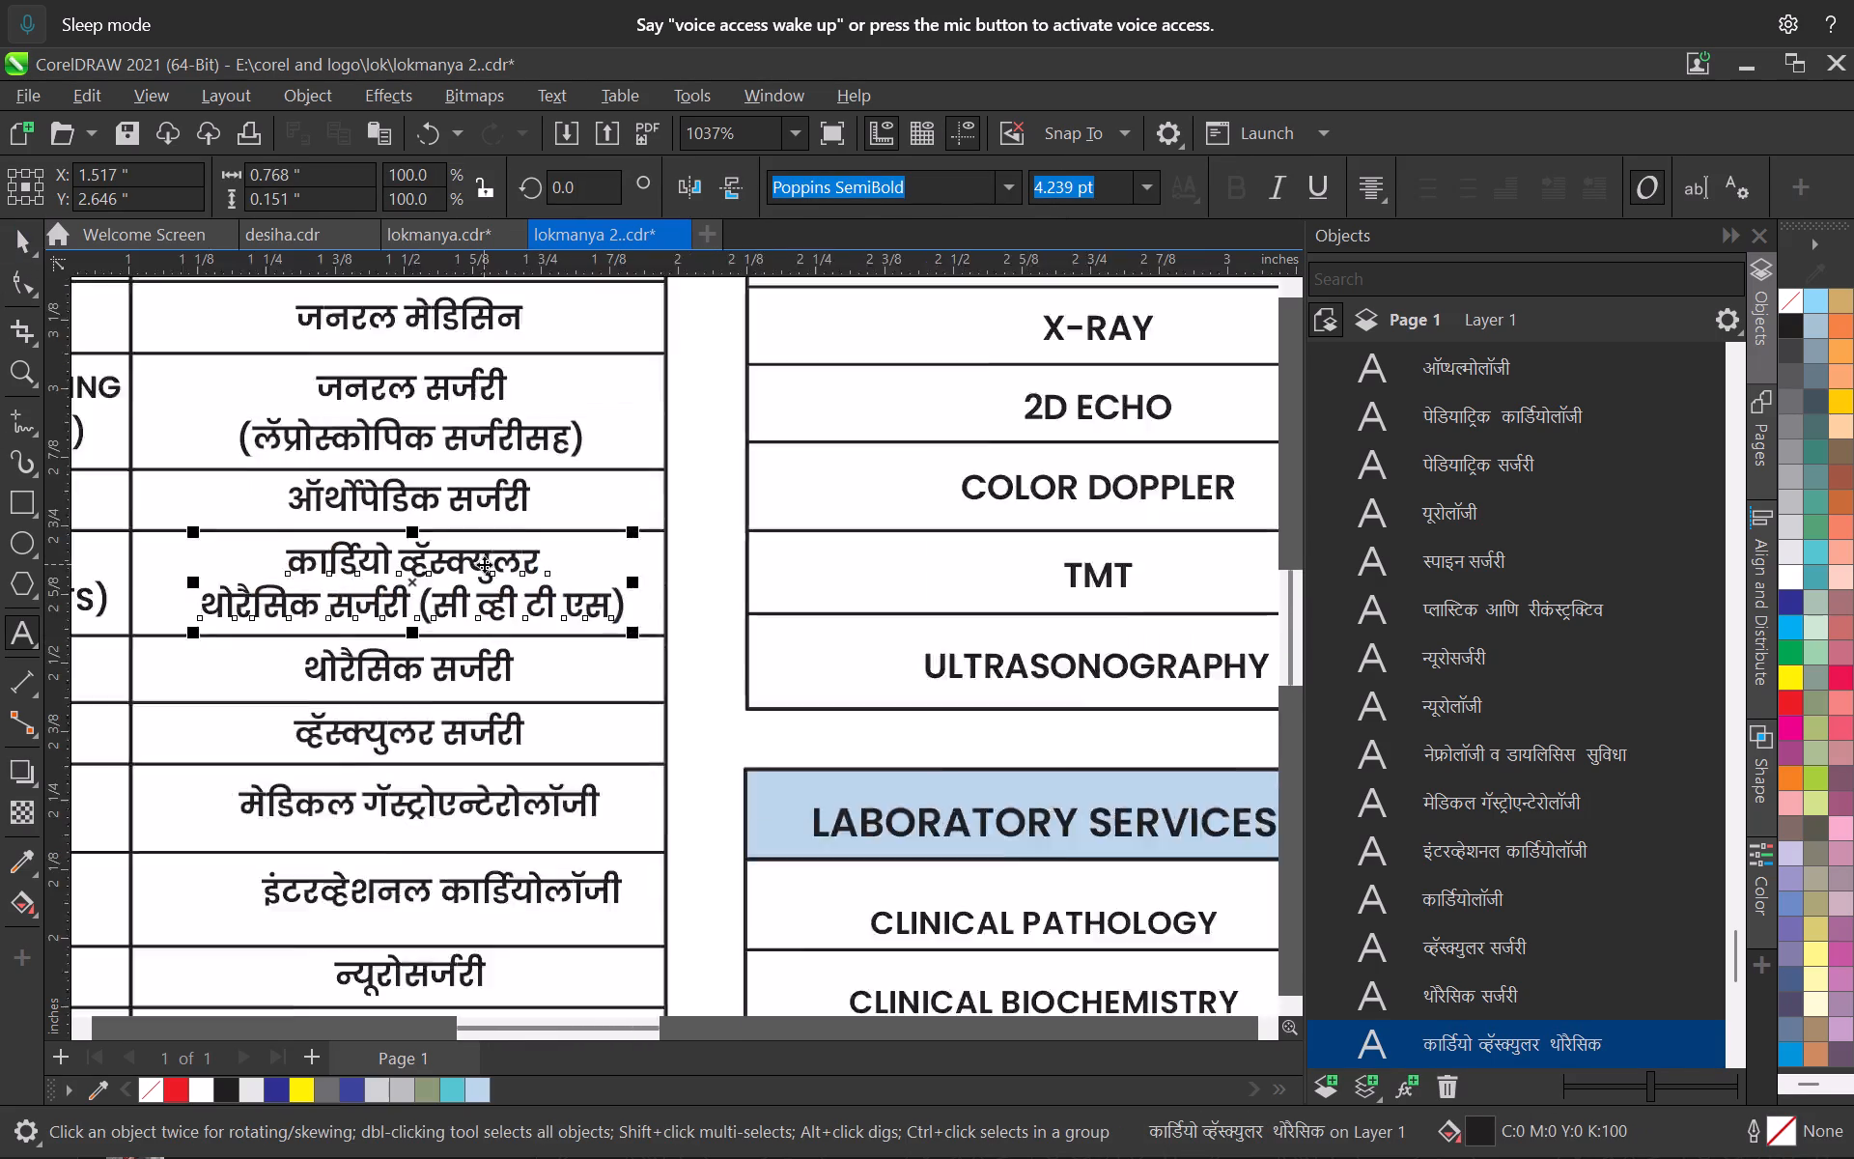
{"action": "scroll", "coordinate": [484, 564], "scroll_direction": "down", "scroll_amount": 12}
{"action": "left_click", "coordinate": [934, 554]}
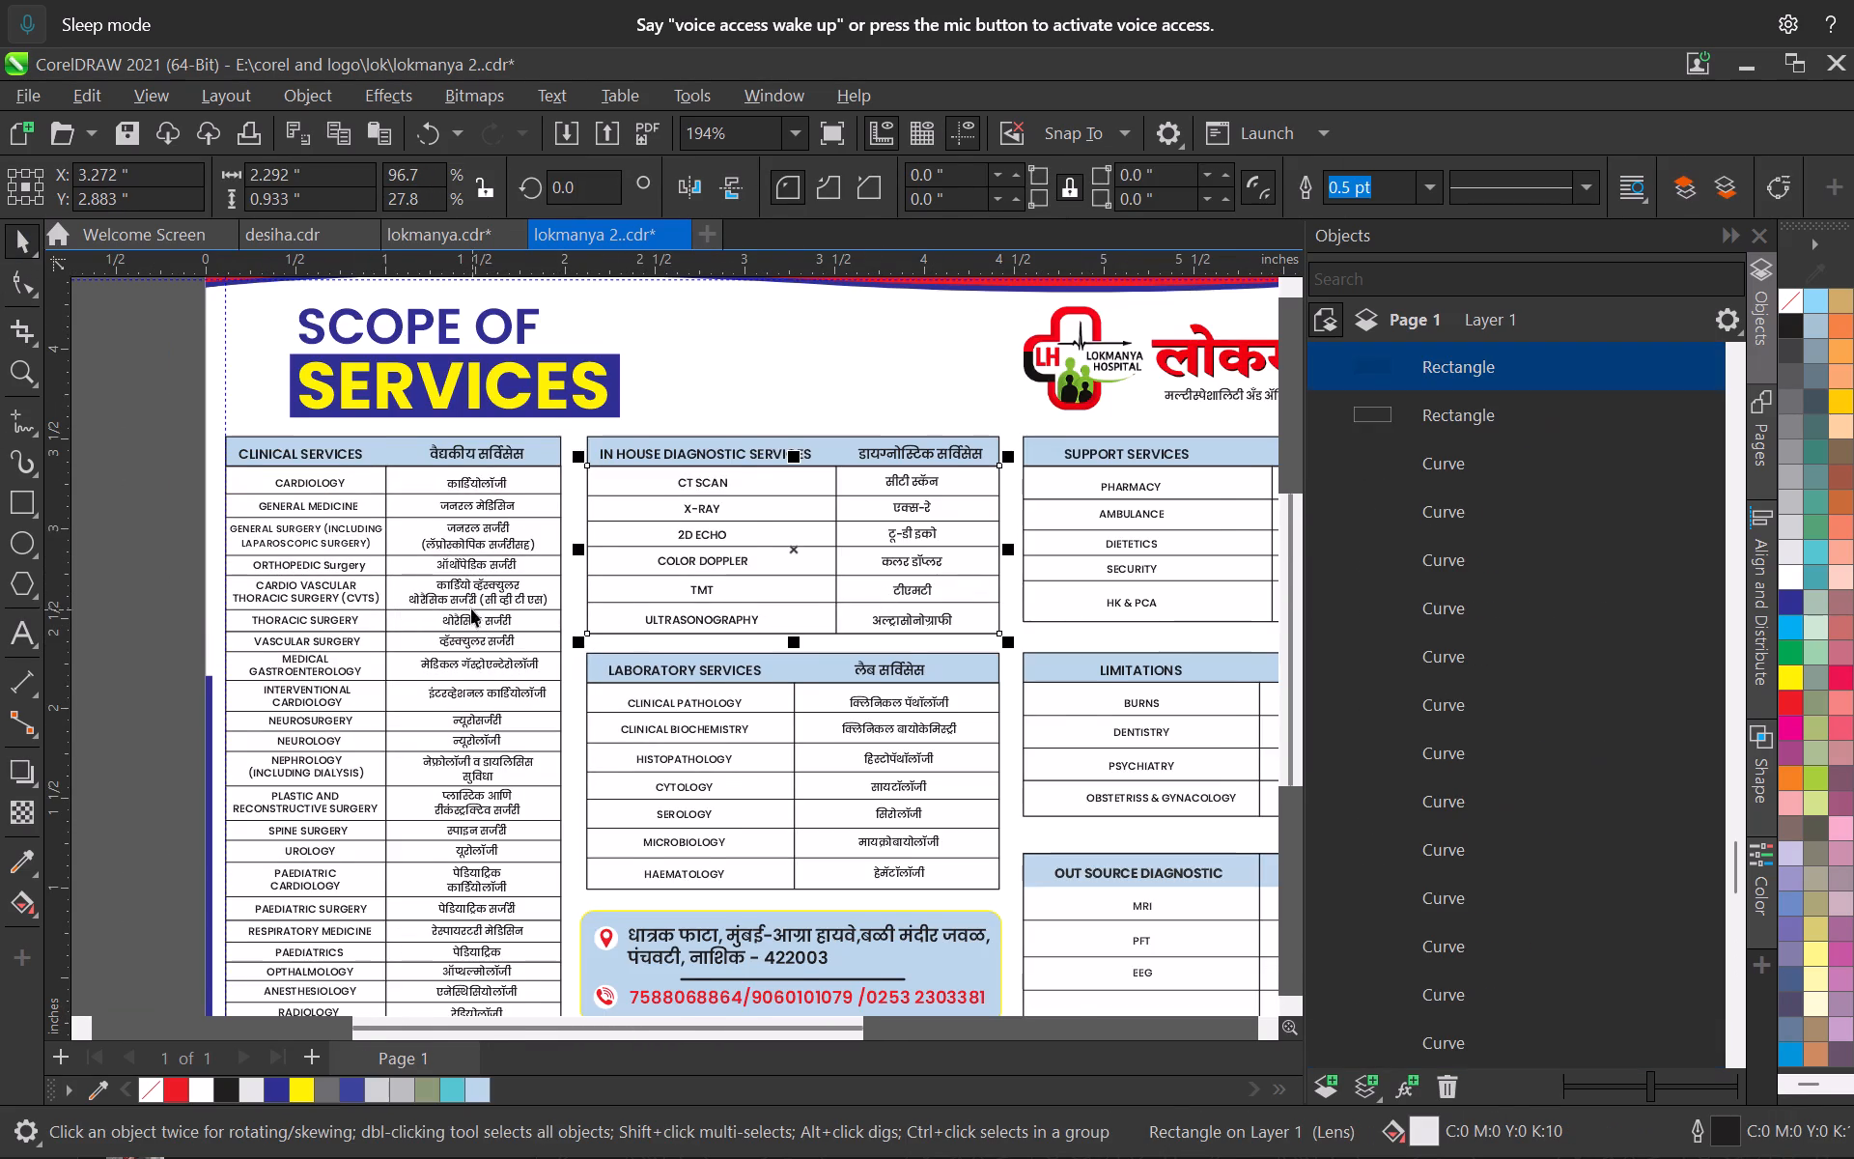
{"action": "scroll", "coordinate": [473, 602], "scroll_direction": "up", "scroll_amount": 1}
{"action": "left_click", "coordinate": [578, 574]}
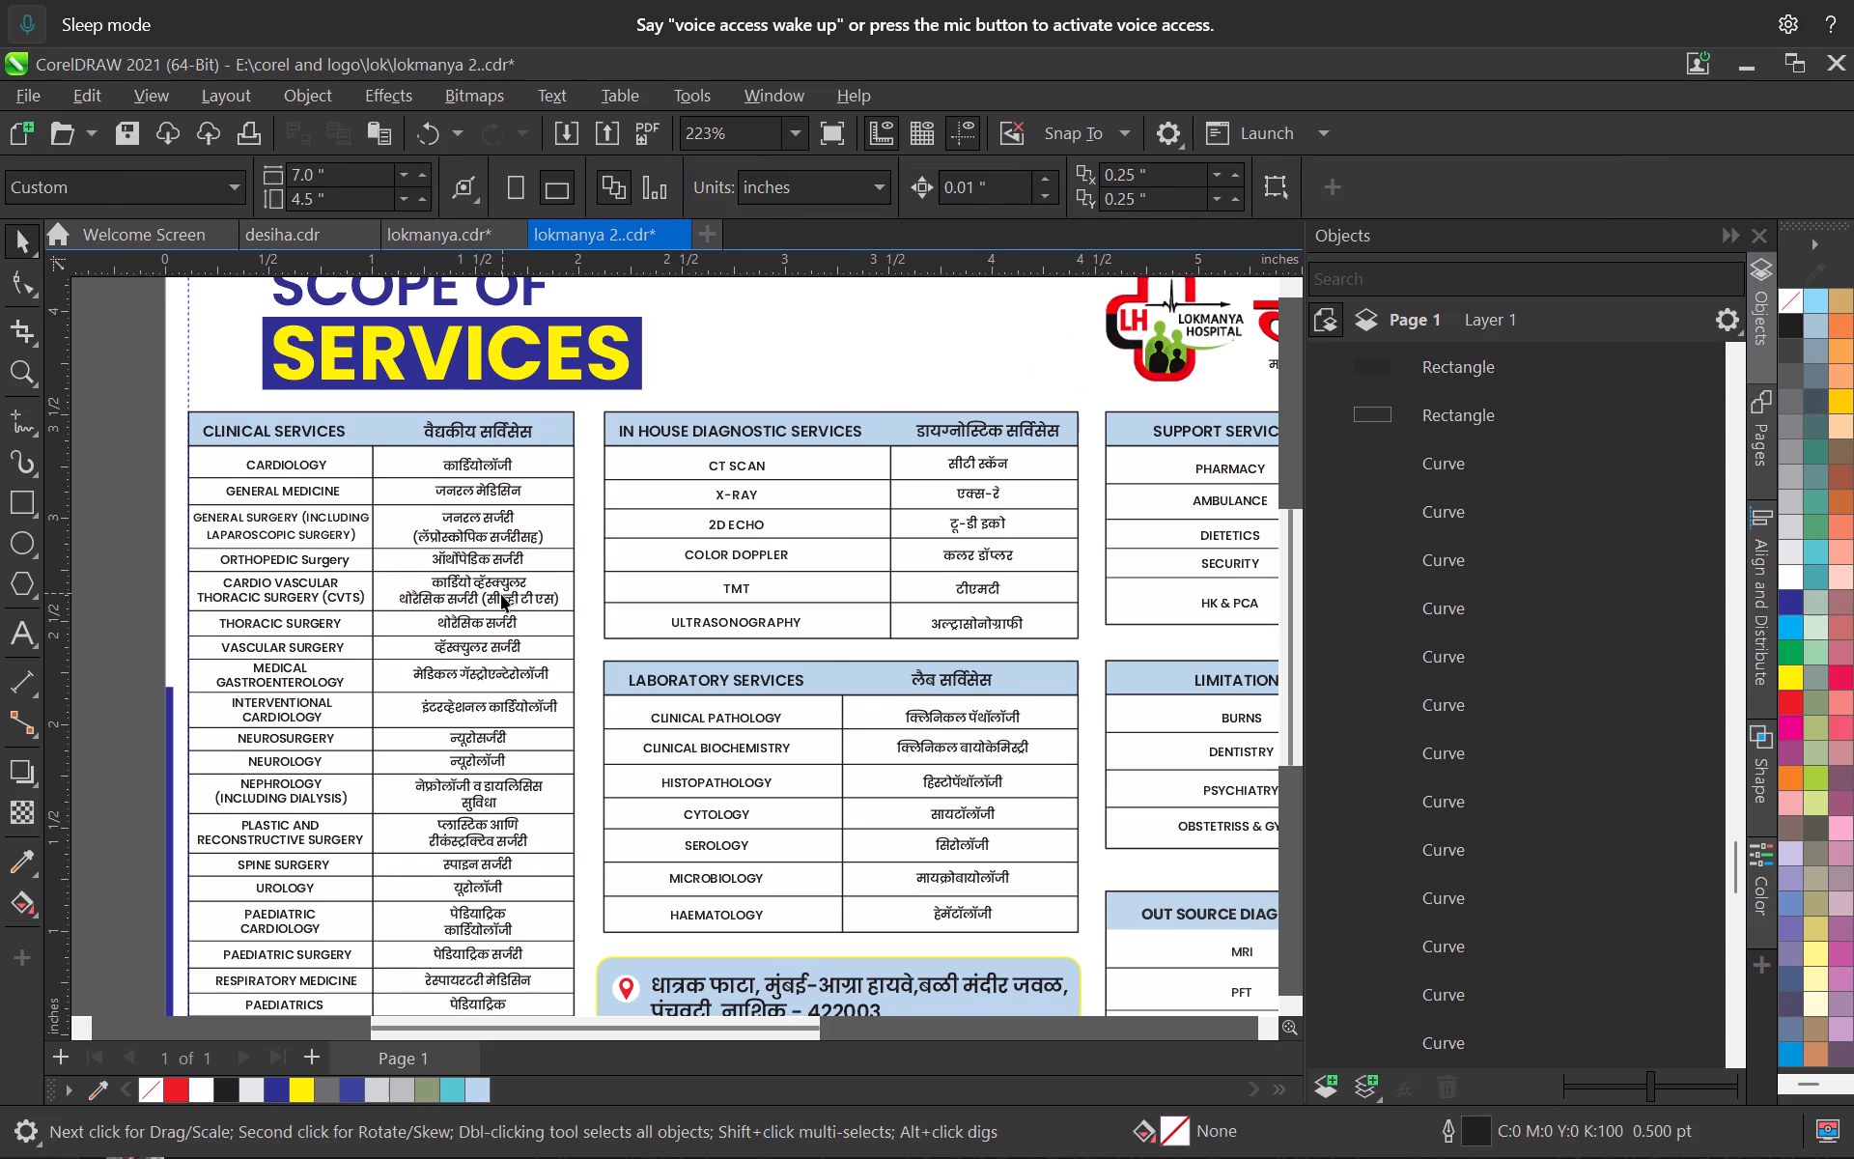
Nudge the Marathi cardio vascular thoracic surgery text 0.03 inches to the left within its table cell.
{"action": "left_click", "coordinate": [501, 594]}
{"action": "key", "text": "Left"}
{"action": "key", "text": "Left"}
{"action": "key", "text": "Left"}
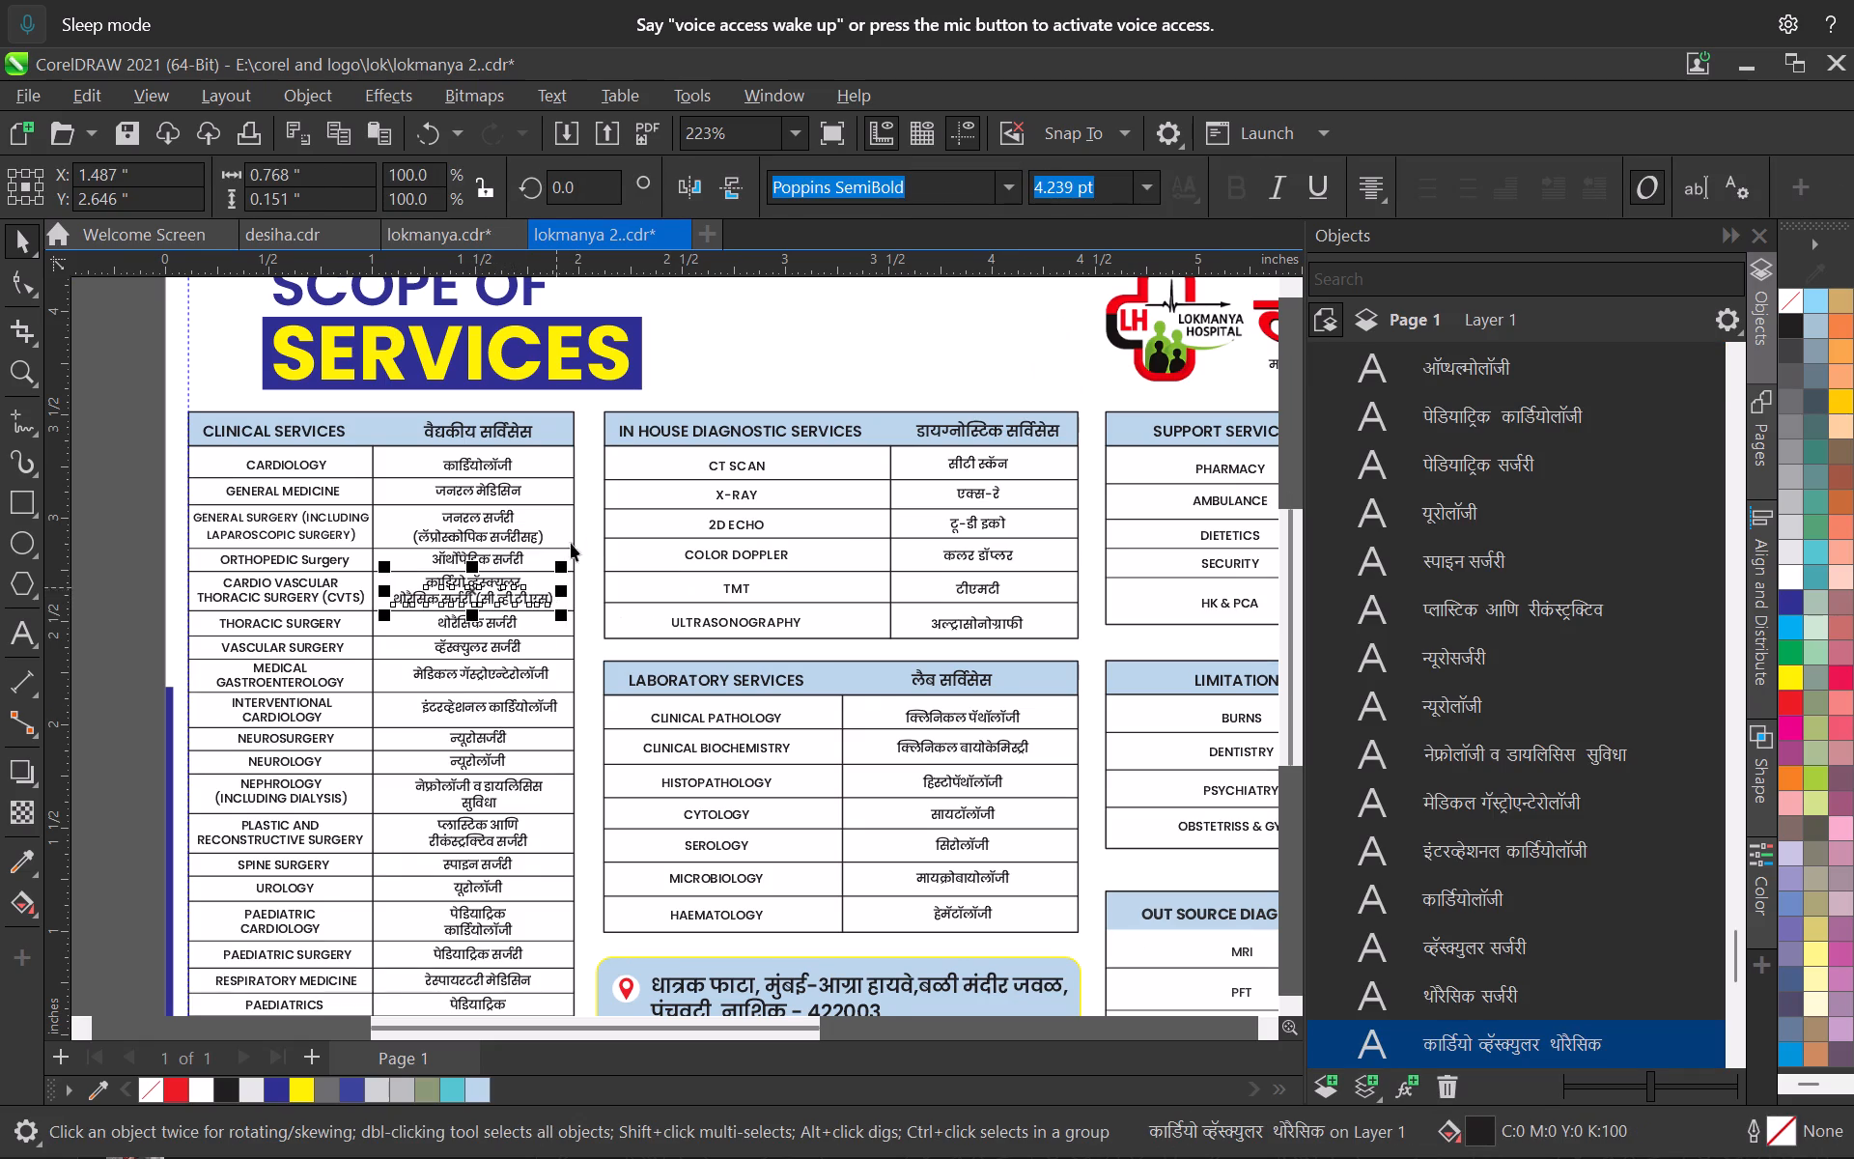
{"action": "left_click", "coordinate": [727, 375]}
Save the lokmanya 2 drawing with the spaced and repositioned CVTS text.
{"action": "key", "text": "ctrl+s"}
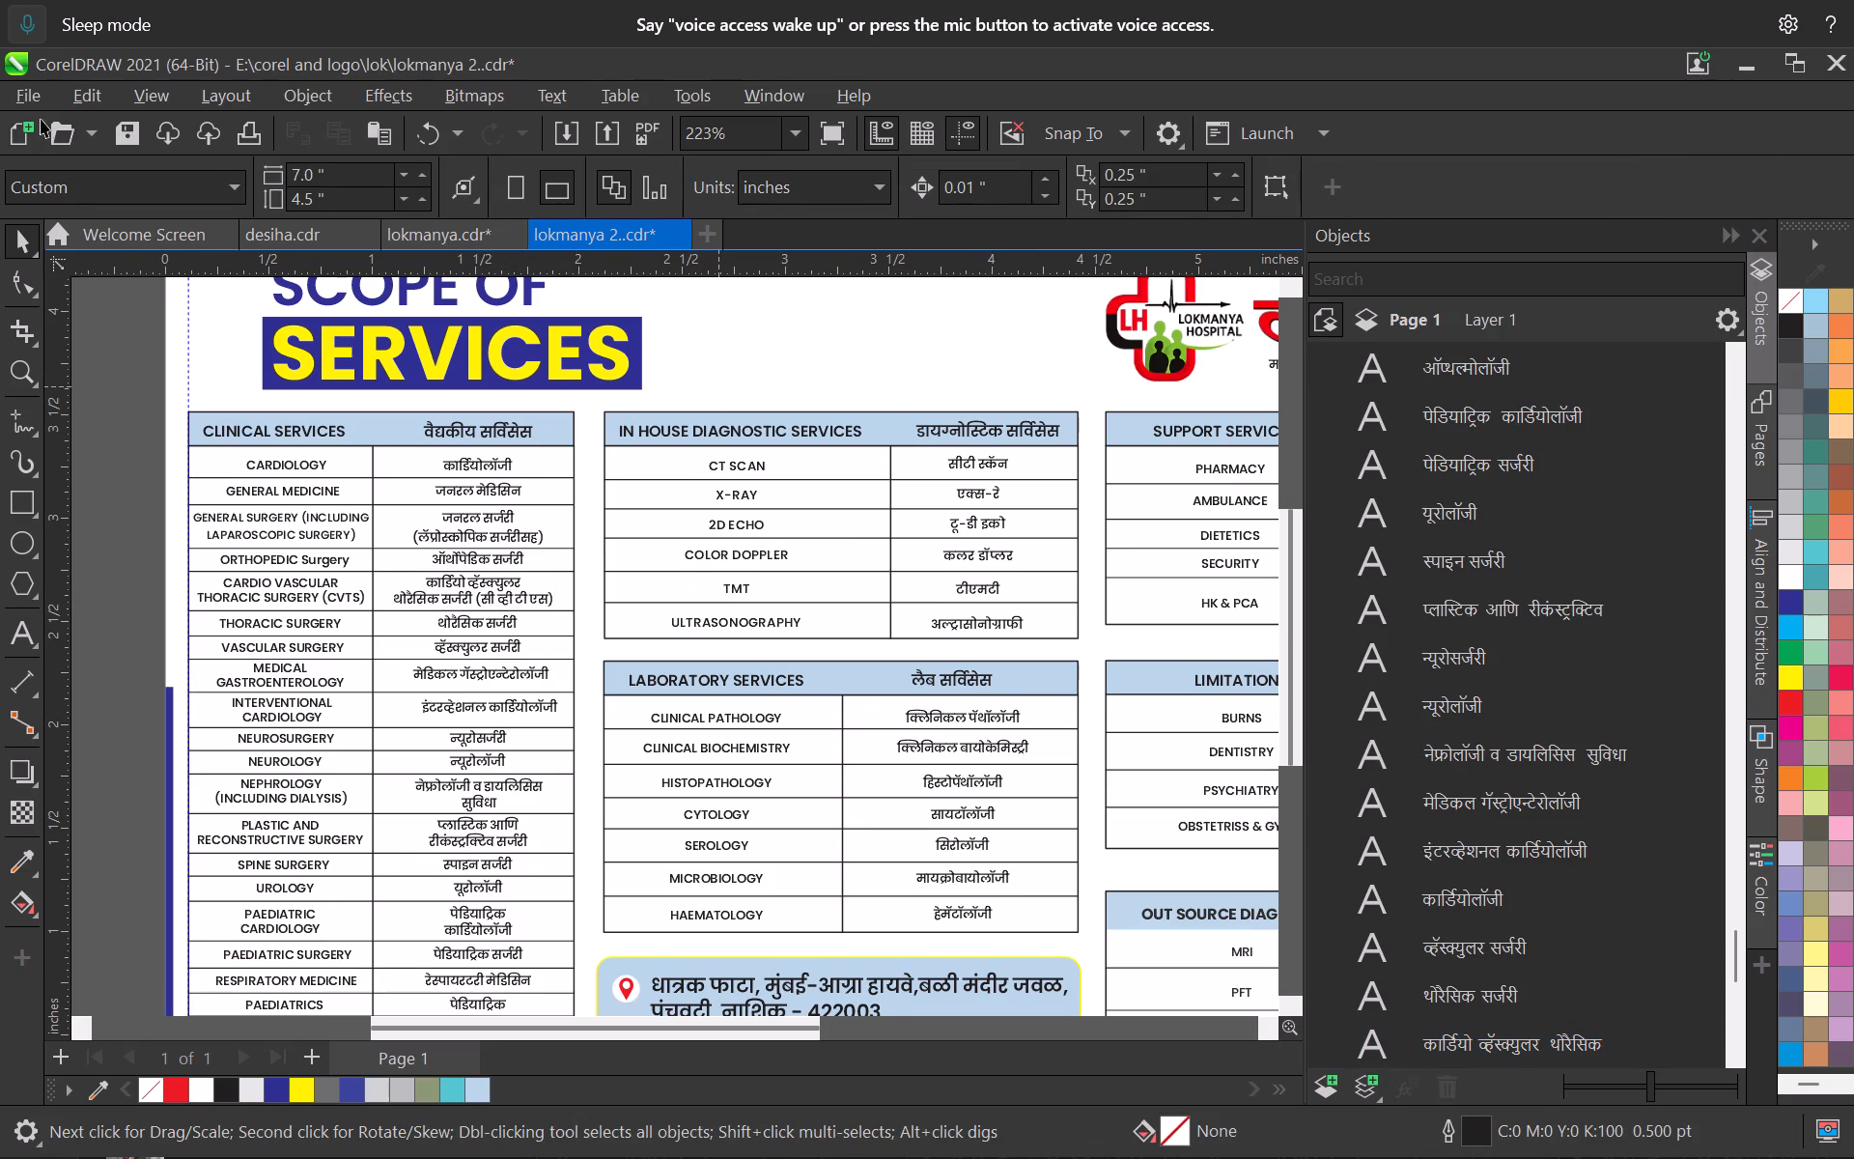
Save the drawing as a PDF - Adobe Portable Document Format file named lokmanya 2. in the lok folder, replacing the existing PDF.
{"action": "left_click", "coordinate": [31, 96]}
{"action": "left_click", "coordinate": [88, 437]}
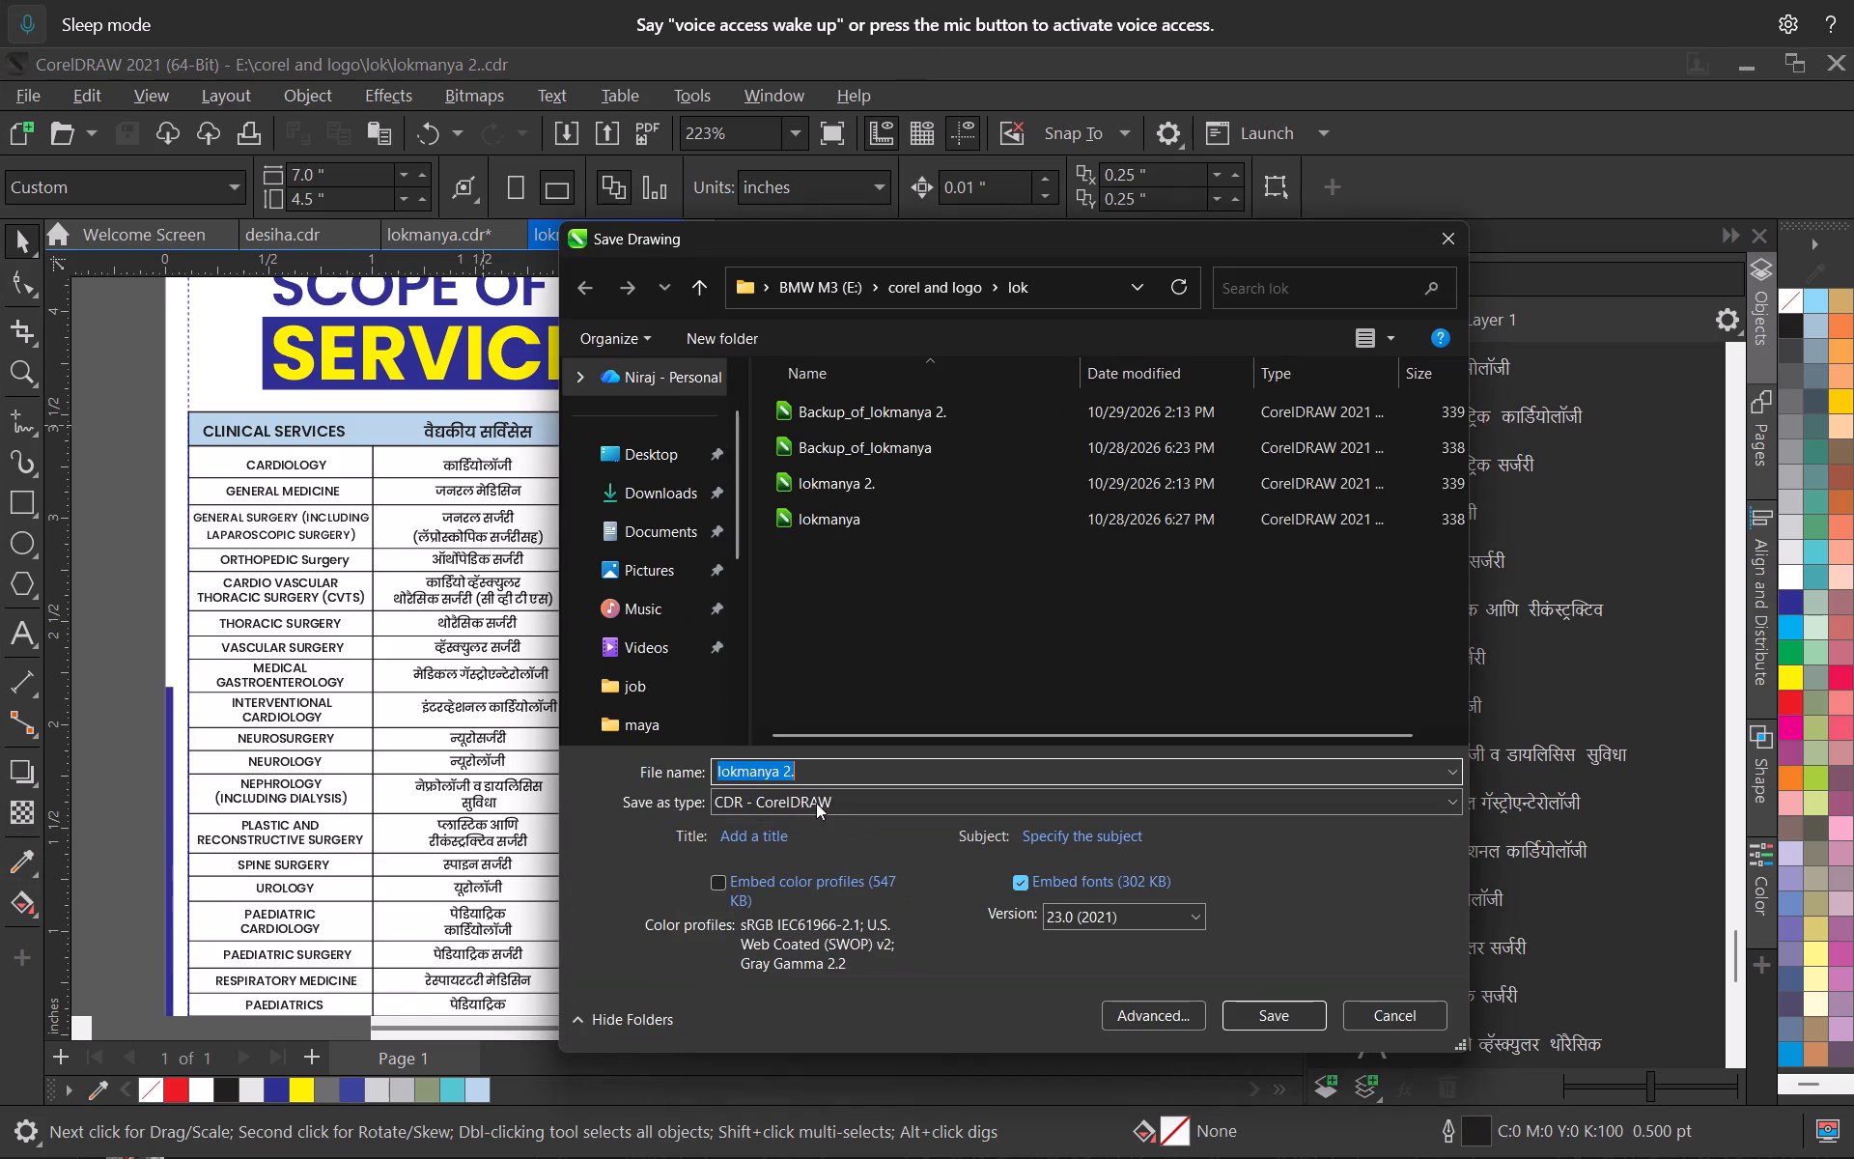
{"action": "left_click", "coordinate": [805, 793]}
{"action": "left_click", "coordinate": [748, 261]}
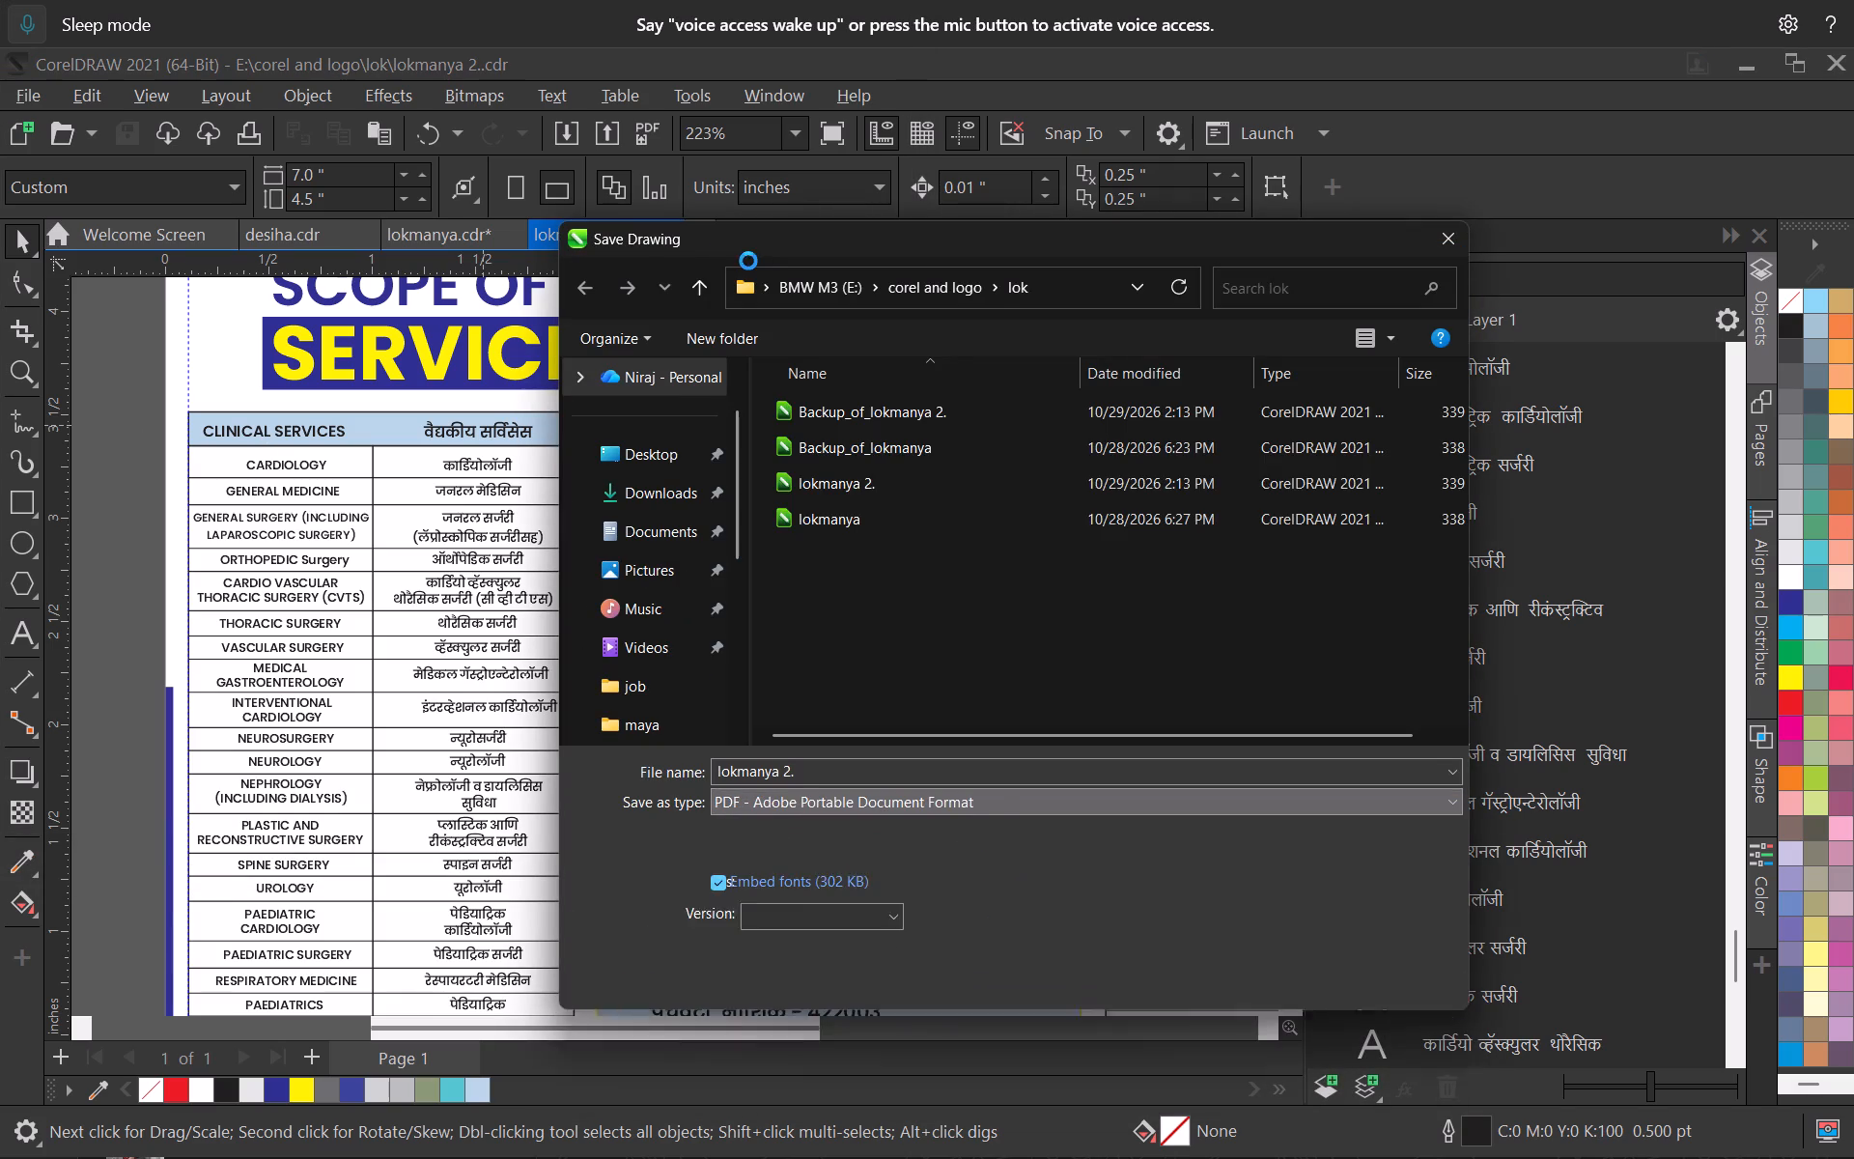
{"action": "left_click", "coordinate": [857, 458]}
{"action": "key", "text": "Delete"}
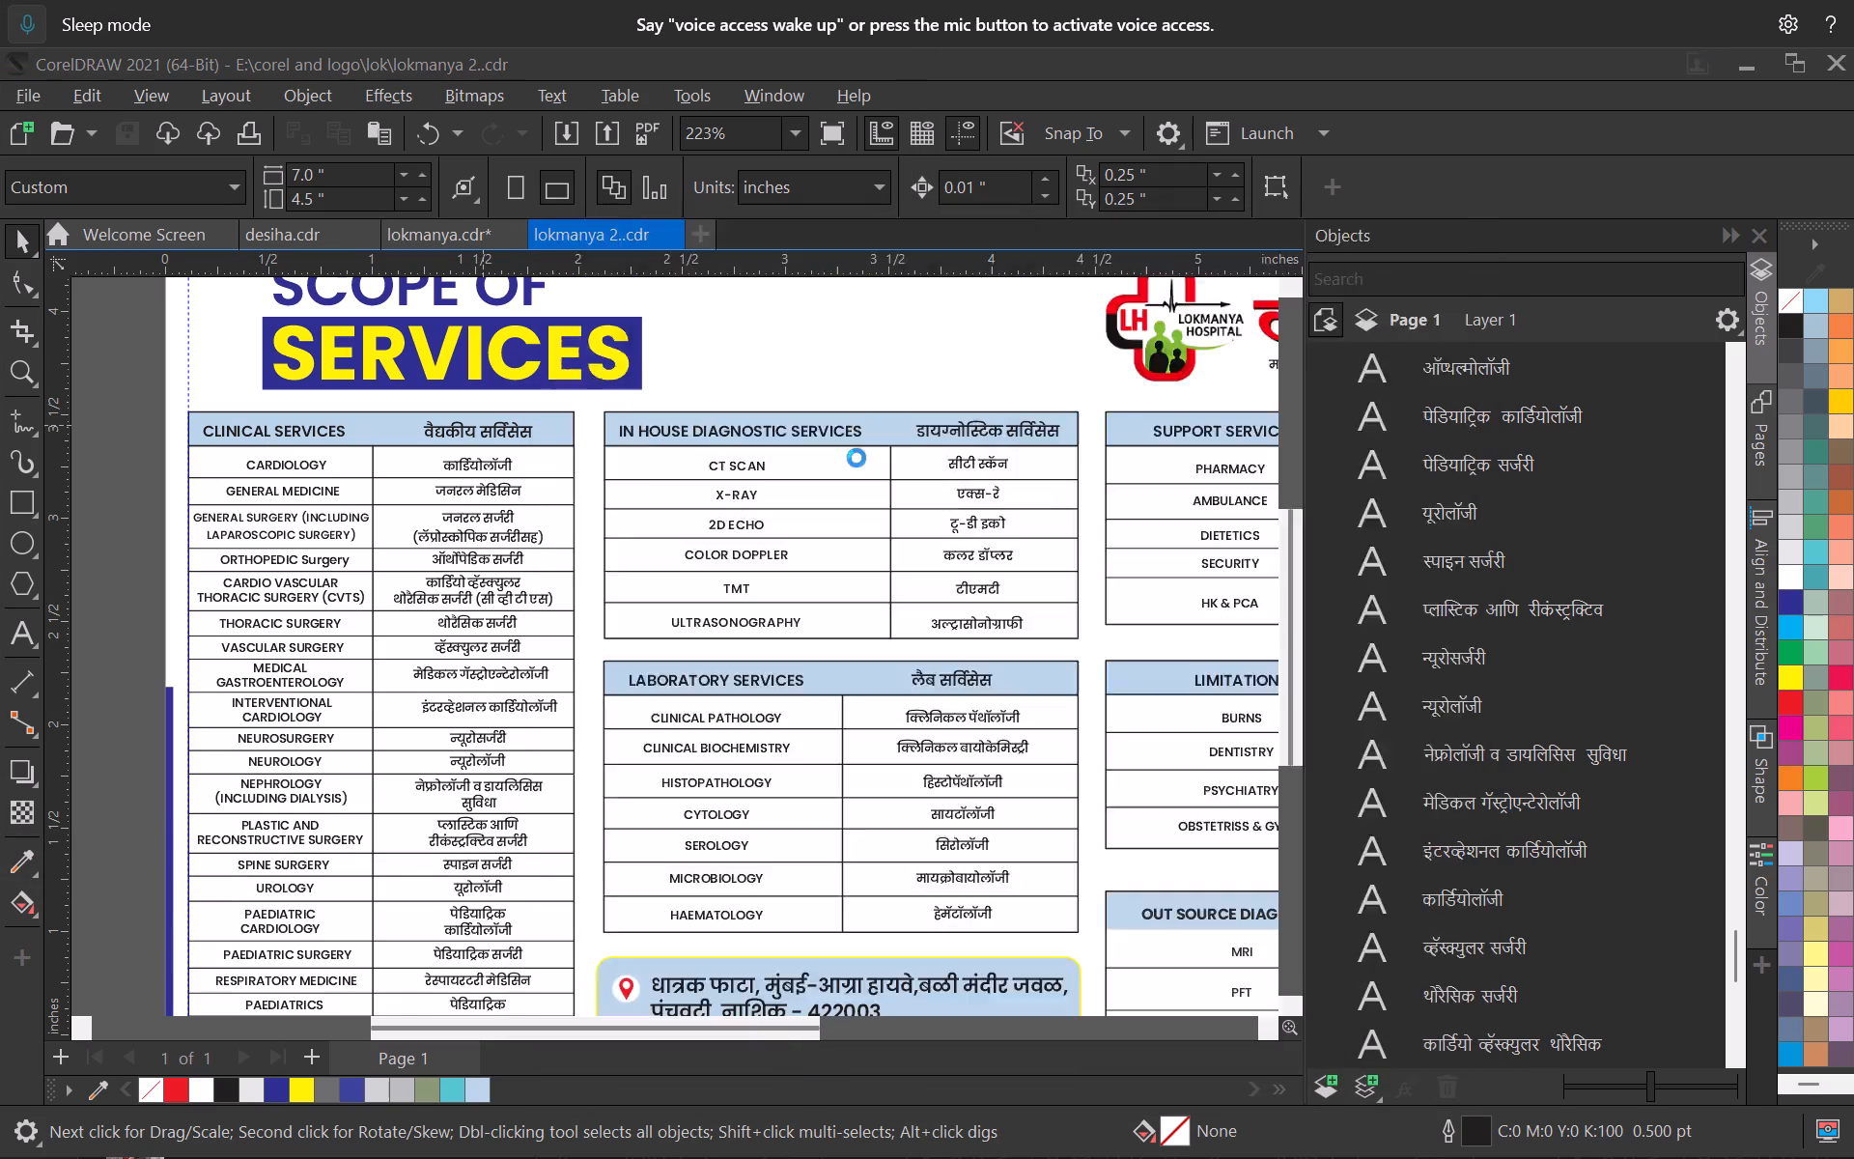
{"action": "key", "text": "Return"}
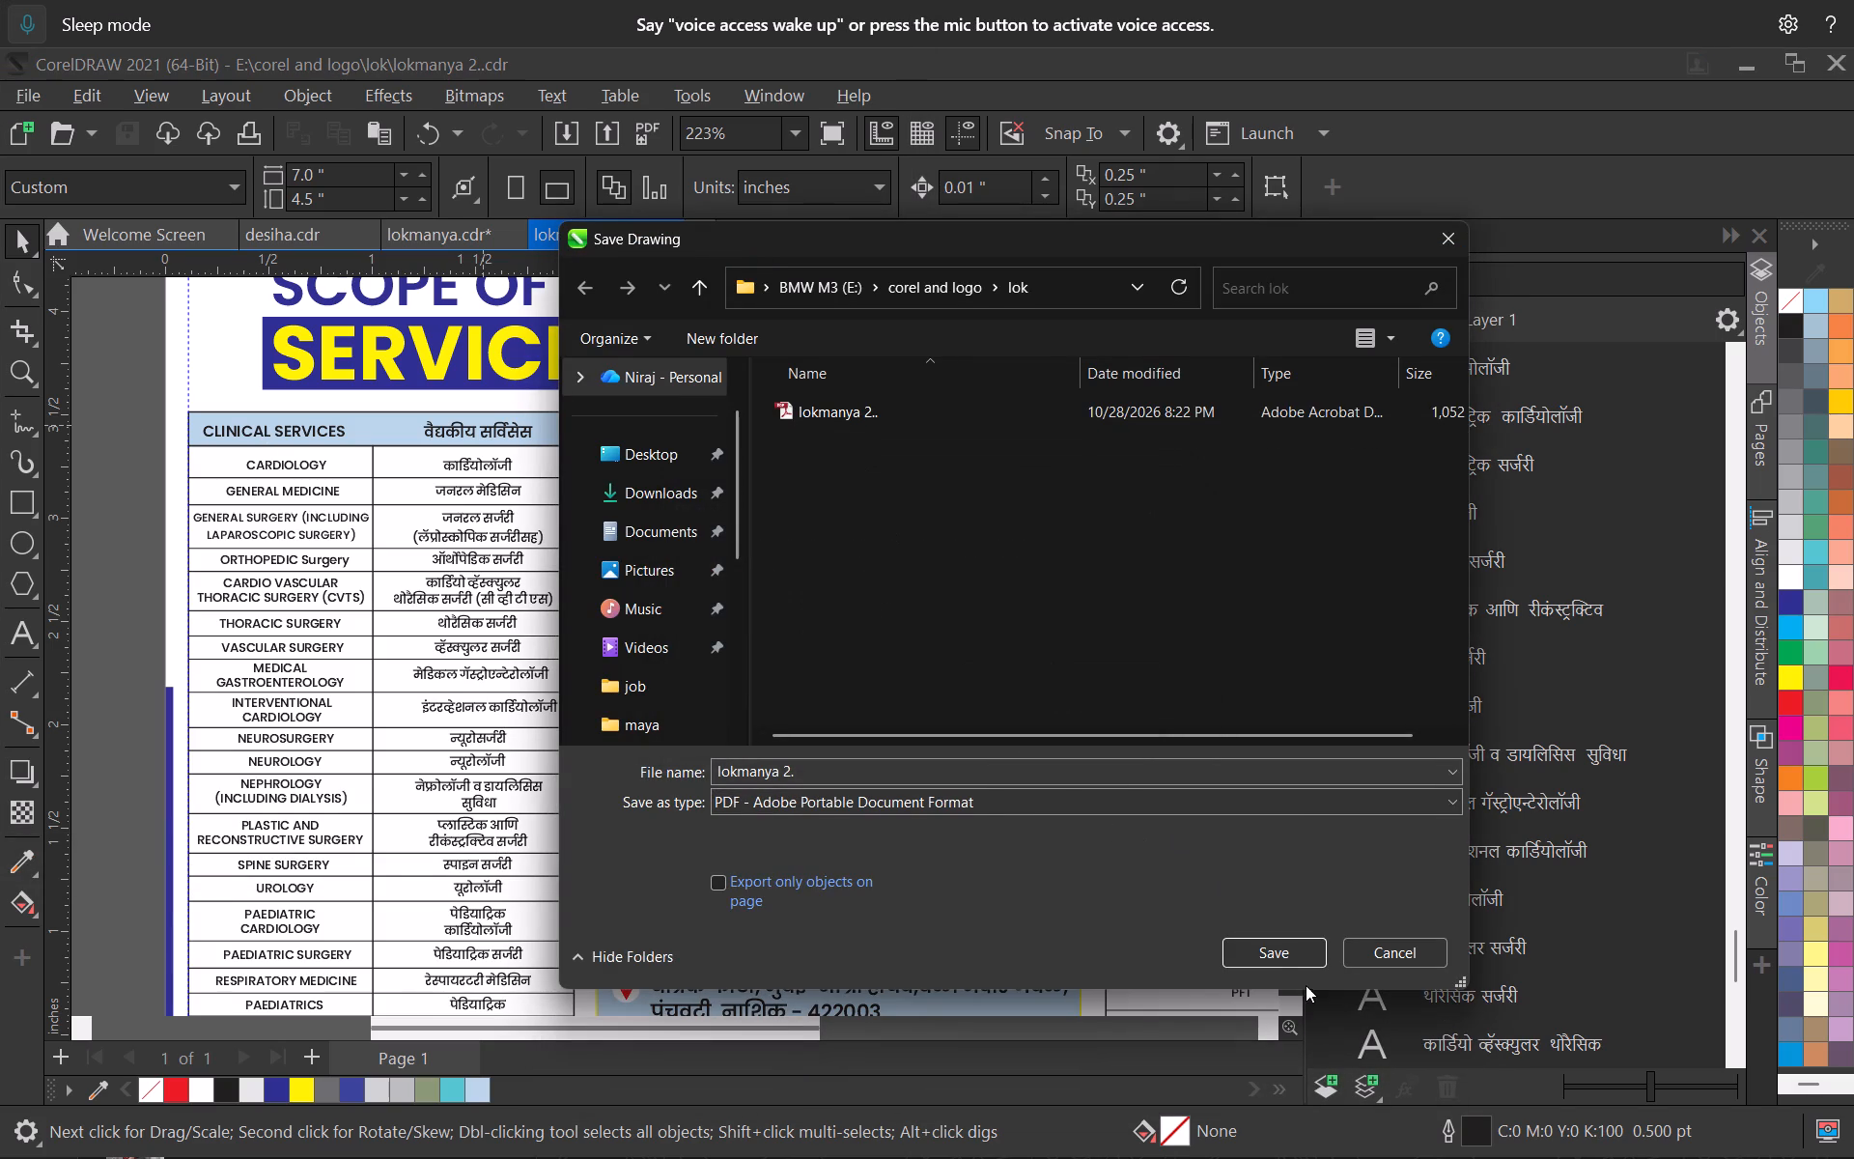
{"action": "left_click", "coordinate": [1279, 960]}
{"action": "left_click", "coordinate": [993, 634]}
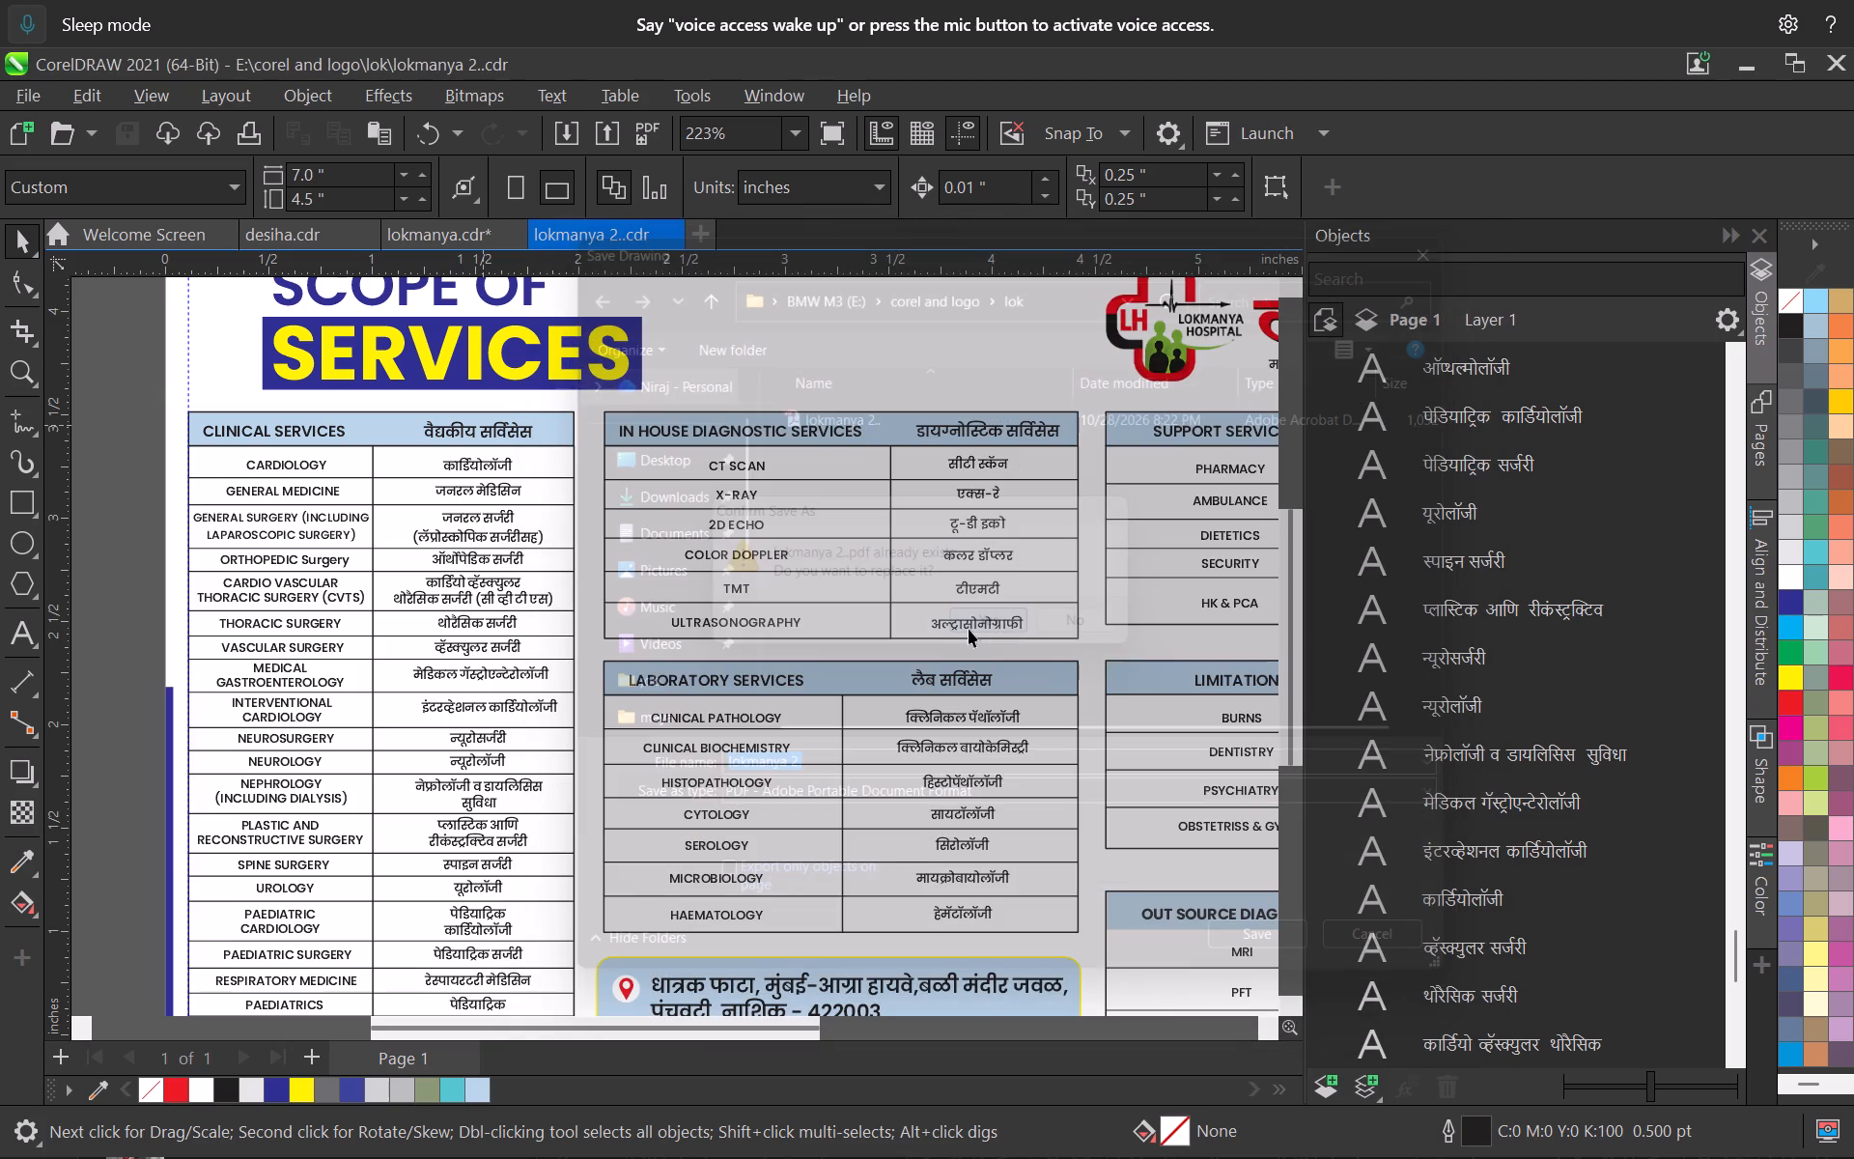
{"action": "left_click", "coordinate": [1202, 905]}
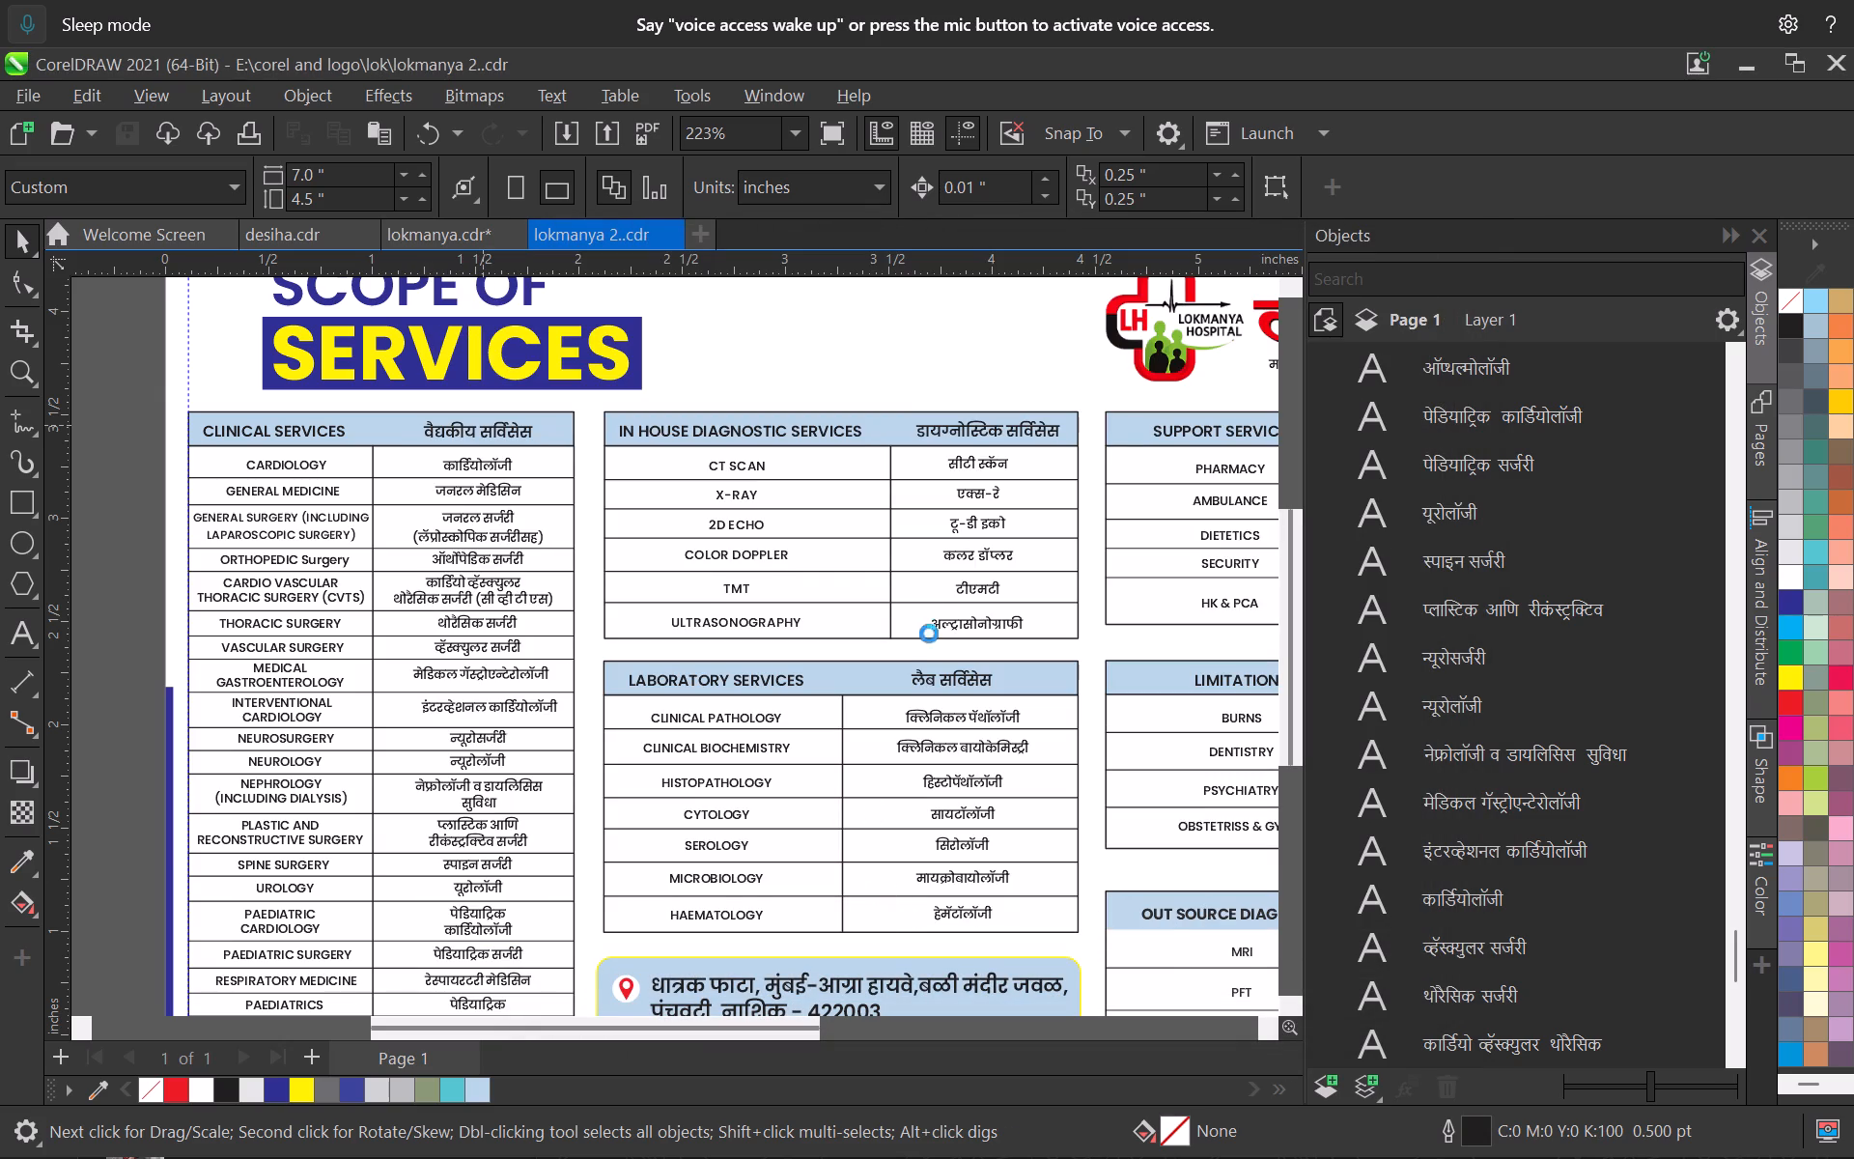
Save the lokmanya 2 drawing once more in its CorelDRAW format.
{"action": "scroll", "coordinate": [888, 643], "scroll_direction": "down", "scroll_amount": 5}
{"action": "scroll", "coordinate": [890, 647], "scroll_direction": "up", "scroll_amount": 3}
{"action": "key", "text": "ctrl+s"}
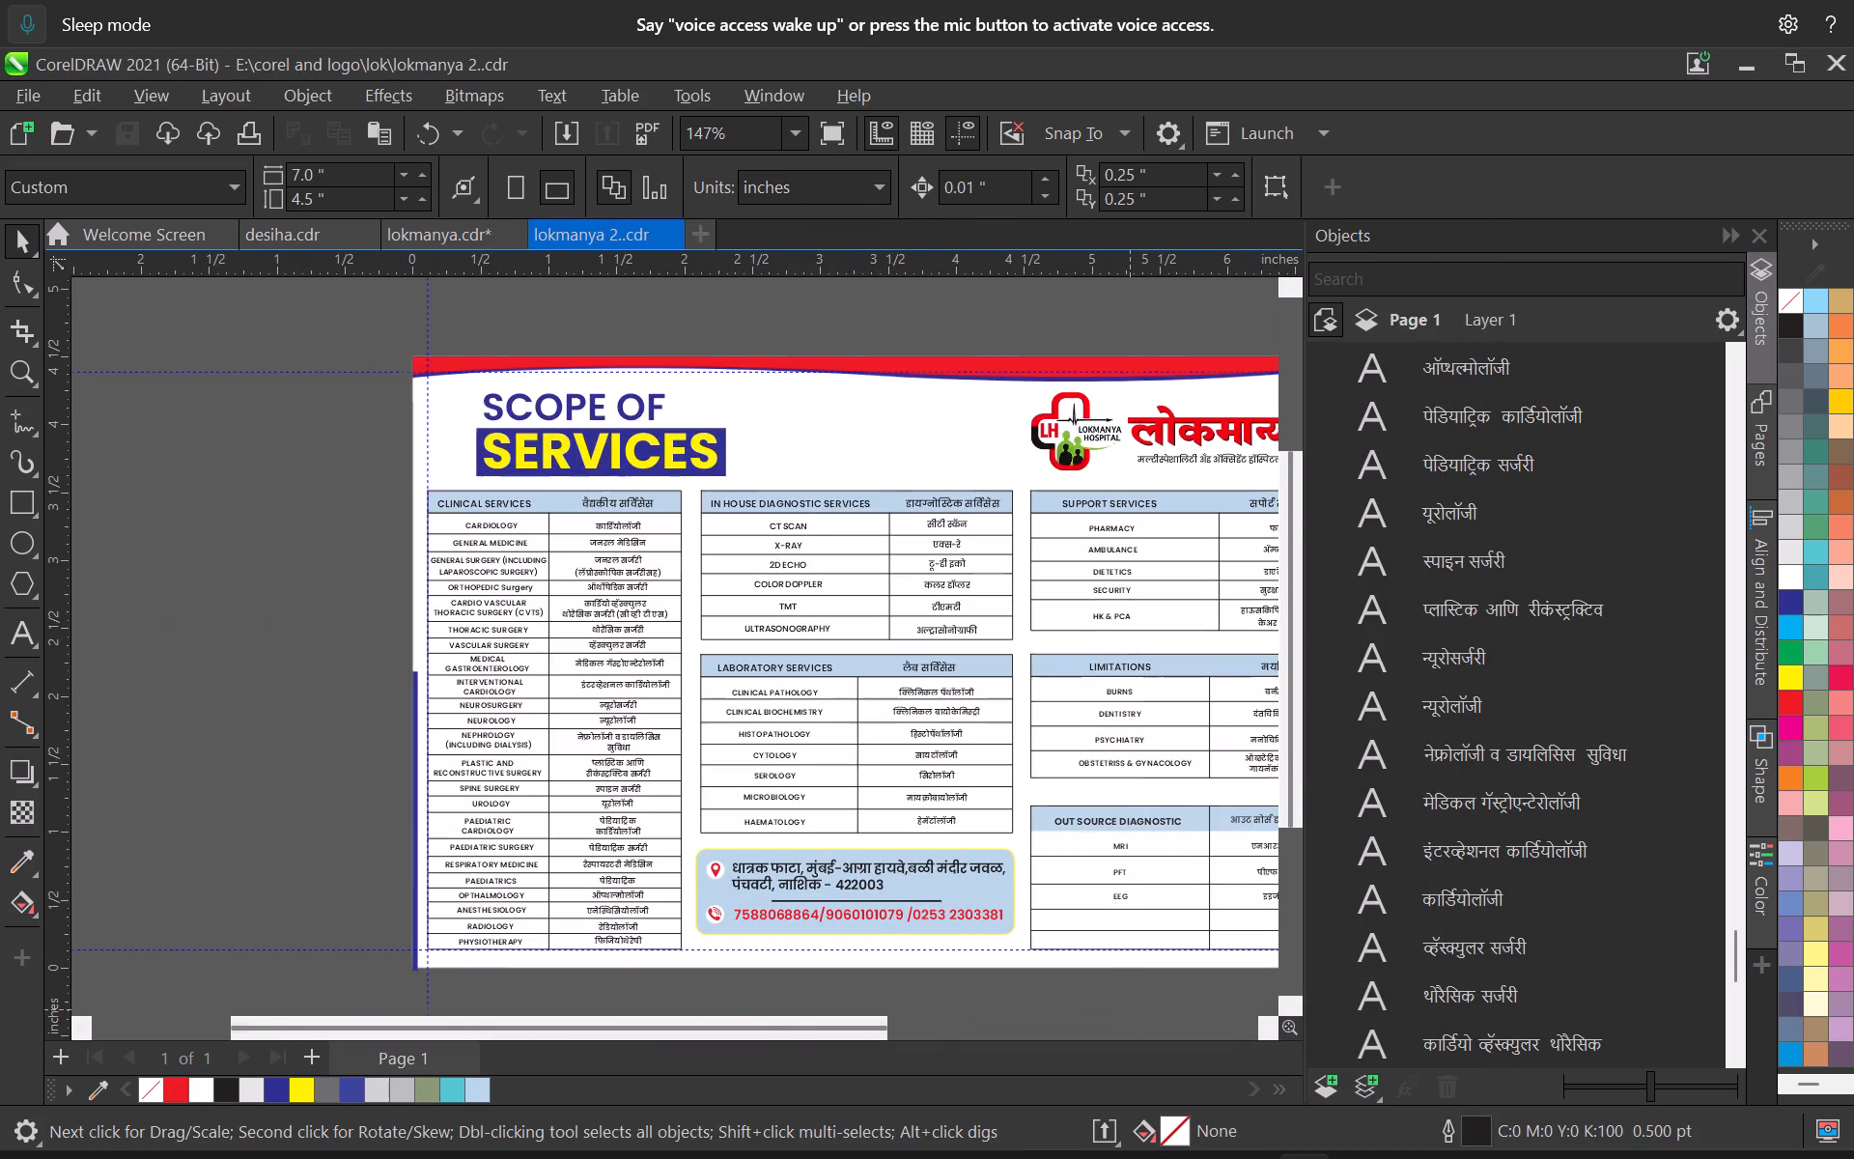
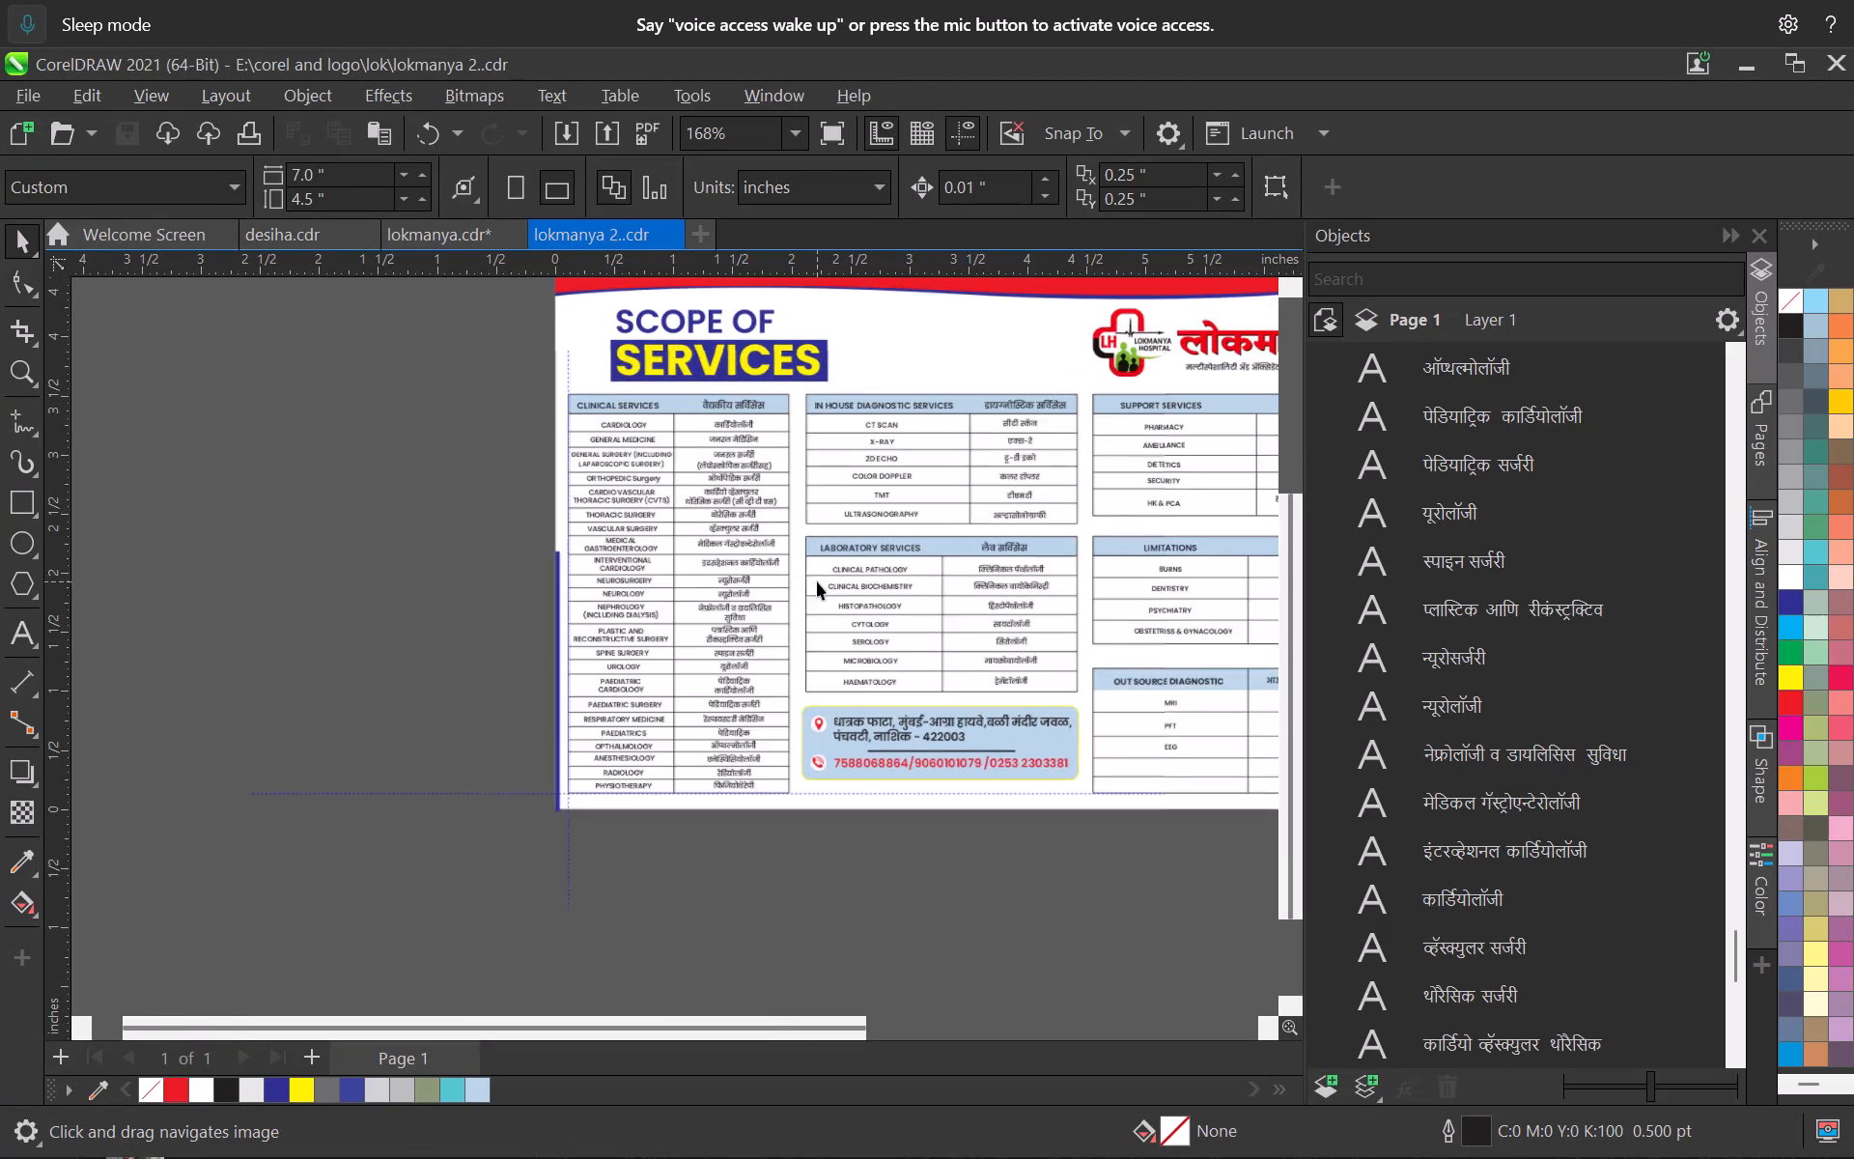
Examine the CLINICAL SERVICES table row by row for the alignment of the English and Marathi entries.
{"action": "middle_click_drag", "start_coordinate": [817, 581], "coordinate": [627, 747]}
{"action": "scroll", "coordinate": [518, 687], "scroll_direction": "down", "scroll_amount": 1}
{"action": "middle_click_drag", "start_coordinate": [475, 678], "coordinate": [777, 423]}
{"action": "scroll", "coordinate": [493, 664], "scroll_direction": "up", "scroll_amount": 4}
{"action": "middle_click_drag", "start_coordinate": [767, 490], "coordinate": [621, 601]}
{"action": "scroll", "coordinate": [698, 507], "scroll_direction": "down", "scroll_amount": 2}
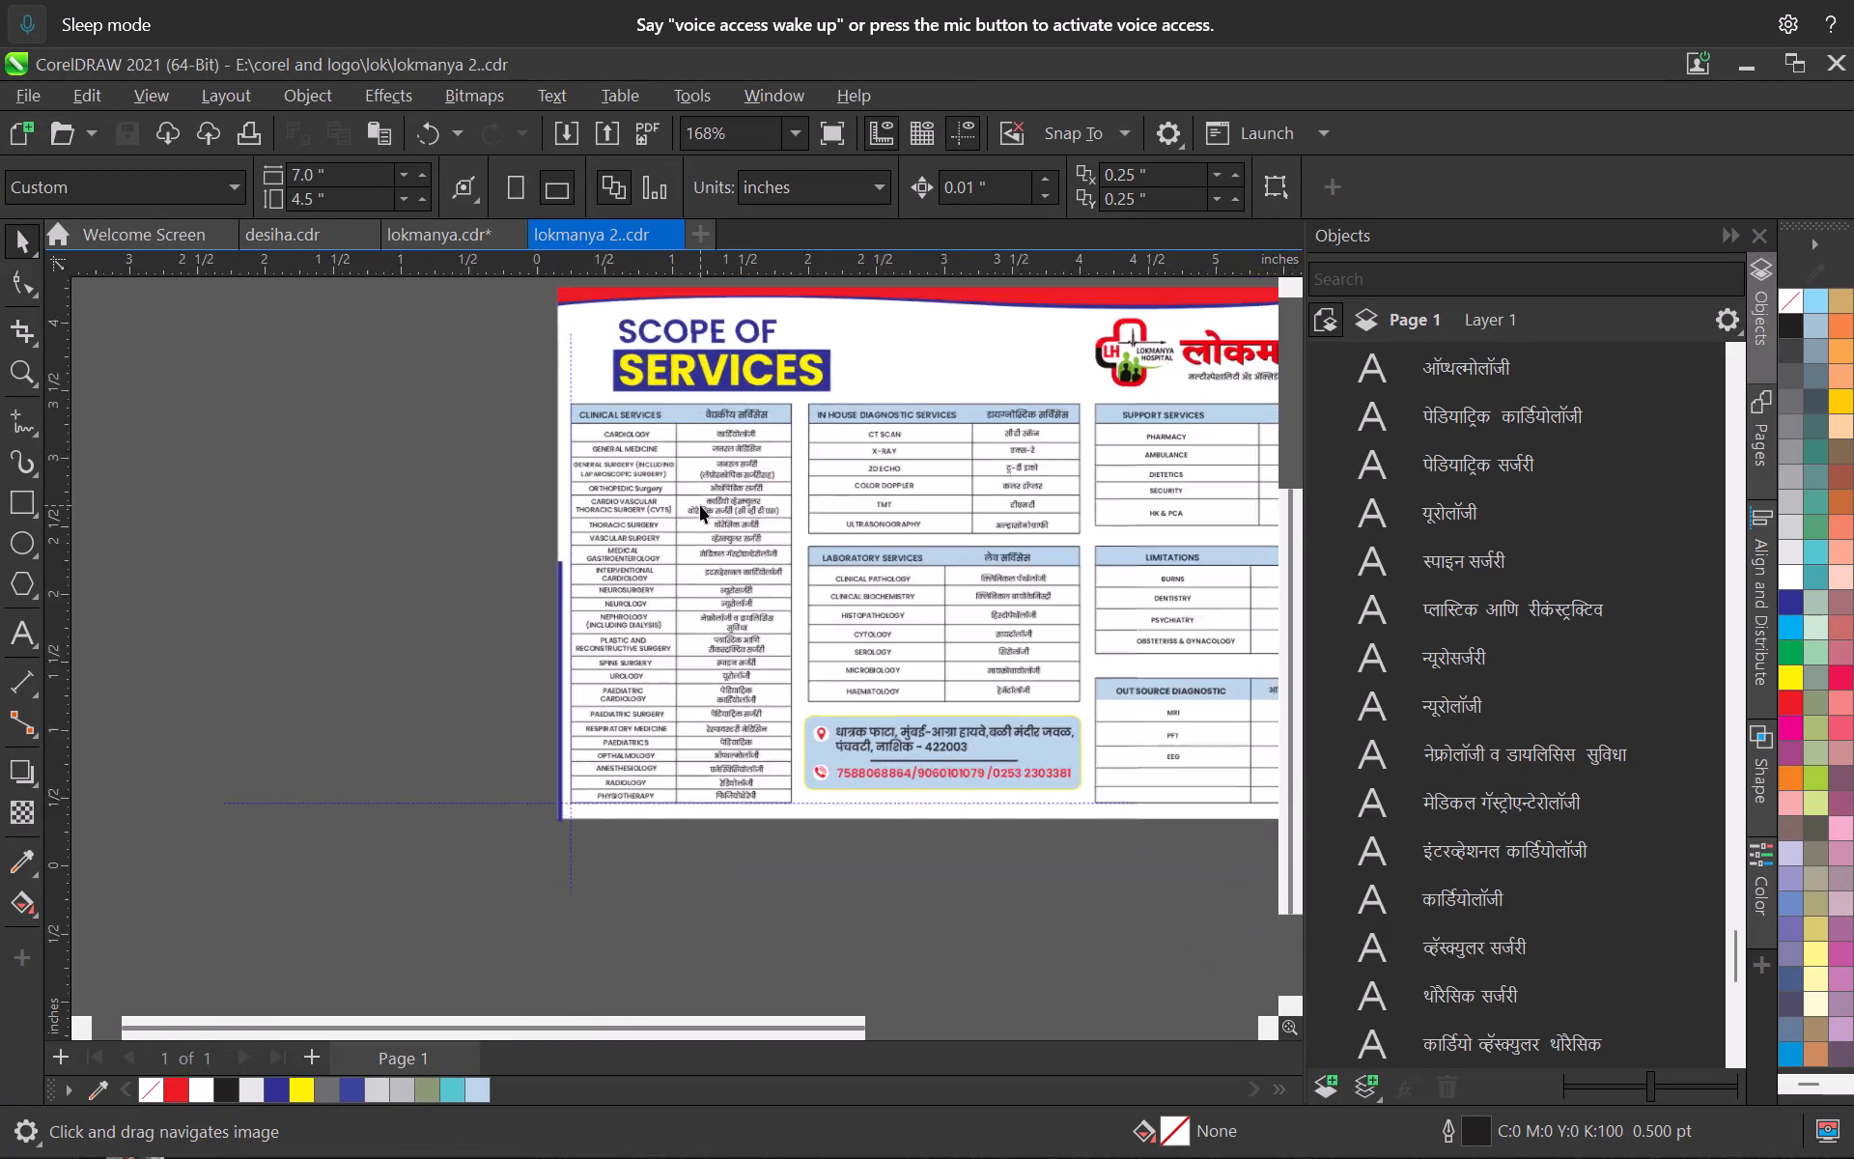
{"action": "middle_click_drag", "start_coordinate": [700, 505], "coordinate": [662, 623]}
{"action": "scroll", "coordinate": [626, 594], "scroll_direction": "up", "scroll_amount": 10}
{"action": "left_click", "coordinate": [580, 538]}
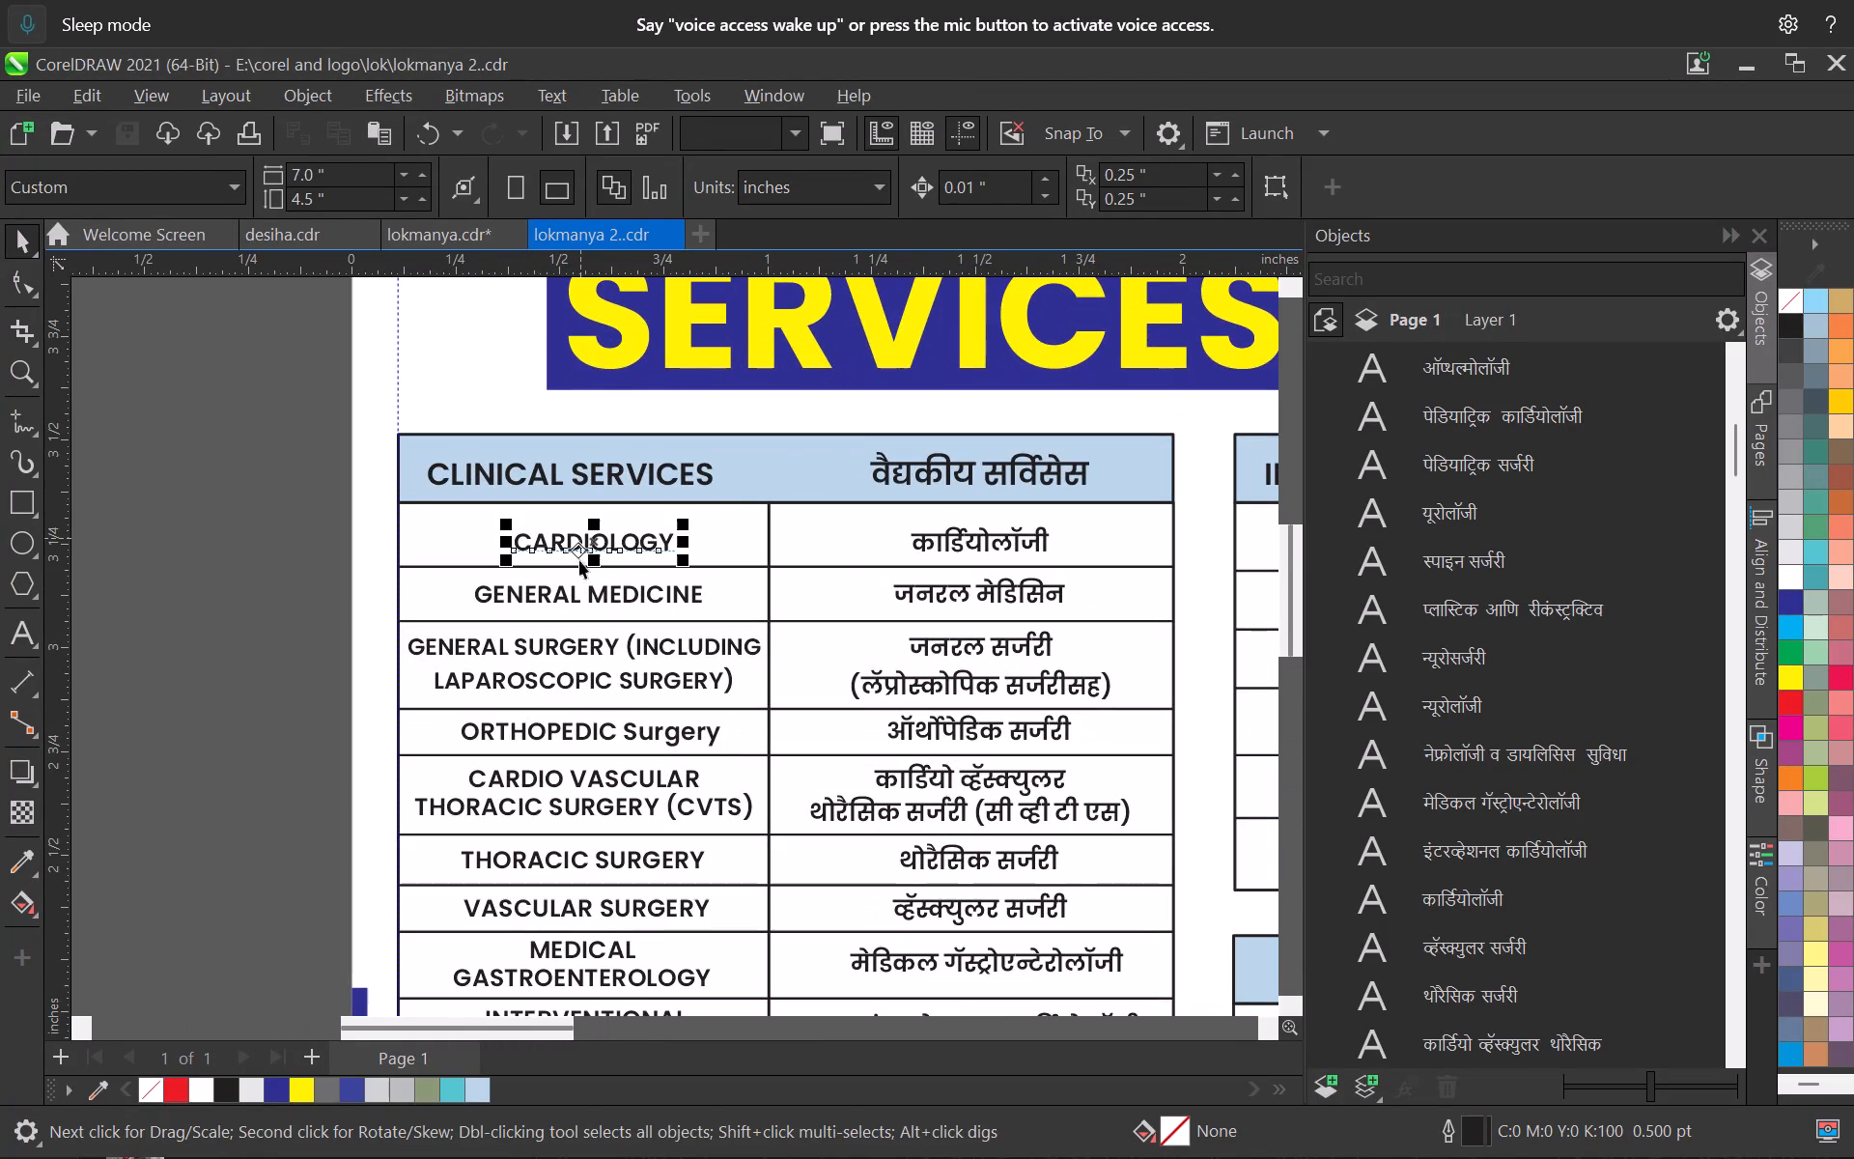
{"action": "scroll", "coordinate": [590, 602], "scroll_direction": "down", "scroll_amount": 2}
{"action": "middle_click_drag", "start_coordinate": [604, 619], "coordinate": [548, 573]}
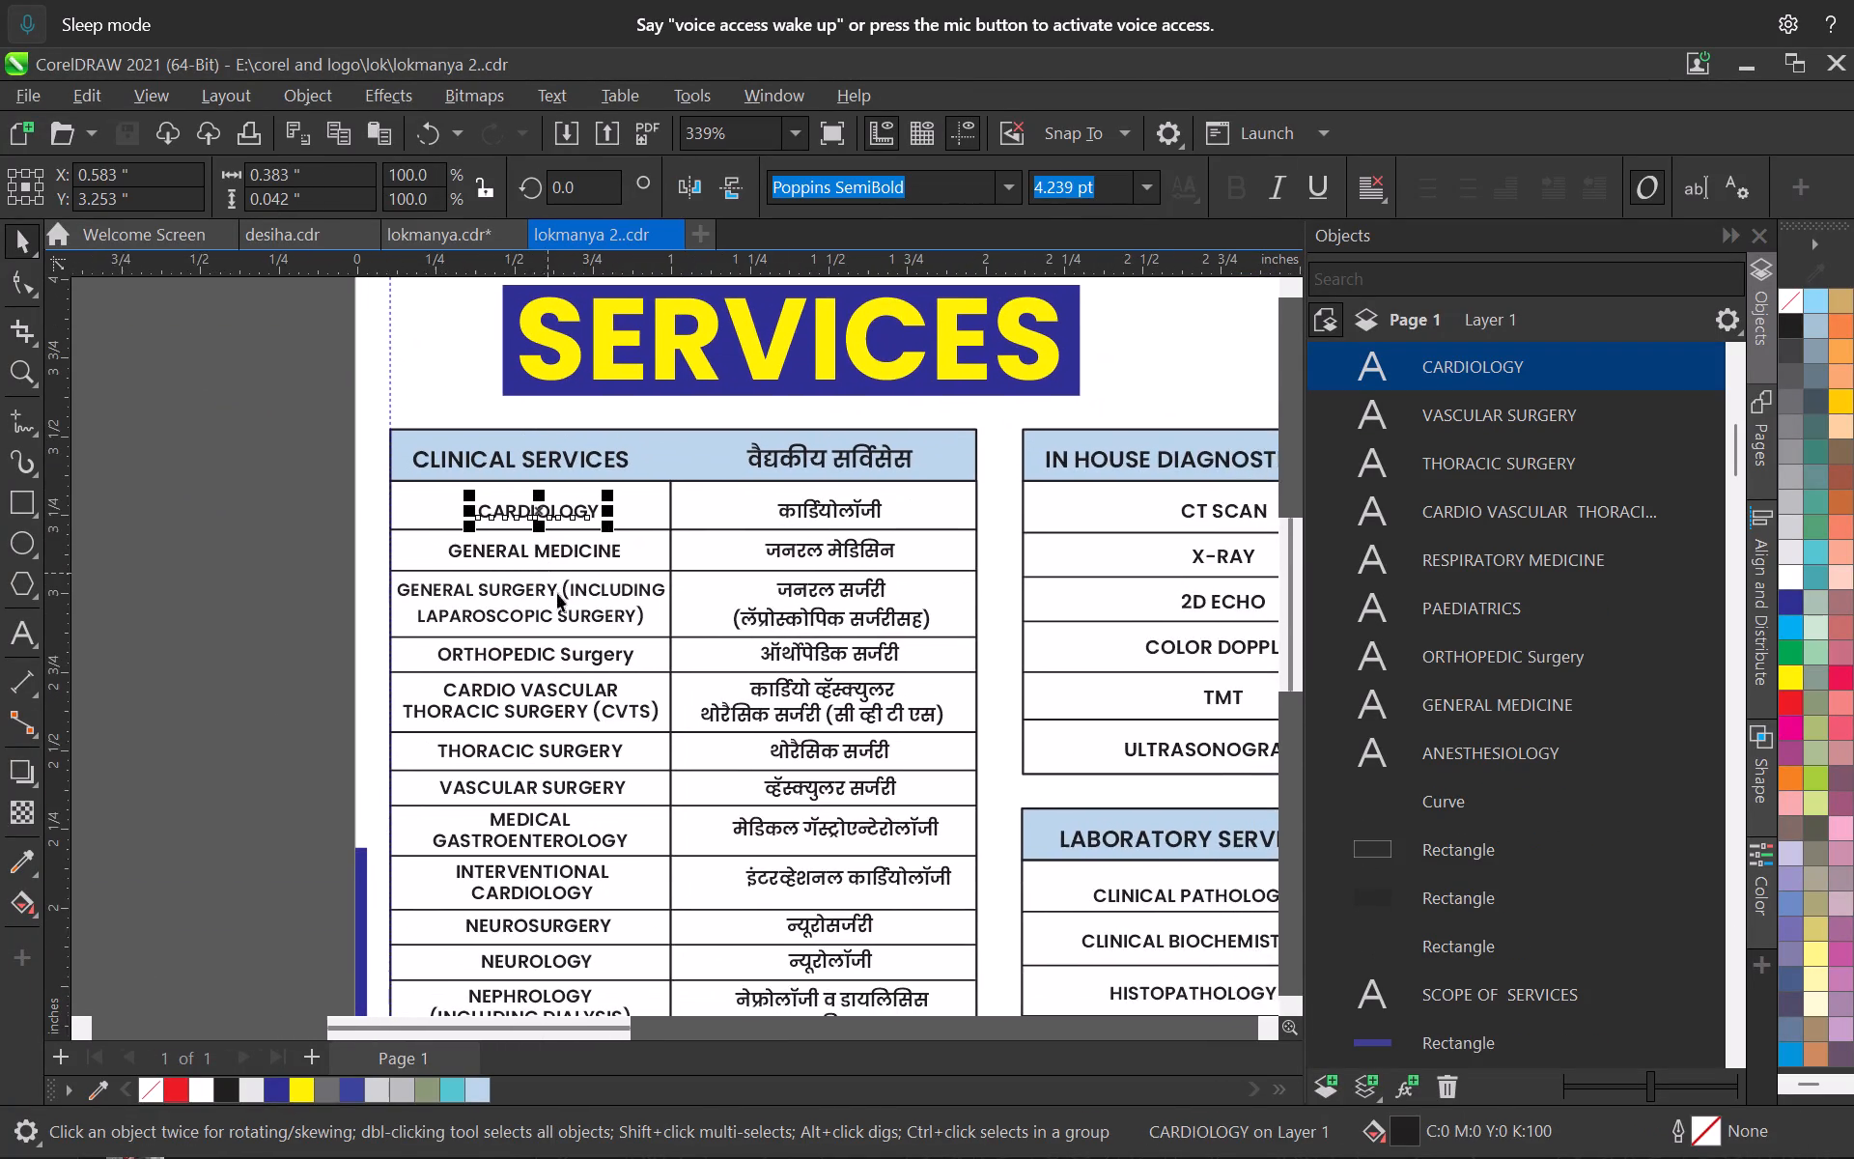
{"action": "middle_click_drag", "start_coordinate": [598, 657], "coordinate": [487, 636]}
{"action": "scroll", "coordinate": [557, 627], "scroll_direction": "down", "scroll_amount": 2}
{"action": "scroll", "coordinate": [605, 636], "scroll_direction": "up", "scroll_amount": 1}
{"action": "middle_click_drag", "start_coordinate": [605, 636], "coordinate": [512, 634]}
{"action": "scroll", "coordinate": [516, 633], "scroll_direction": "down", "scroll_amount": 1}
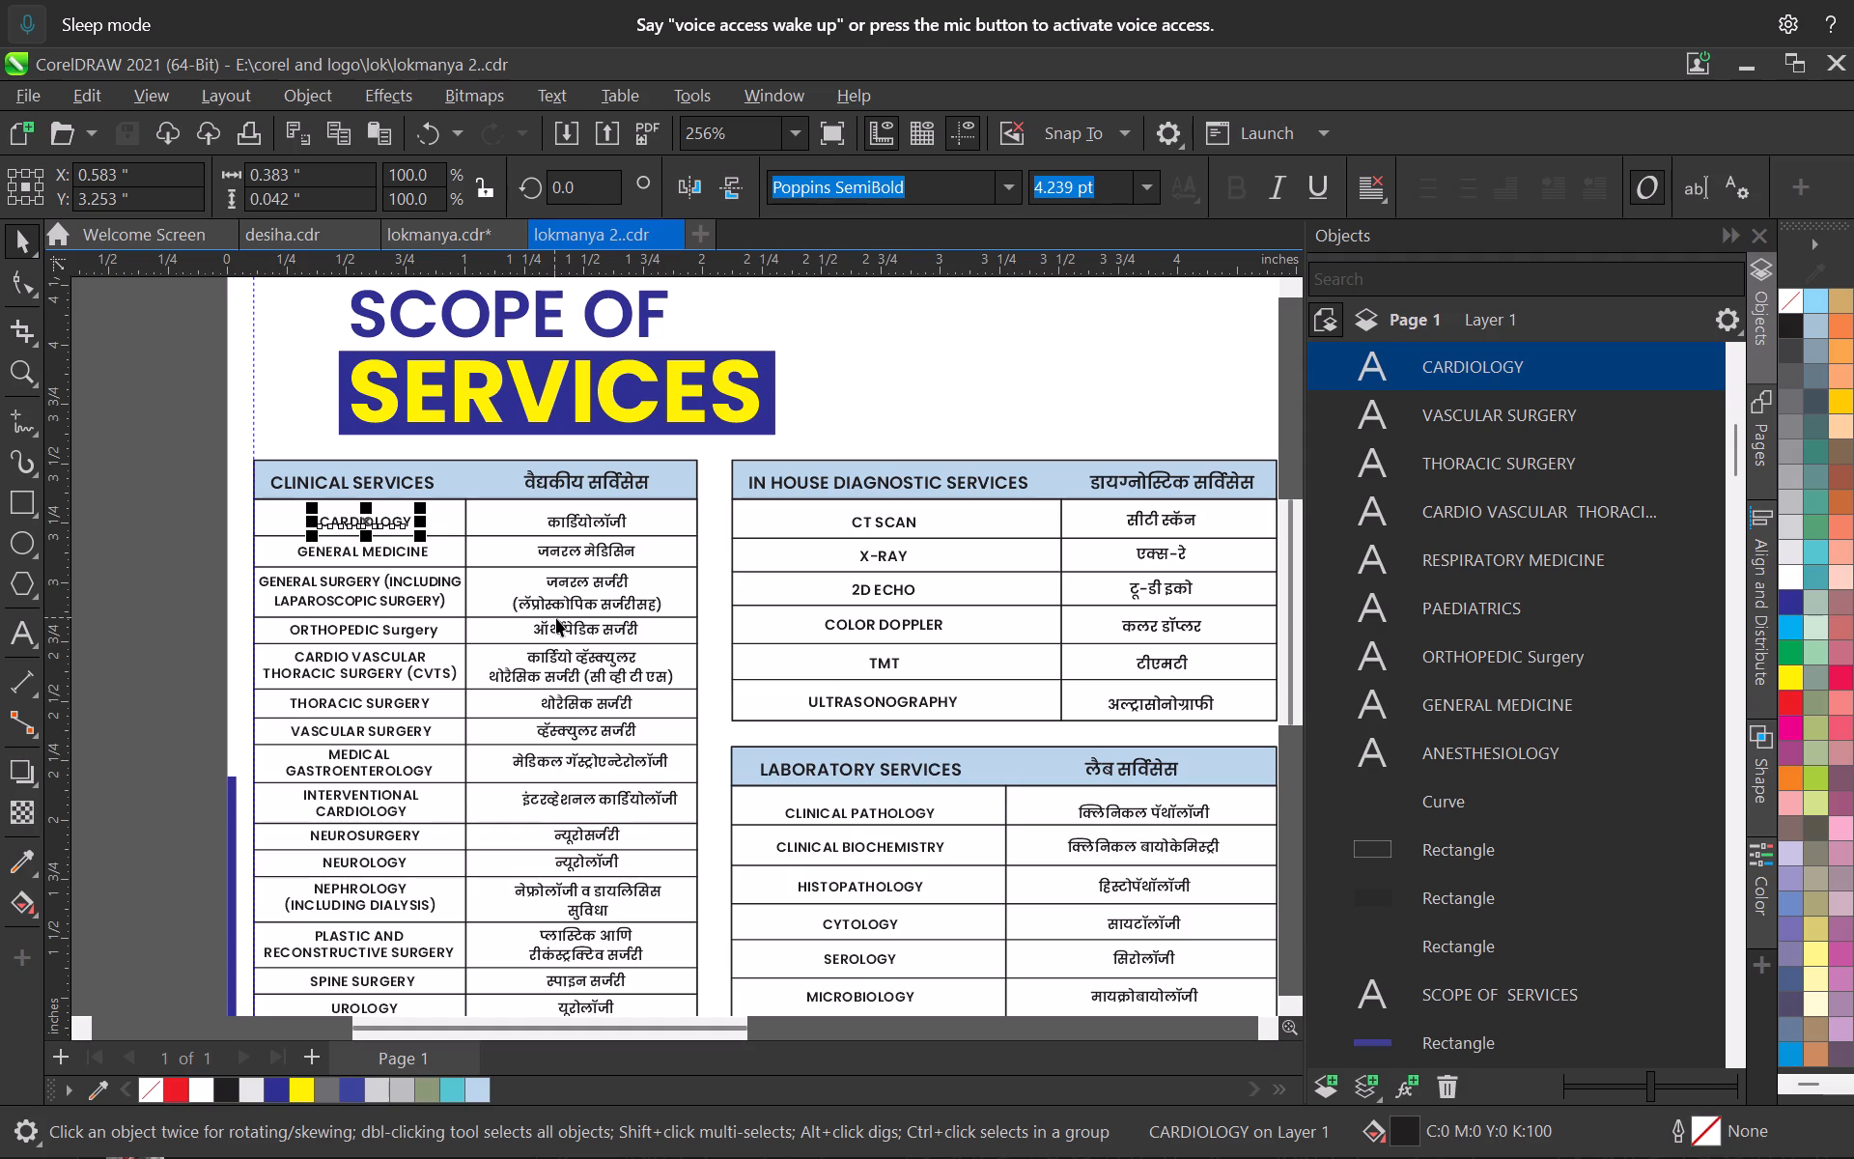
{"action": "scroll", "coordinate": [561, 546], "scroll_direction": "up", "scroll_amount": 8}
{"action": "middle_click_drag", "start_coordinate": [528, 523], "coordinate": [598, 575]}
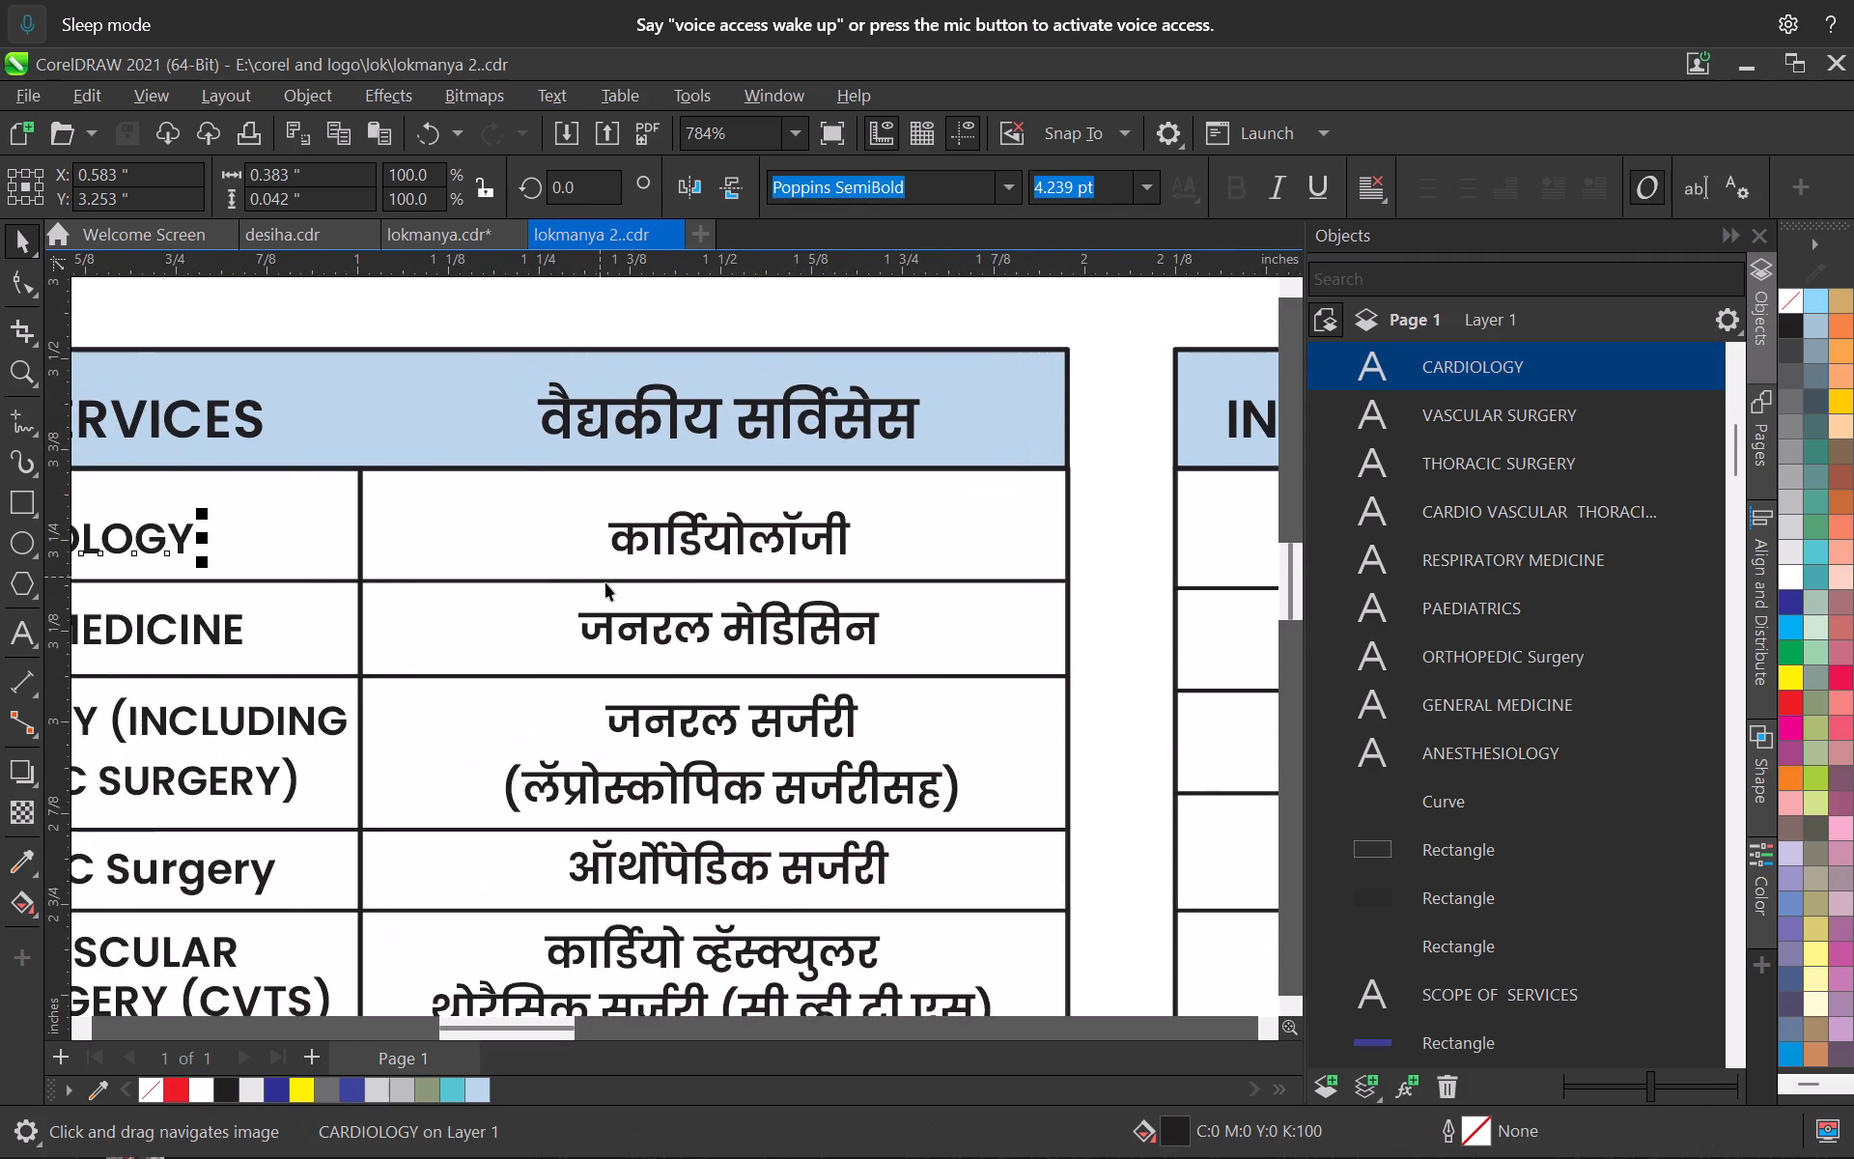
{"action": "scroll", "coordinate": [647, 560], "scroll_direction": "up", "scroll_amount": 2}
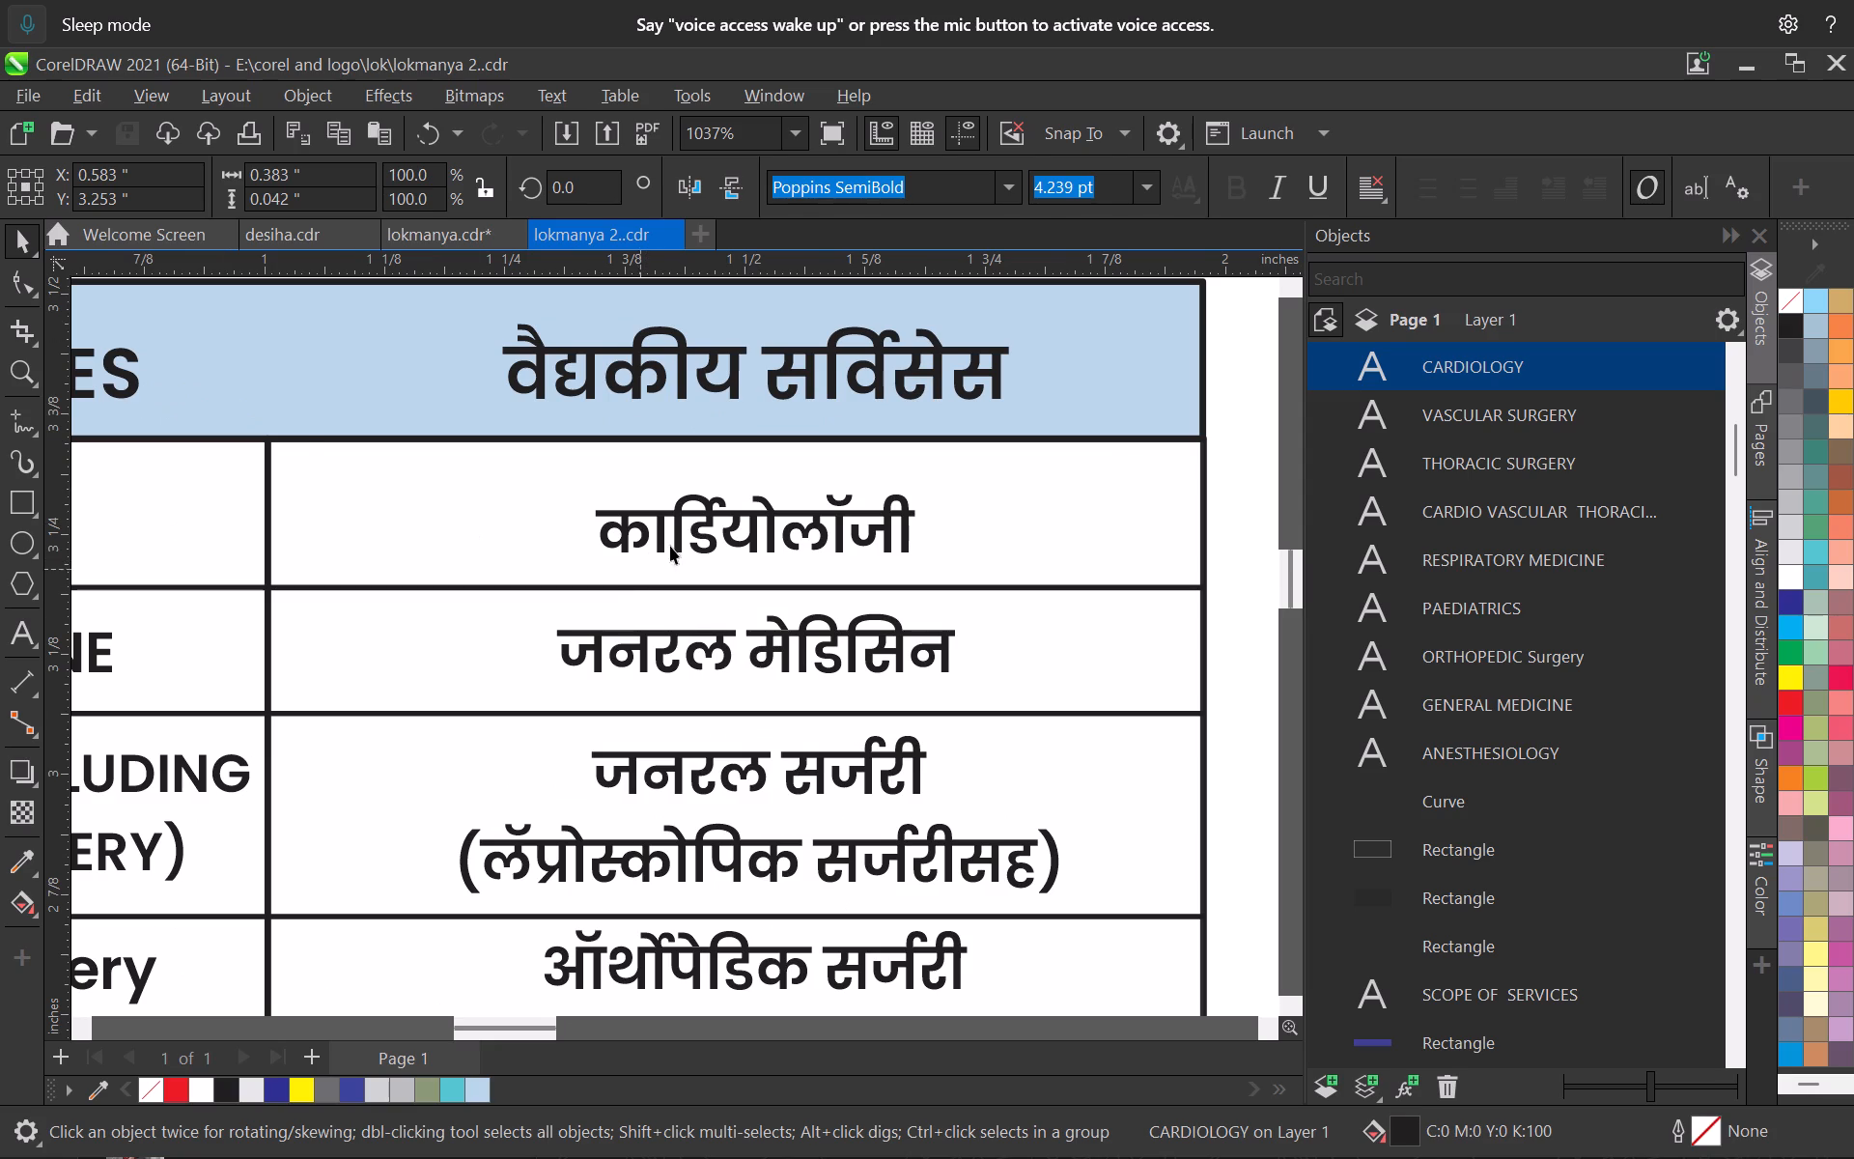
{"action": "scroll", "coordinate": [829, 439], "scroll_direction": "down", "scroll_amount": 10}
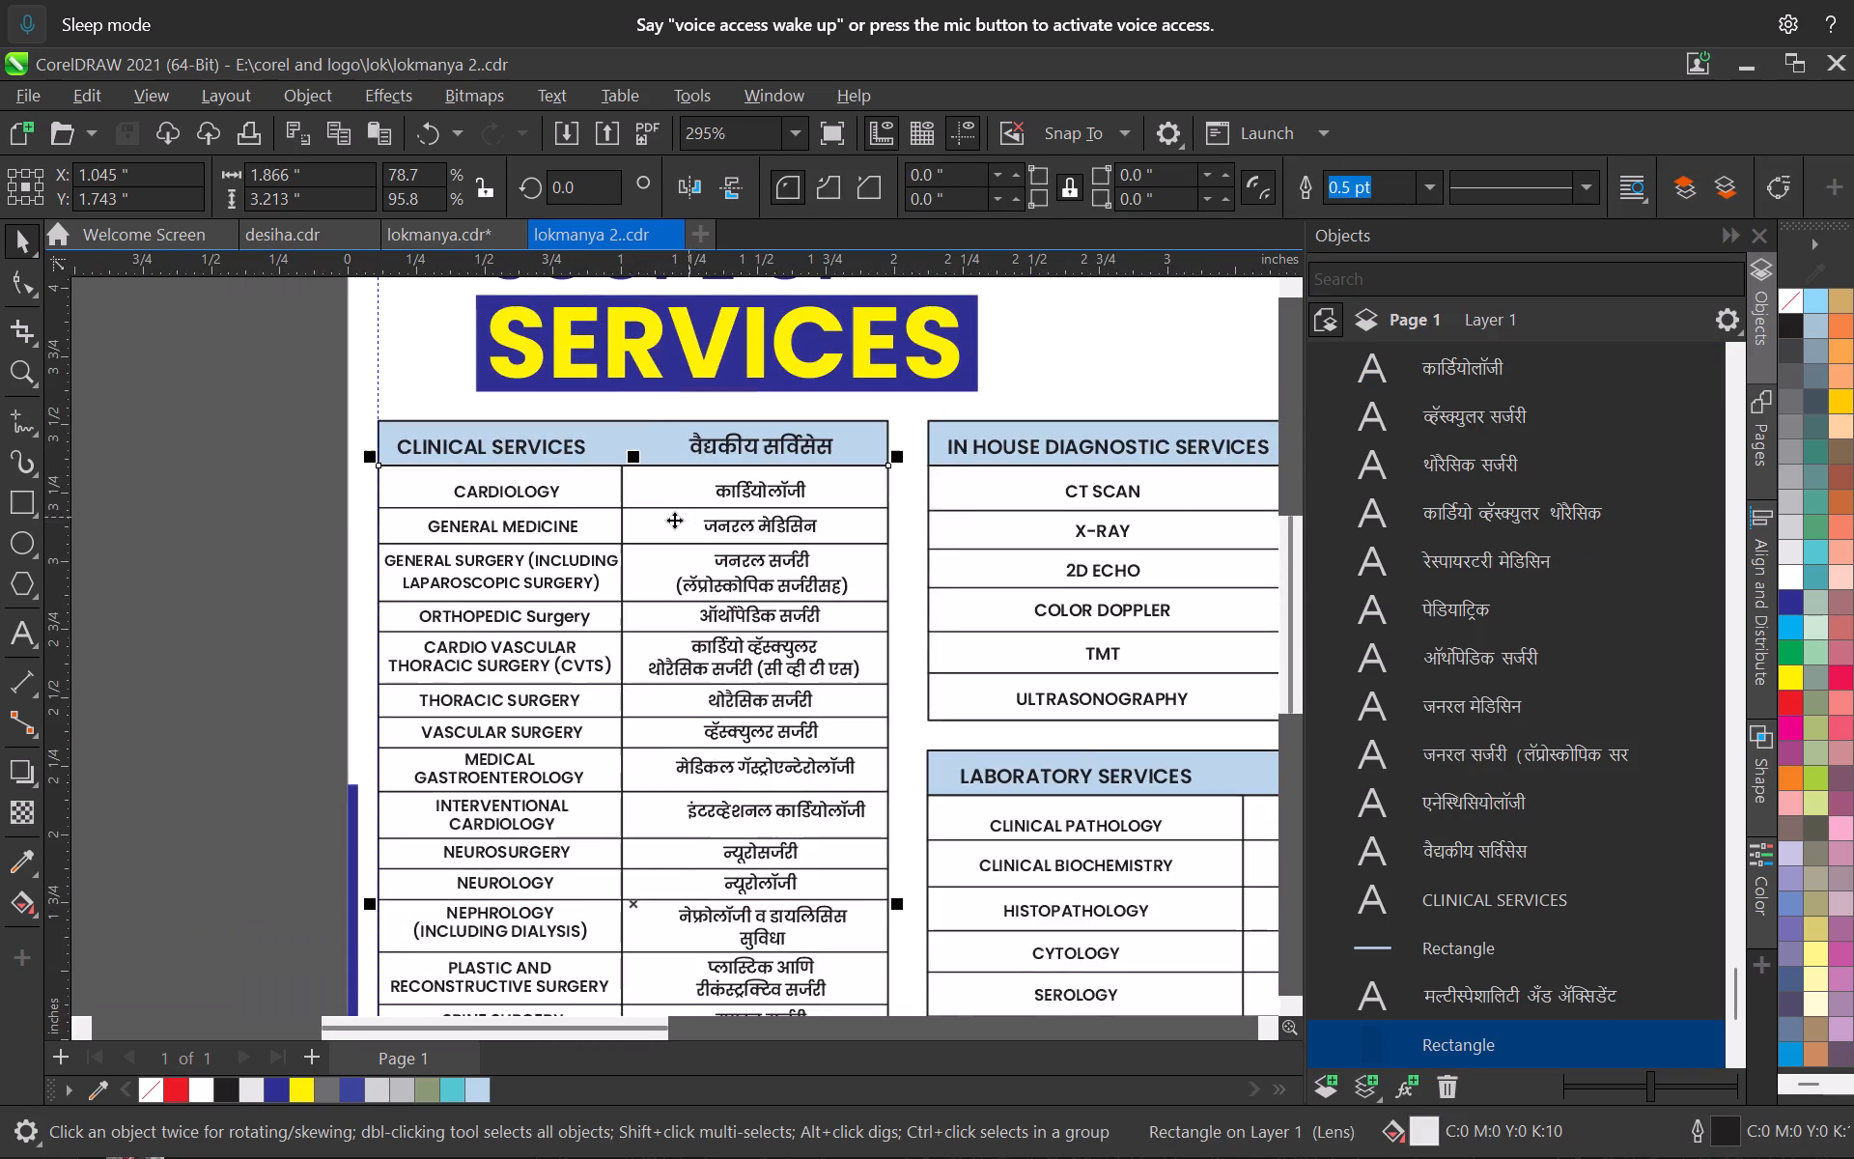
{"action": "middle_click_drag", "start_coordinate": [673, 520], "coordinate": [703, 593]}
{"action": "left_click", "coordinate": [233, 503]}
Align CARDIOLOGY and its Marathi entry by their vertical centres, and nudge the pair up 0.01 inches.
{"action": "scroll", "coordinate": [556, 565], "scroll_direction": "up", "scroll_amount": 9}
{"action": "left_click", "coordinate": [561, 557]}
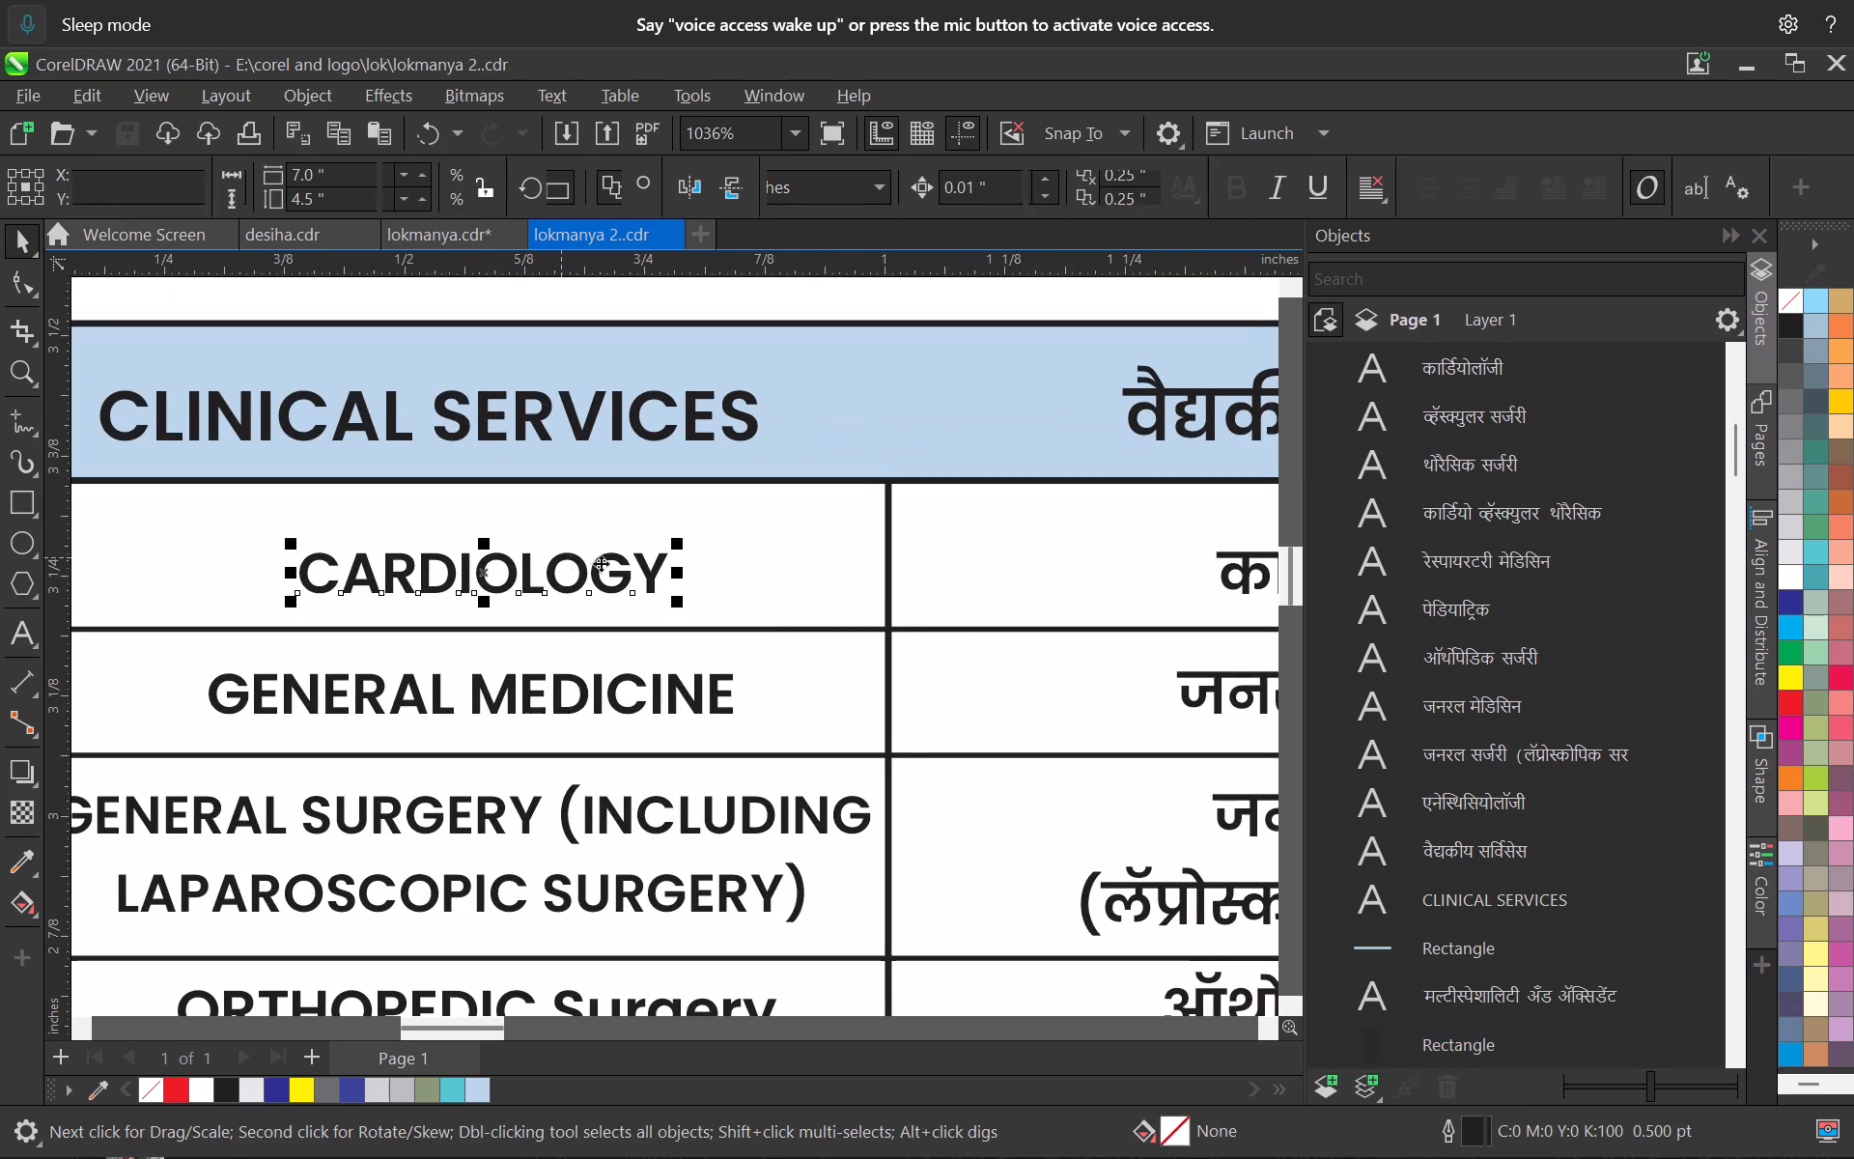
{"action": "middle_click_drag", "start_coordinate": [815, 598], "coordinate": [620, 586]}
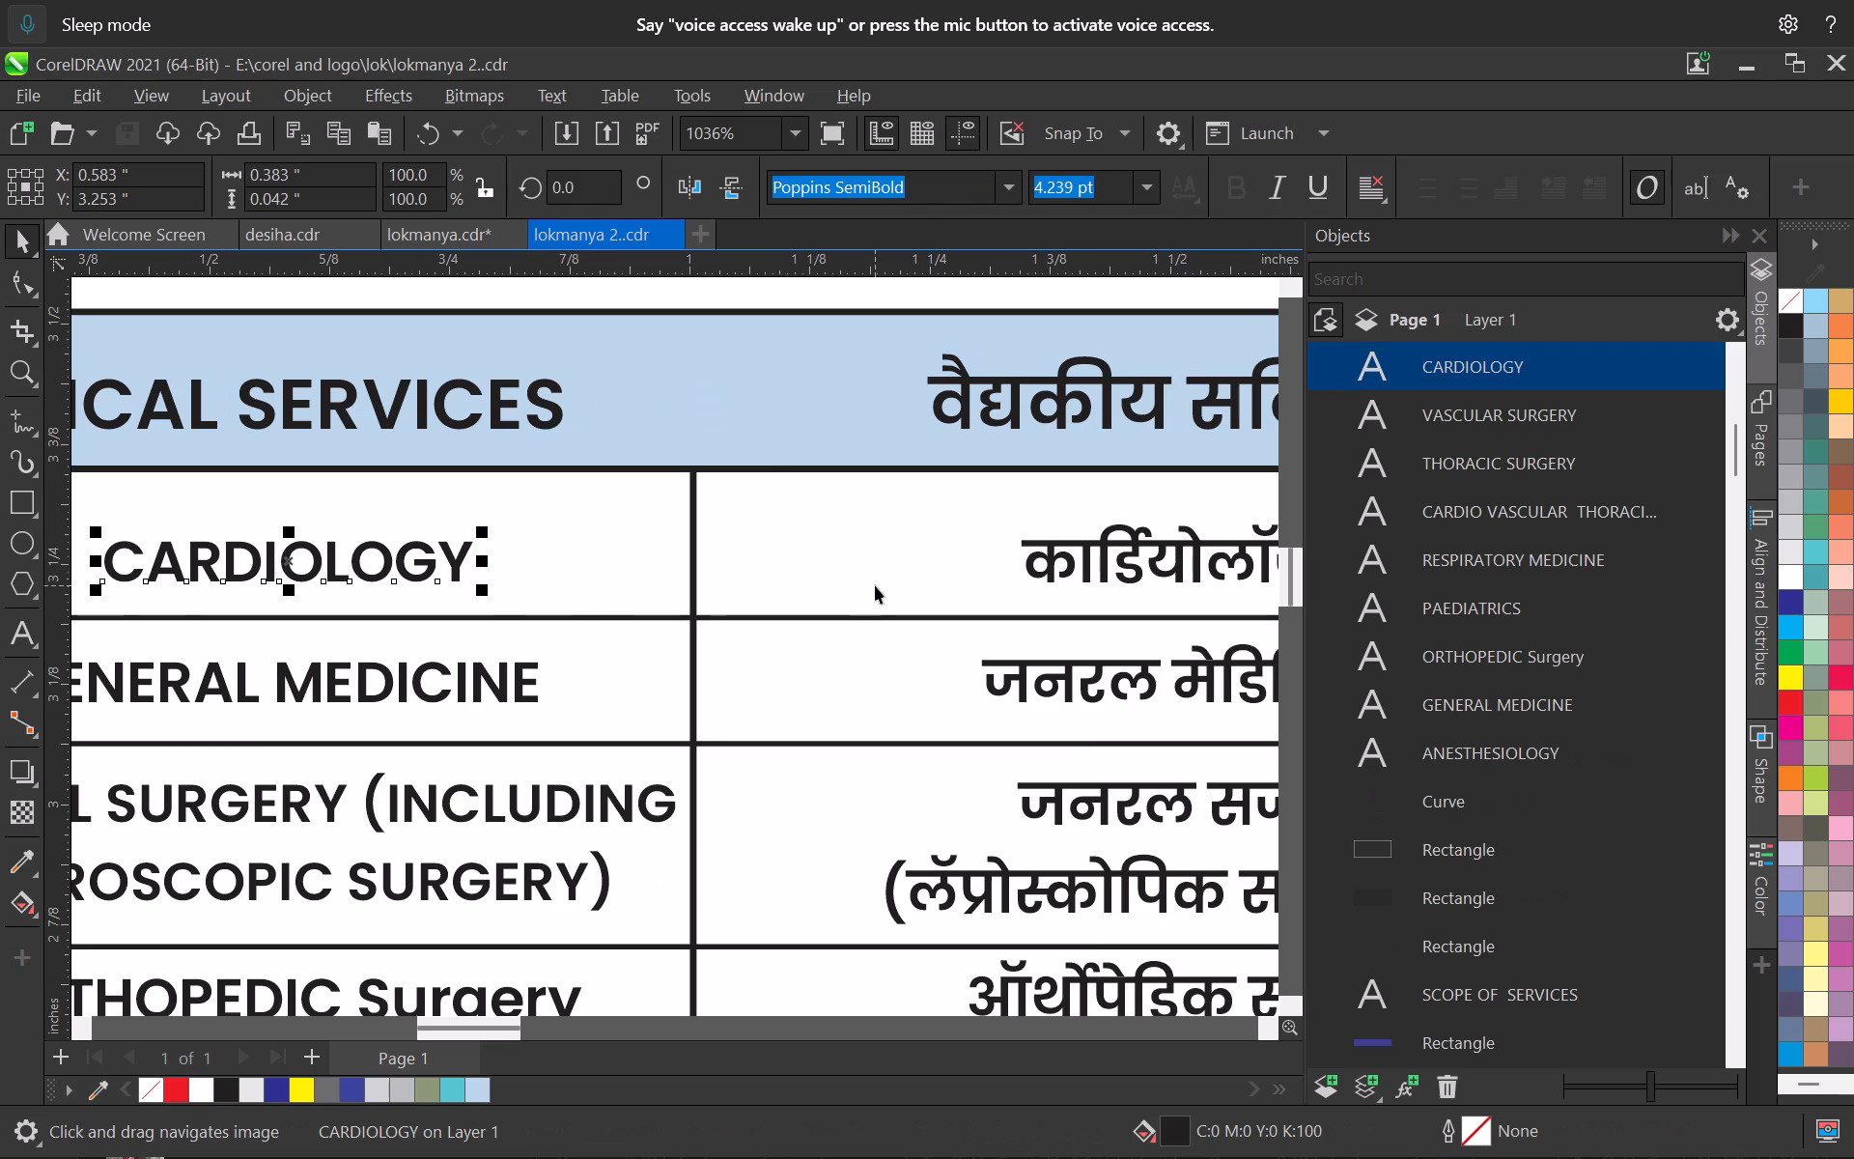
{"action": "left_click", "coordinate": [1076, 570]}
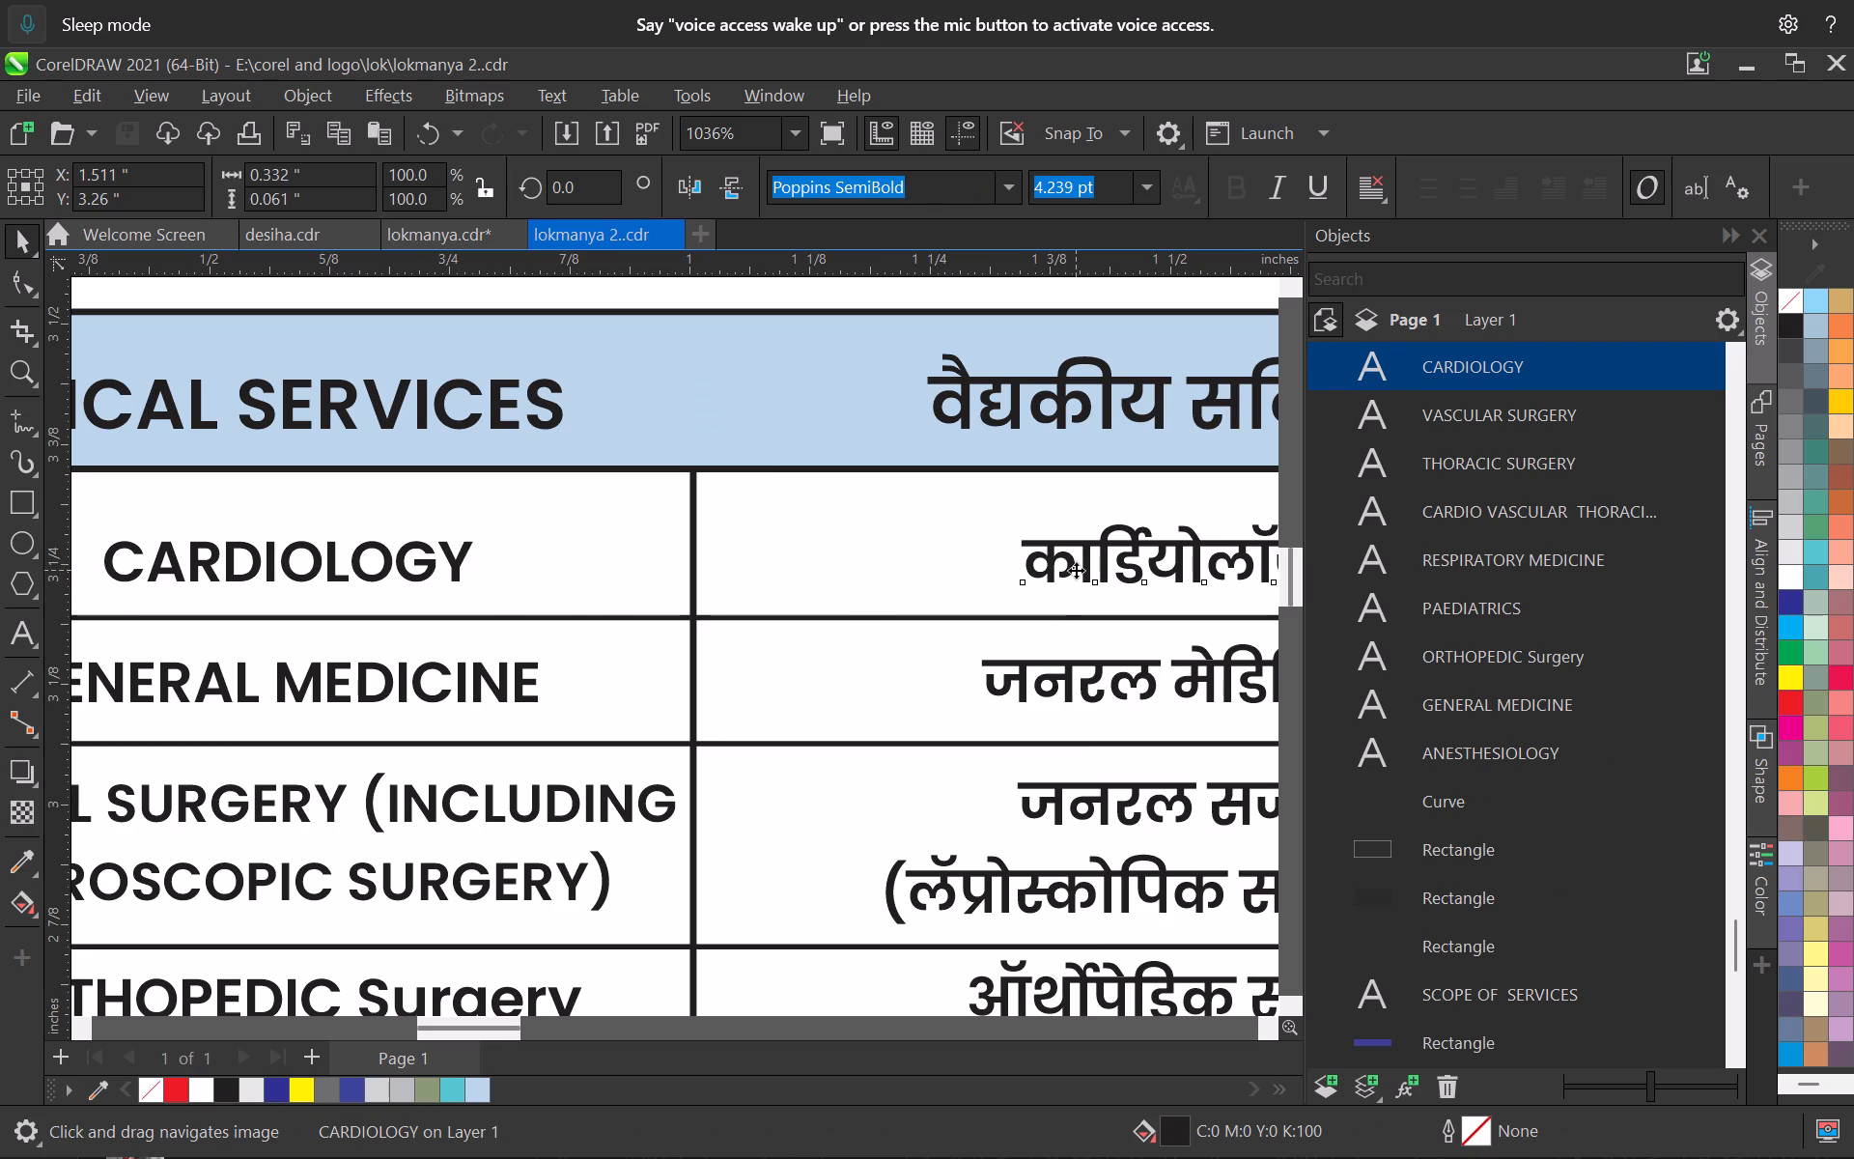
{"action": "left_click", "coordinate": [452, 553], "text": "shift"}
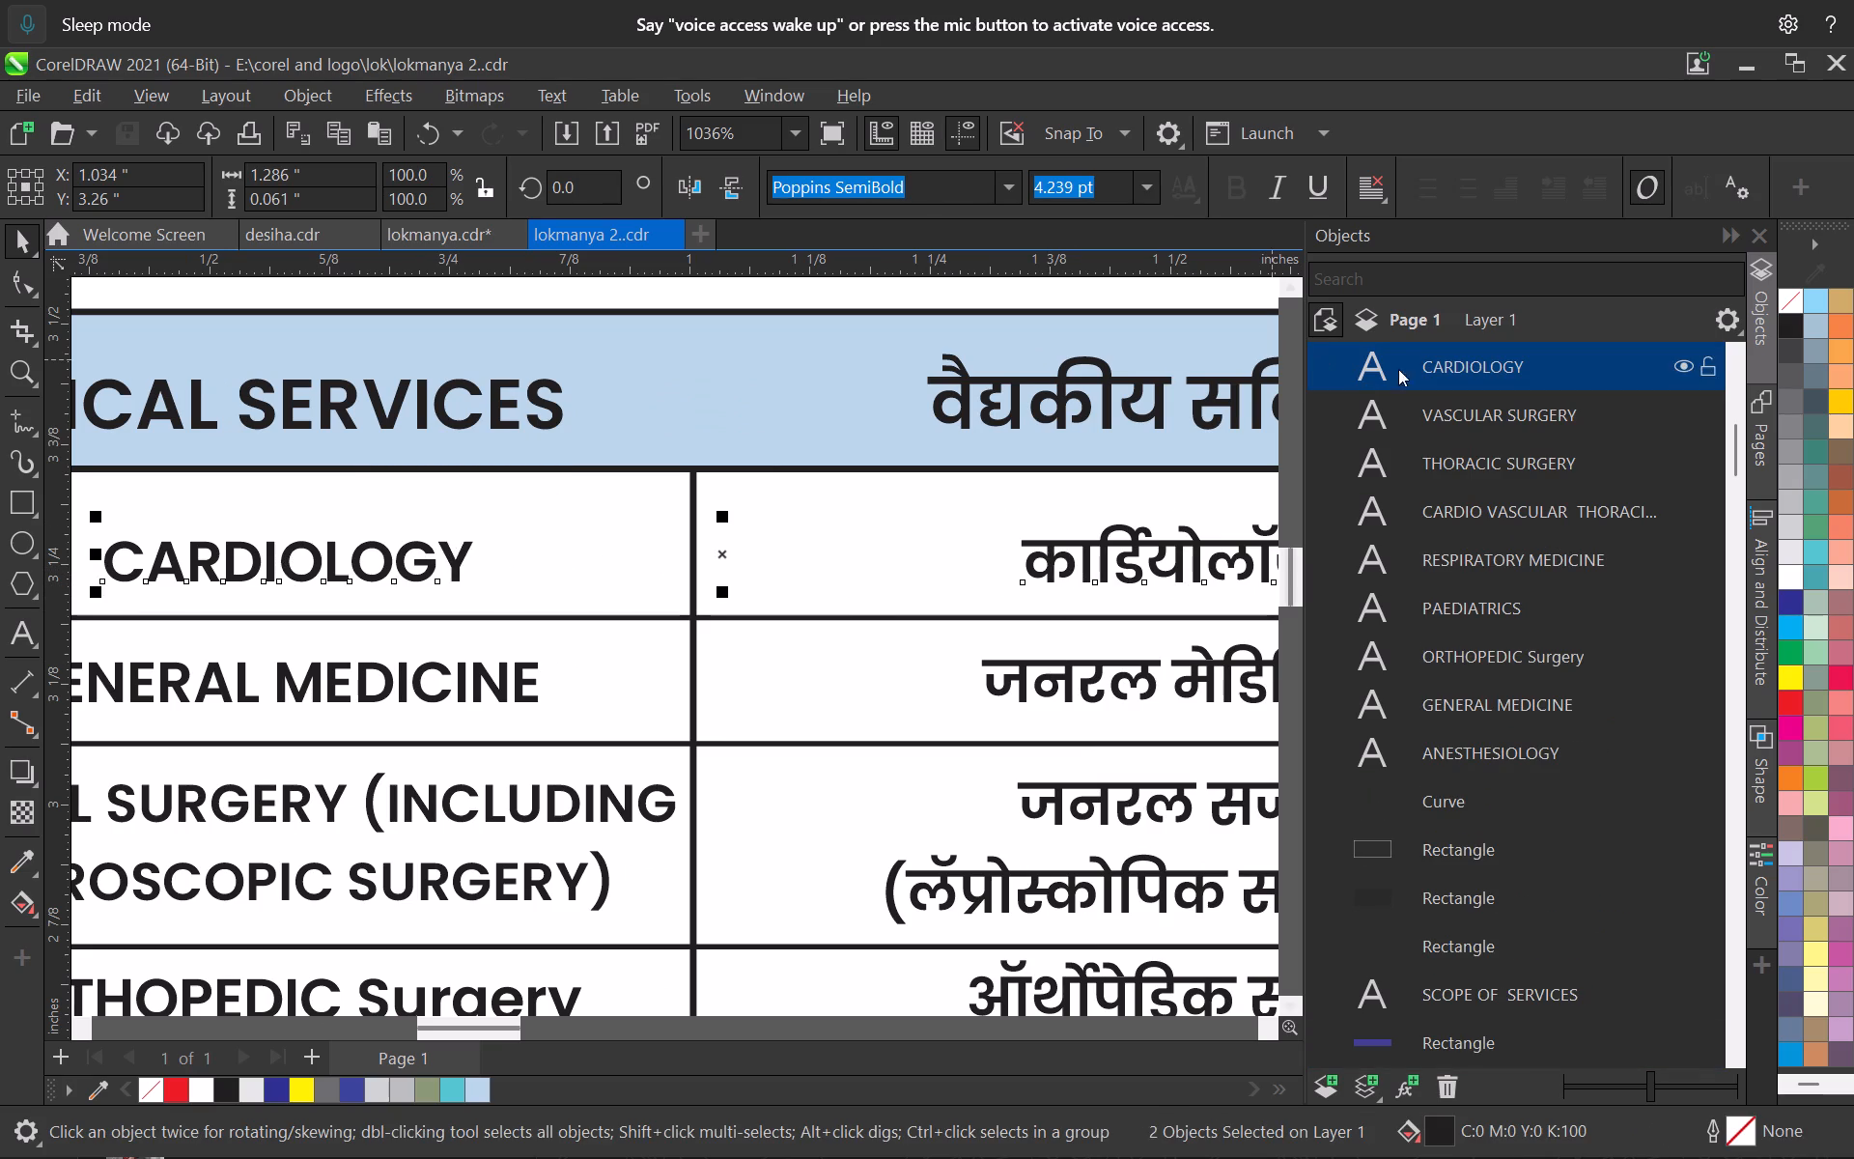
{"action": "left_click", "coordinate": [1769, 547]}
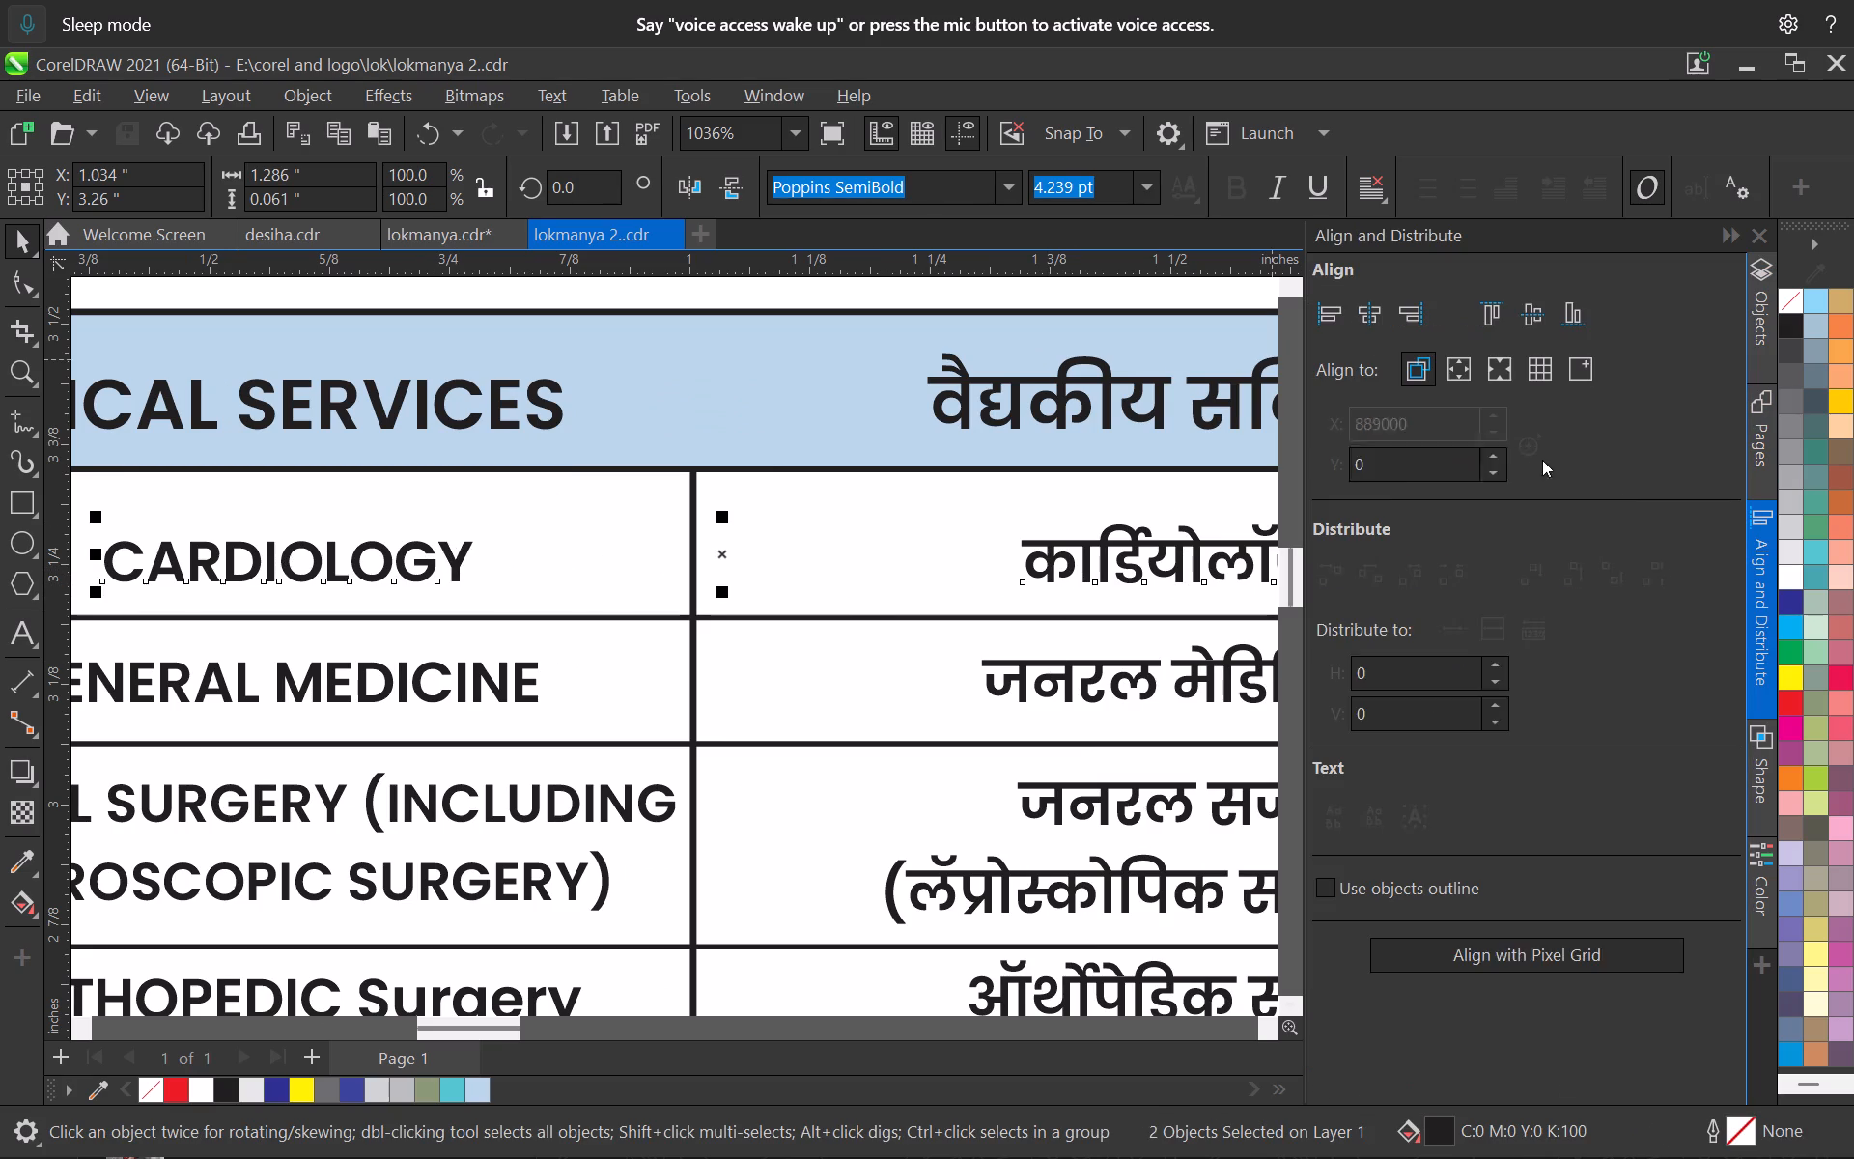
{"action": "left_click", "coordinate": [1536, 325]}
{"action": "scroll", "coordinate": [817, 569], "scroll_direction": "down", "scroll_amount": 2}
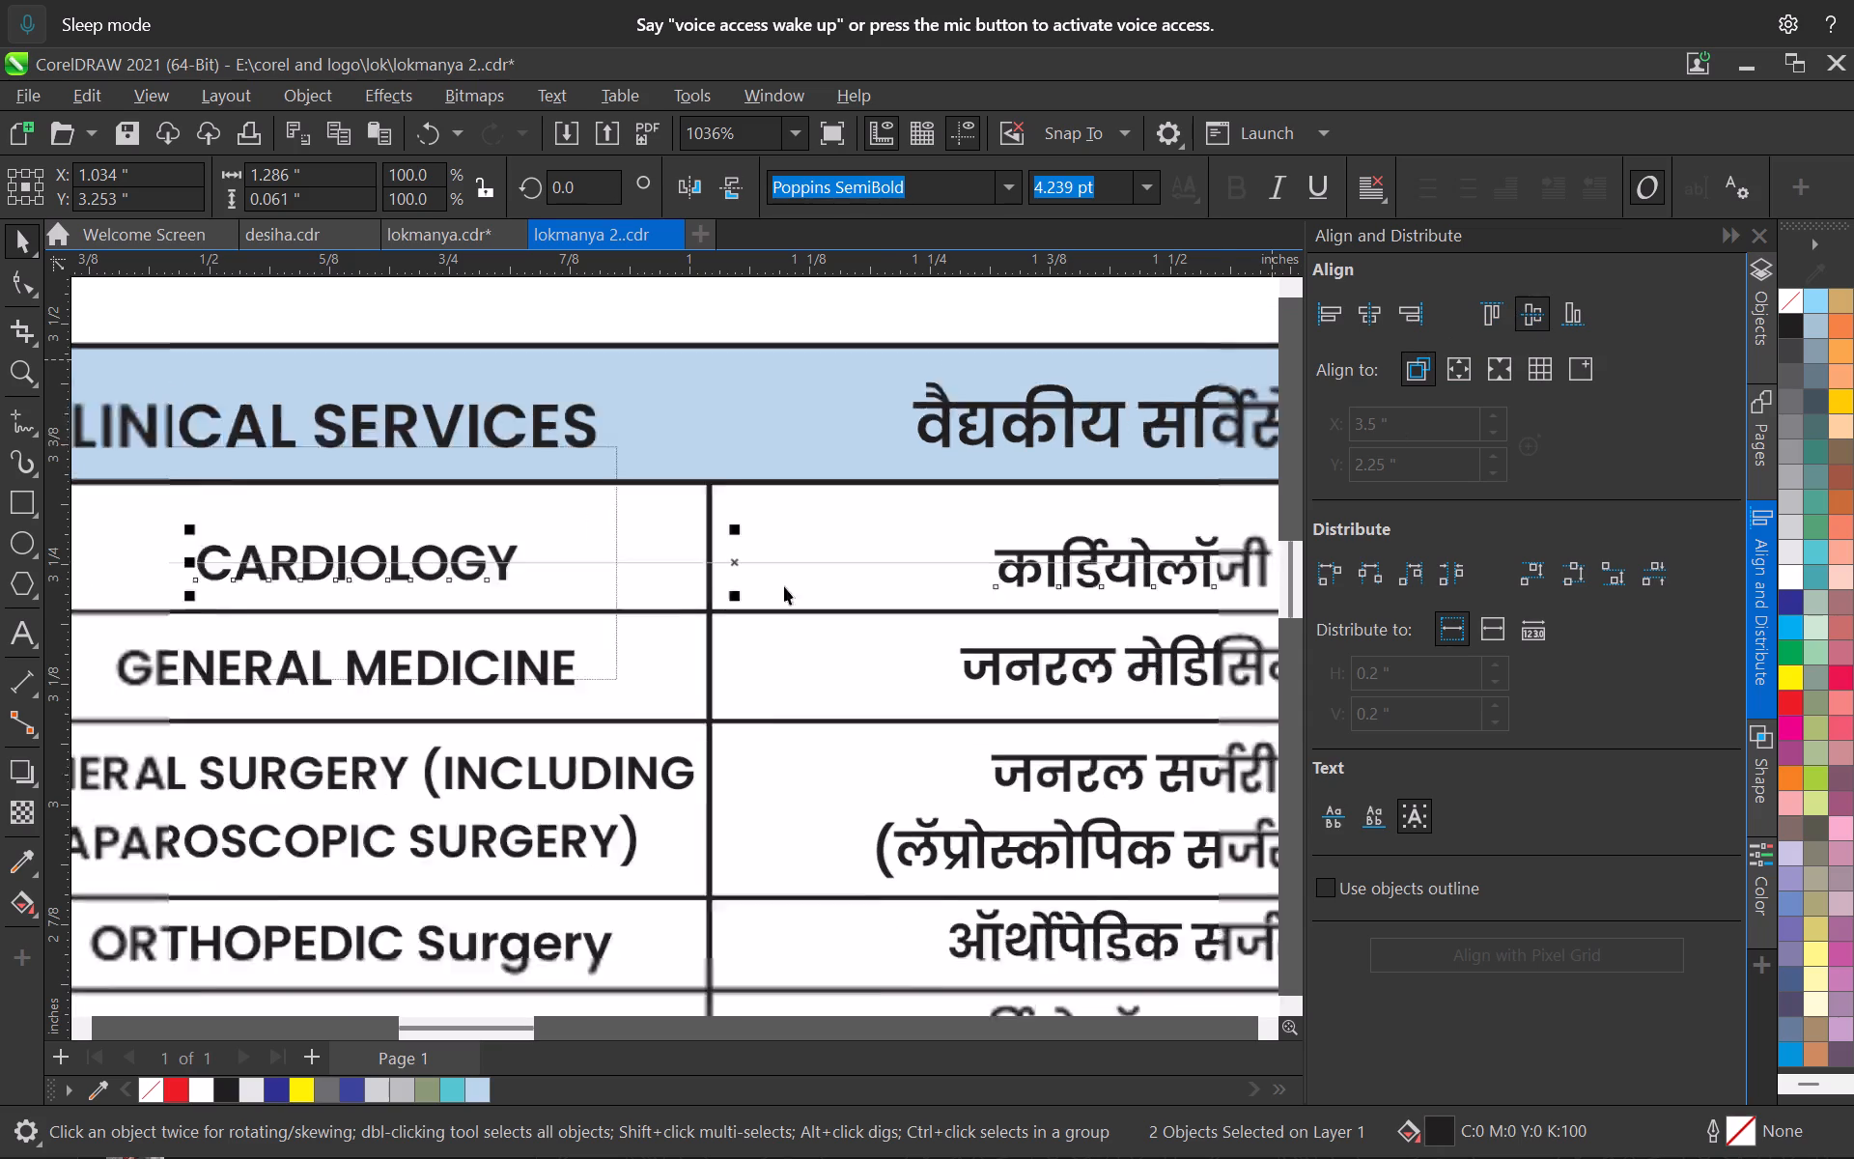
{"action": "key", "text": "Up"}
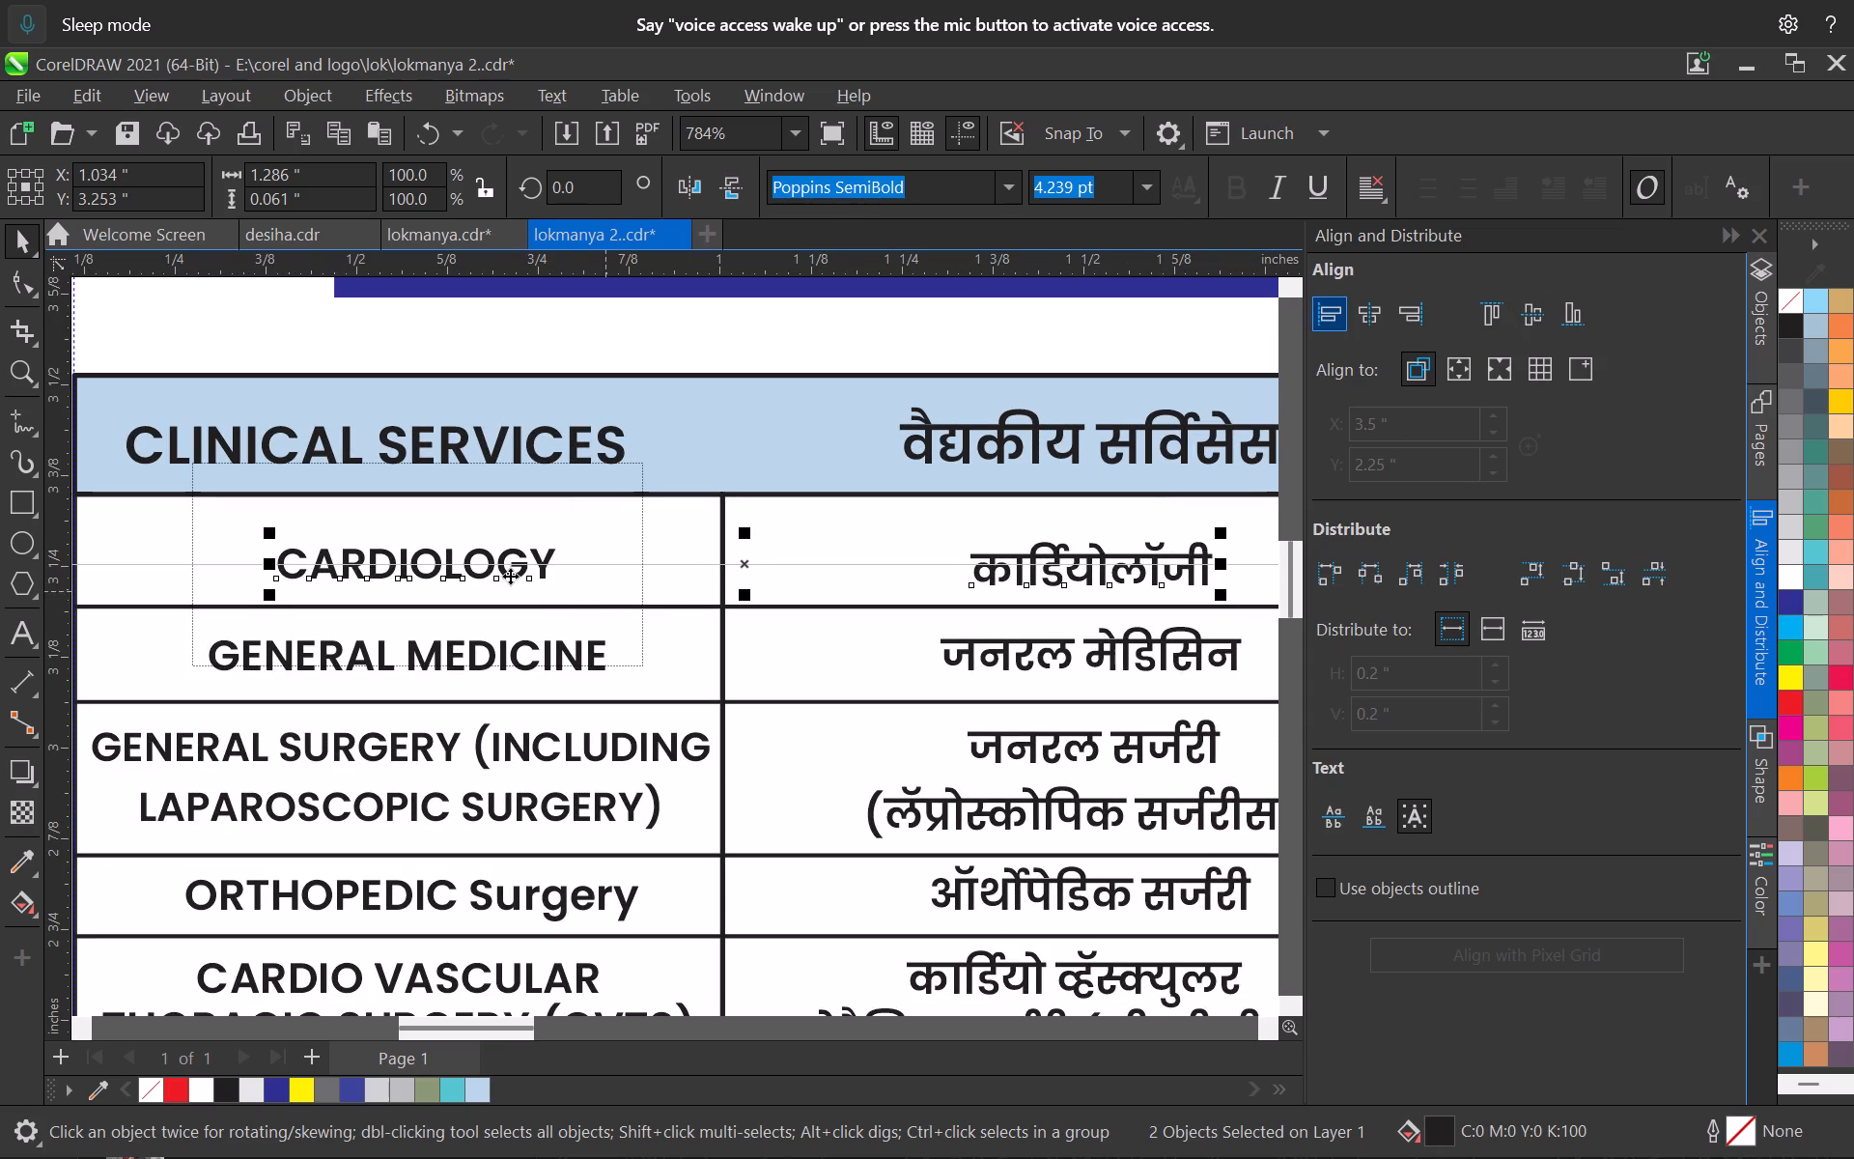
{"action": "left_click", "coordinate": [510, 576]}
{"action": "left_click", "coordinate": [744, 654]}
{"action": "left_click", "coordinate": [541, 576]}
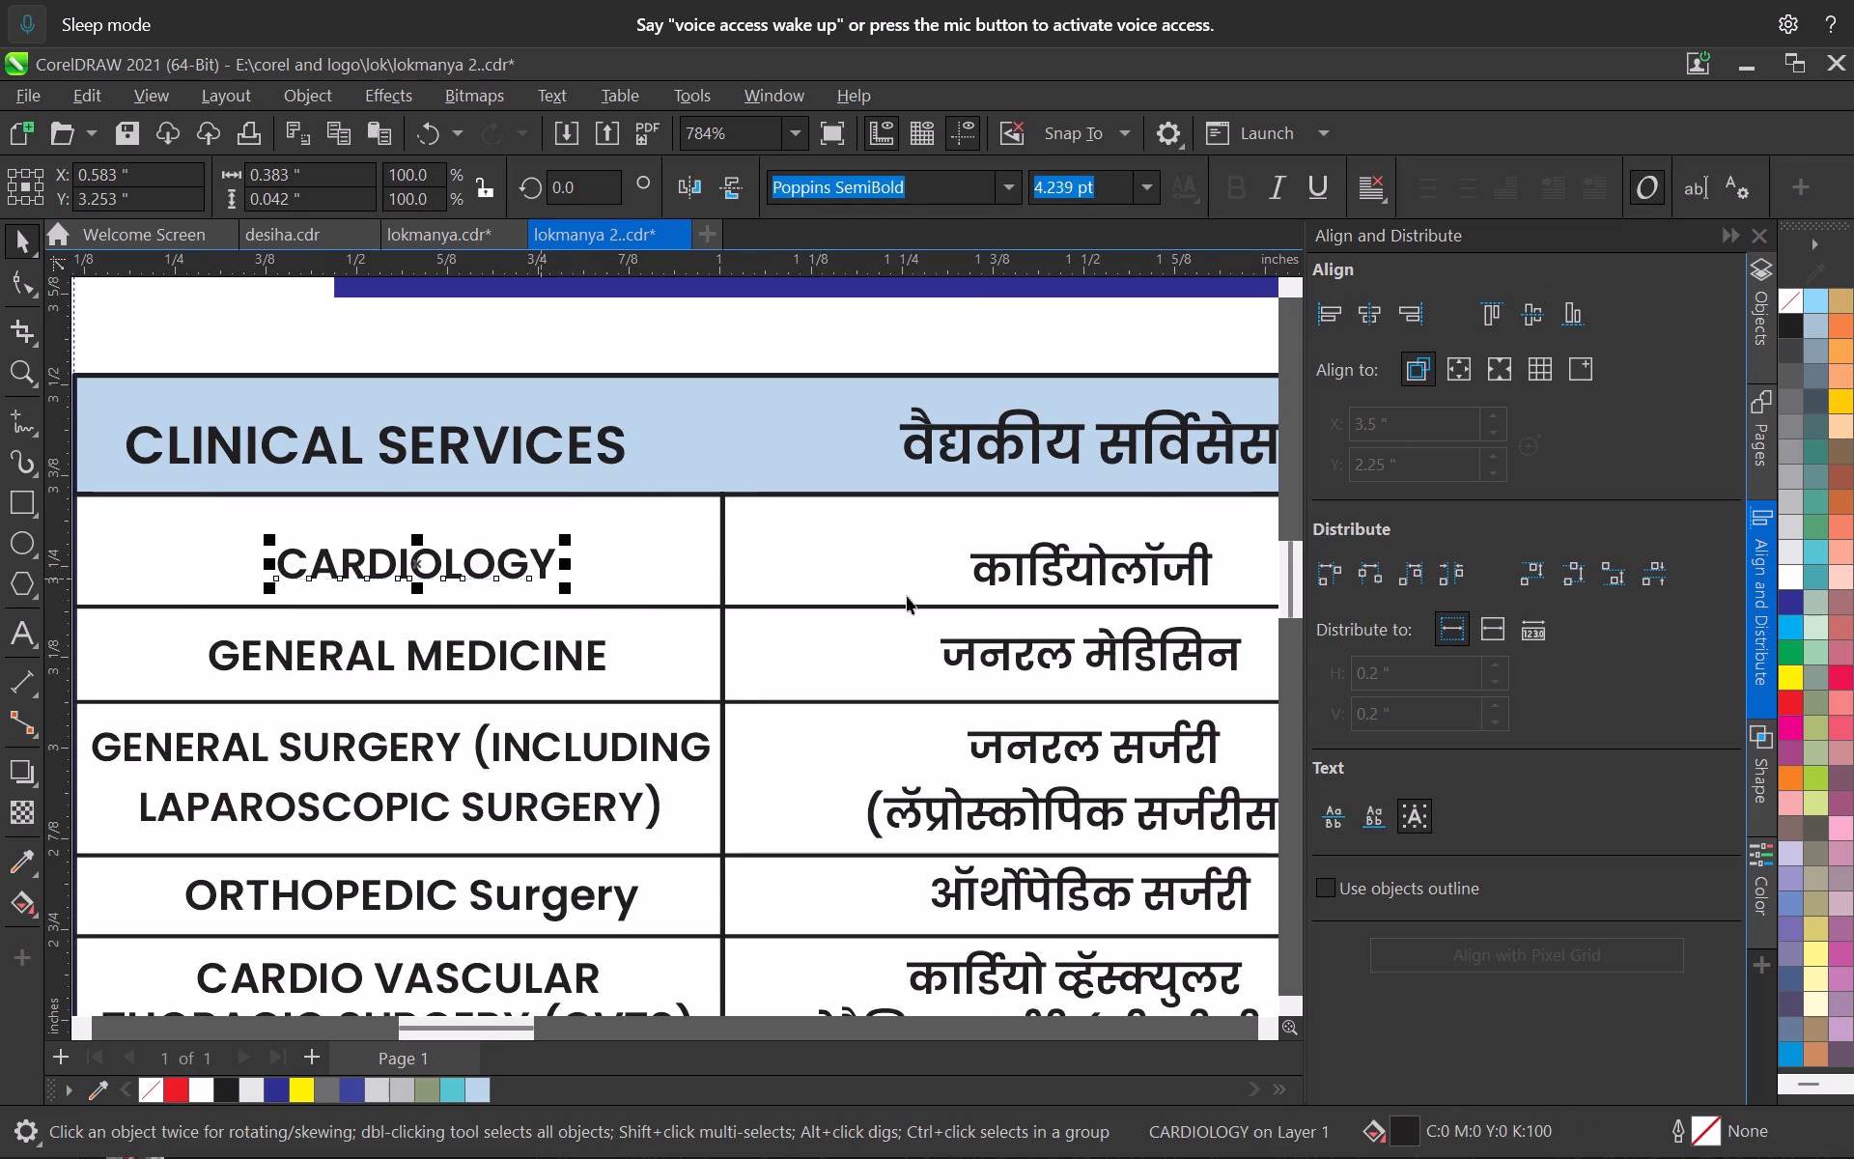
{"action": "left_click", "coordinate": [1007, 573], "text": "shift"}
{"action": "key", "text": "Up"}
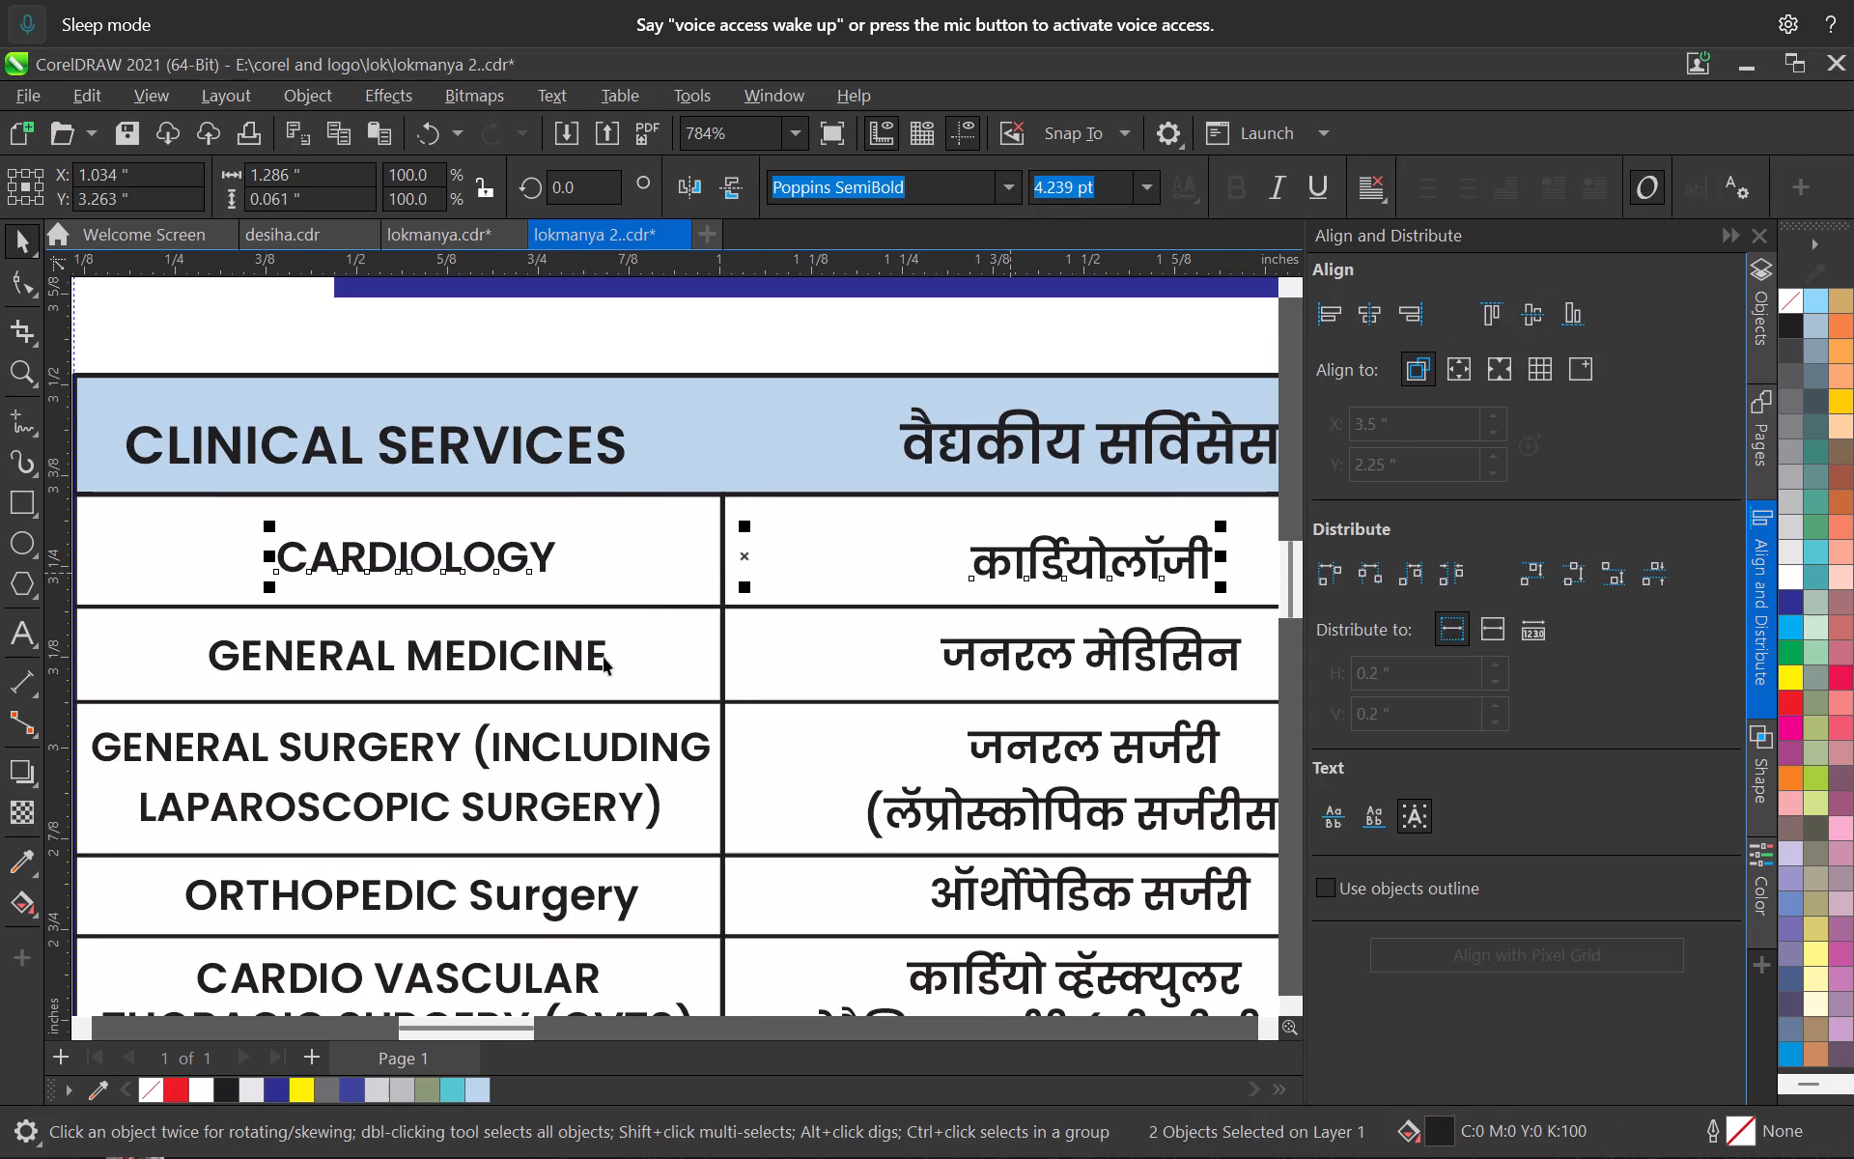
Align GENERAL MEDICINE and its Marathi entry by their vertical centres, and nudge the pair down 0.01 inches.
{"action": "left_click", "coordinate": [602, 655]}
{"action": "left_click", "coordinate": [1007, 654], "text": "shift"}
{"action": "left_click", "coordinate": [1534, 316]}
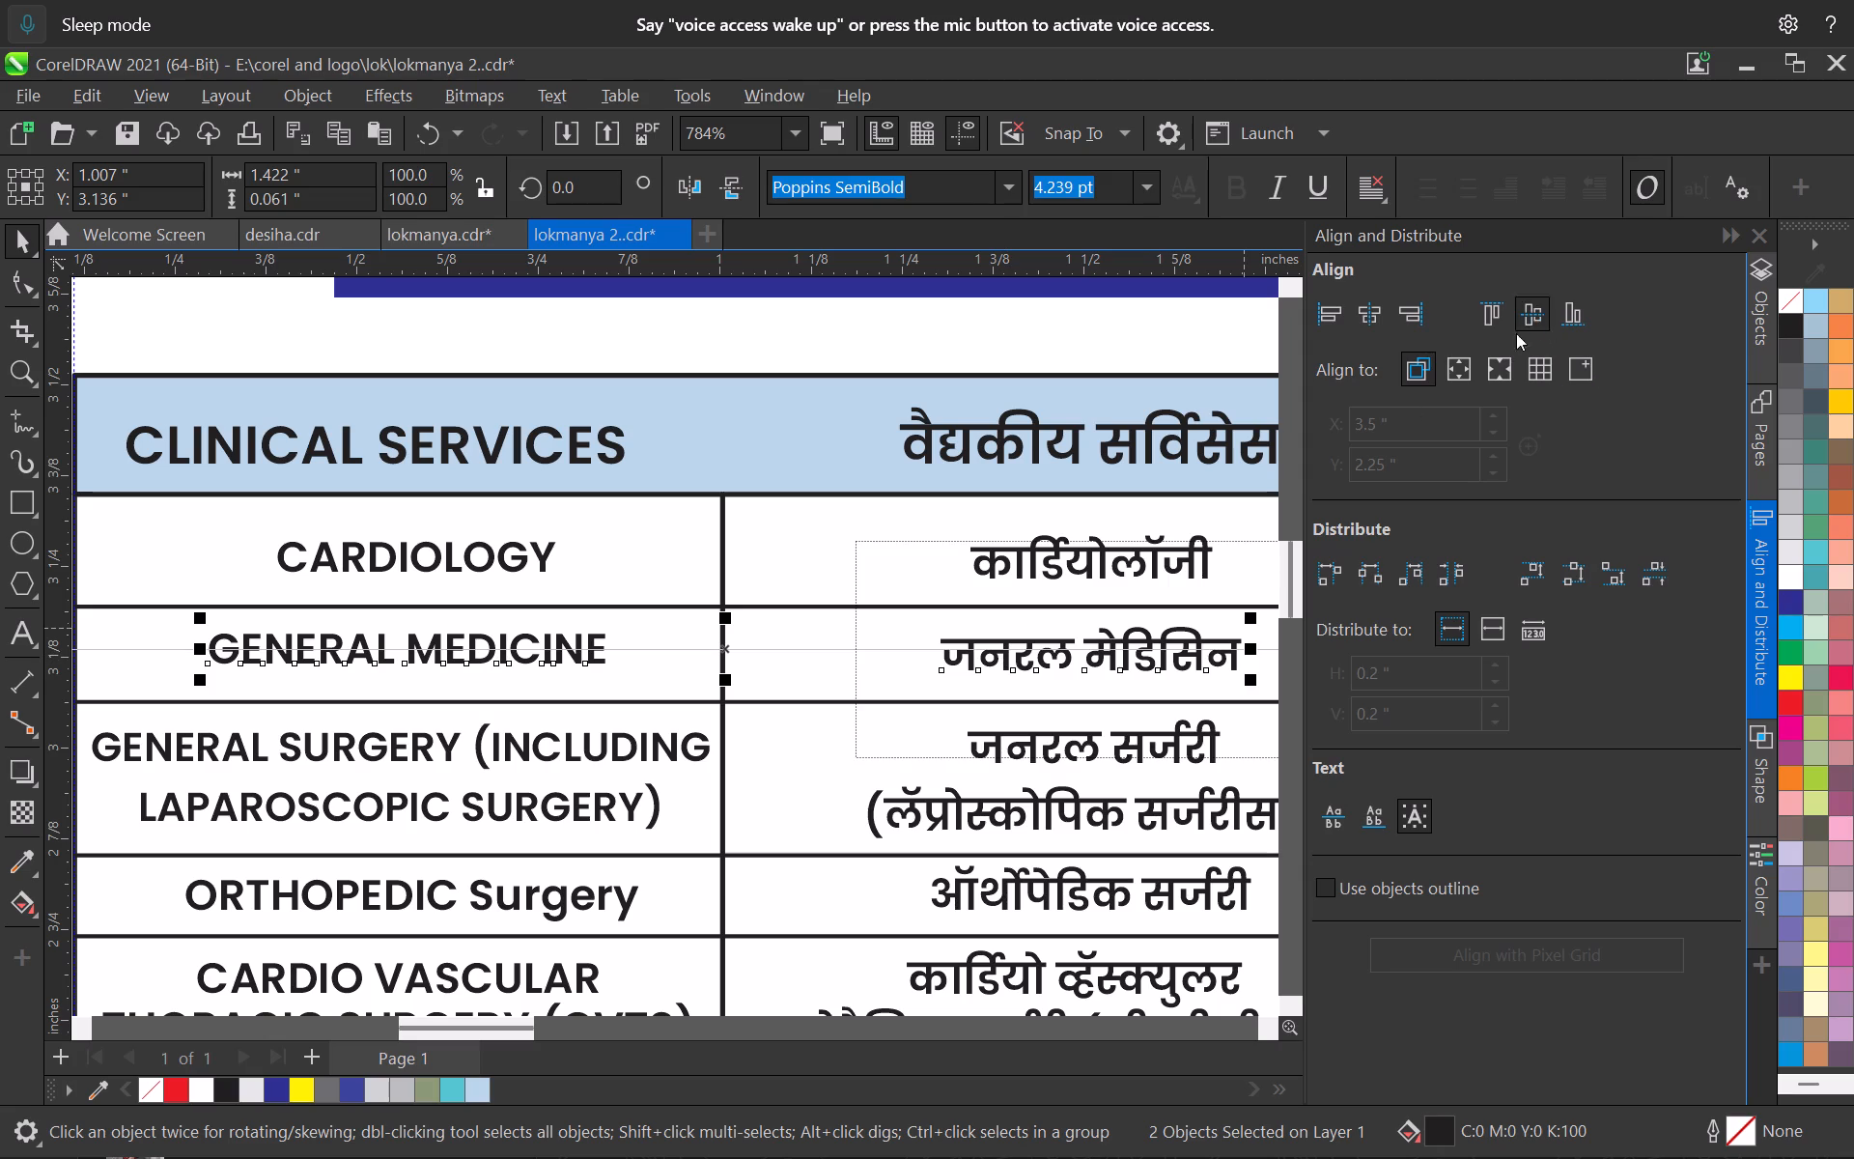
{"action": "left_click", "coordinate": [634, 675]}
{"action": "left_click", "coordinate": [587, 653]}
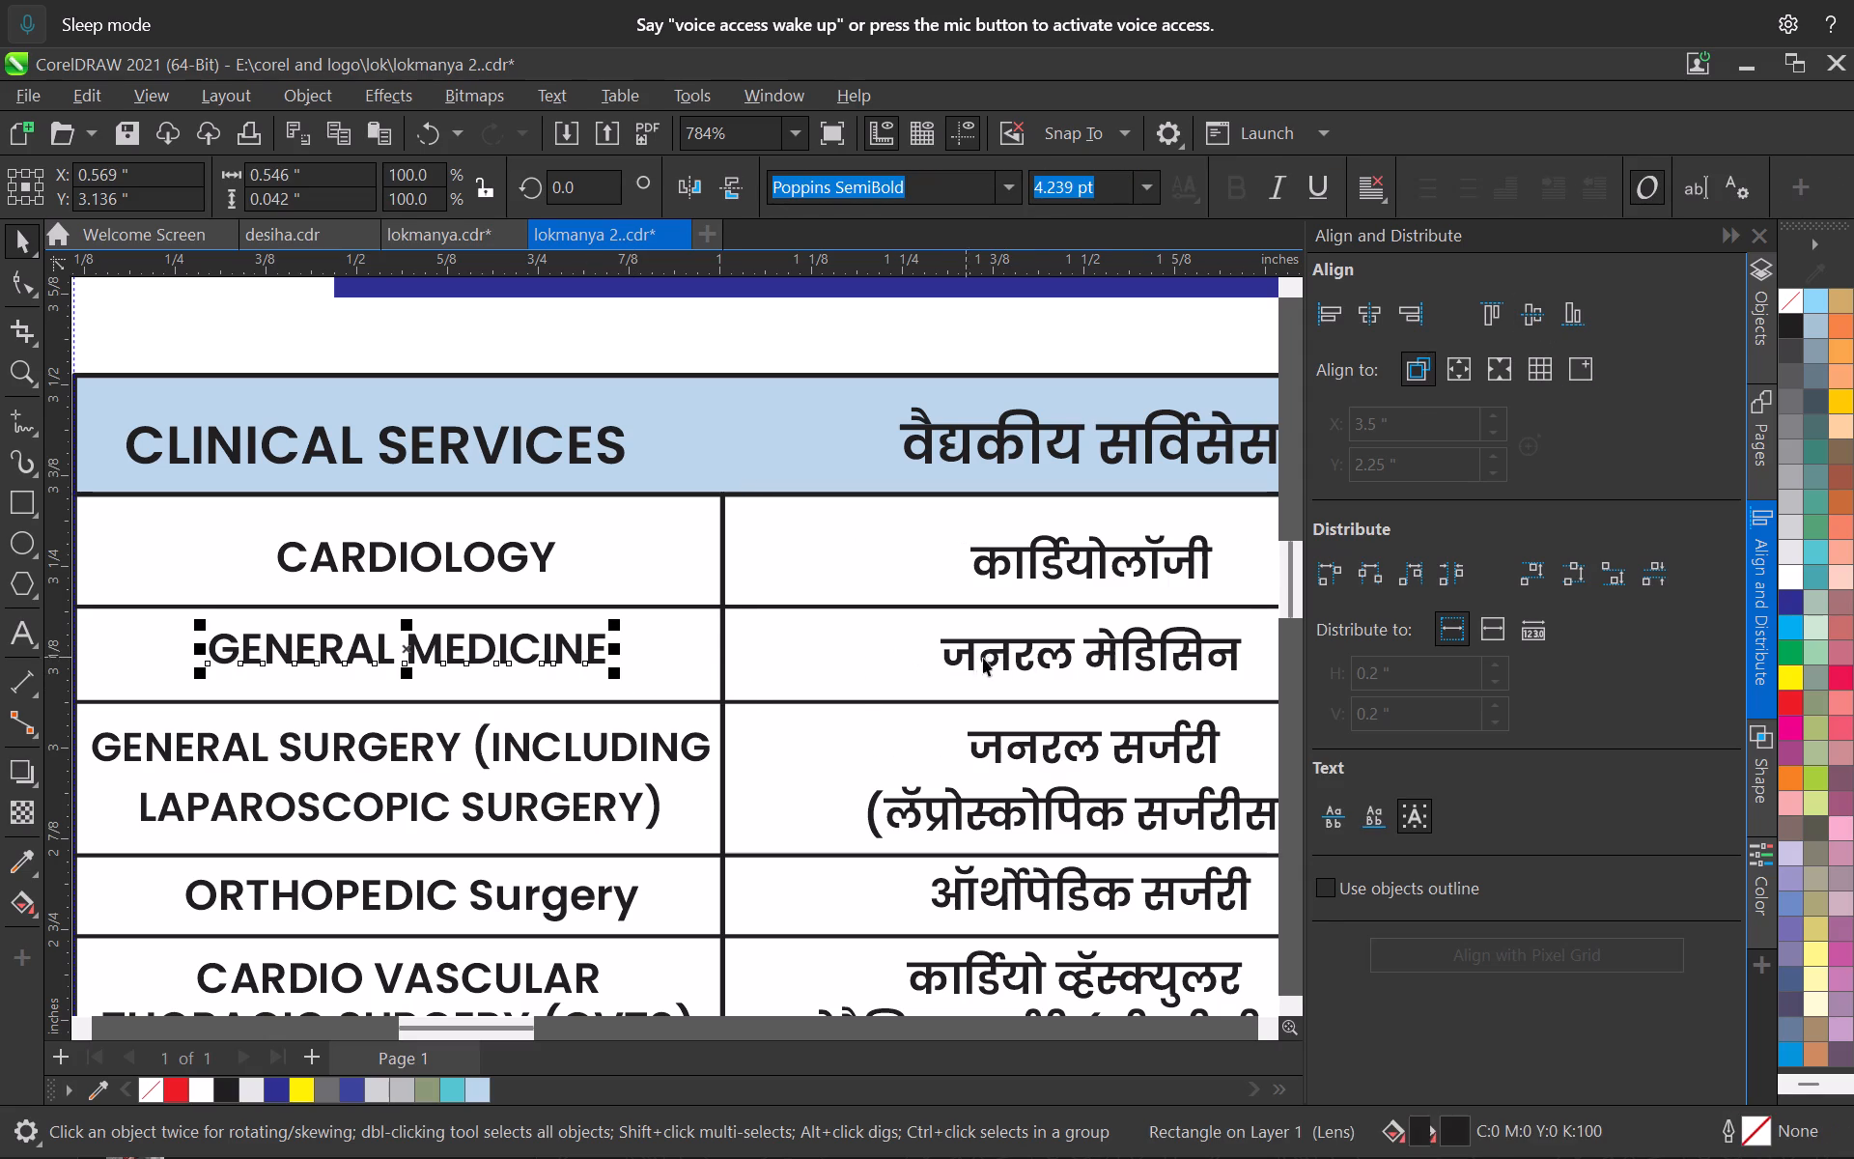
{"action": "left_click", "coordinate": [987, 652], "text": "shift"}
{"action": "key", "text": "Down"}
Align the GENERAL SURGERY (INCLUDING LAPAROSCOPIC SURGERY) text and its Marathi entry by their vertical centres.
{"action": "middle_click_drag", "start_coordinate": [855, 733], "coordinate": [845, 644]}
{"action": "left_click", "coordinate": [659, 647]}
{"action": "left_click", "coordinate": [976, 665], "text": "shift"}
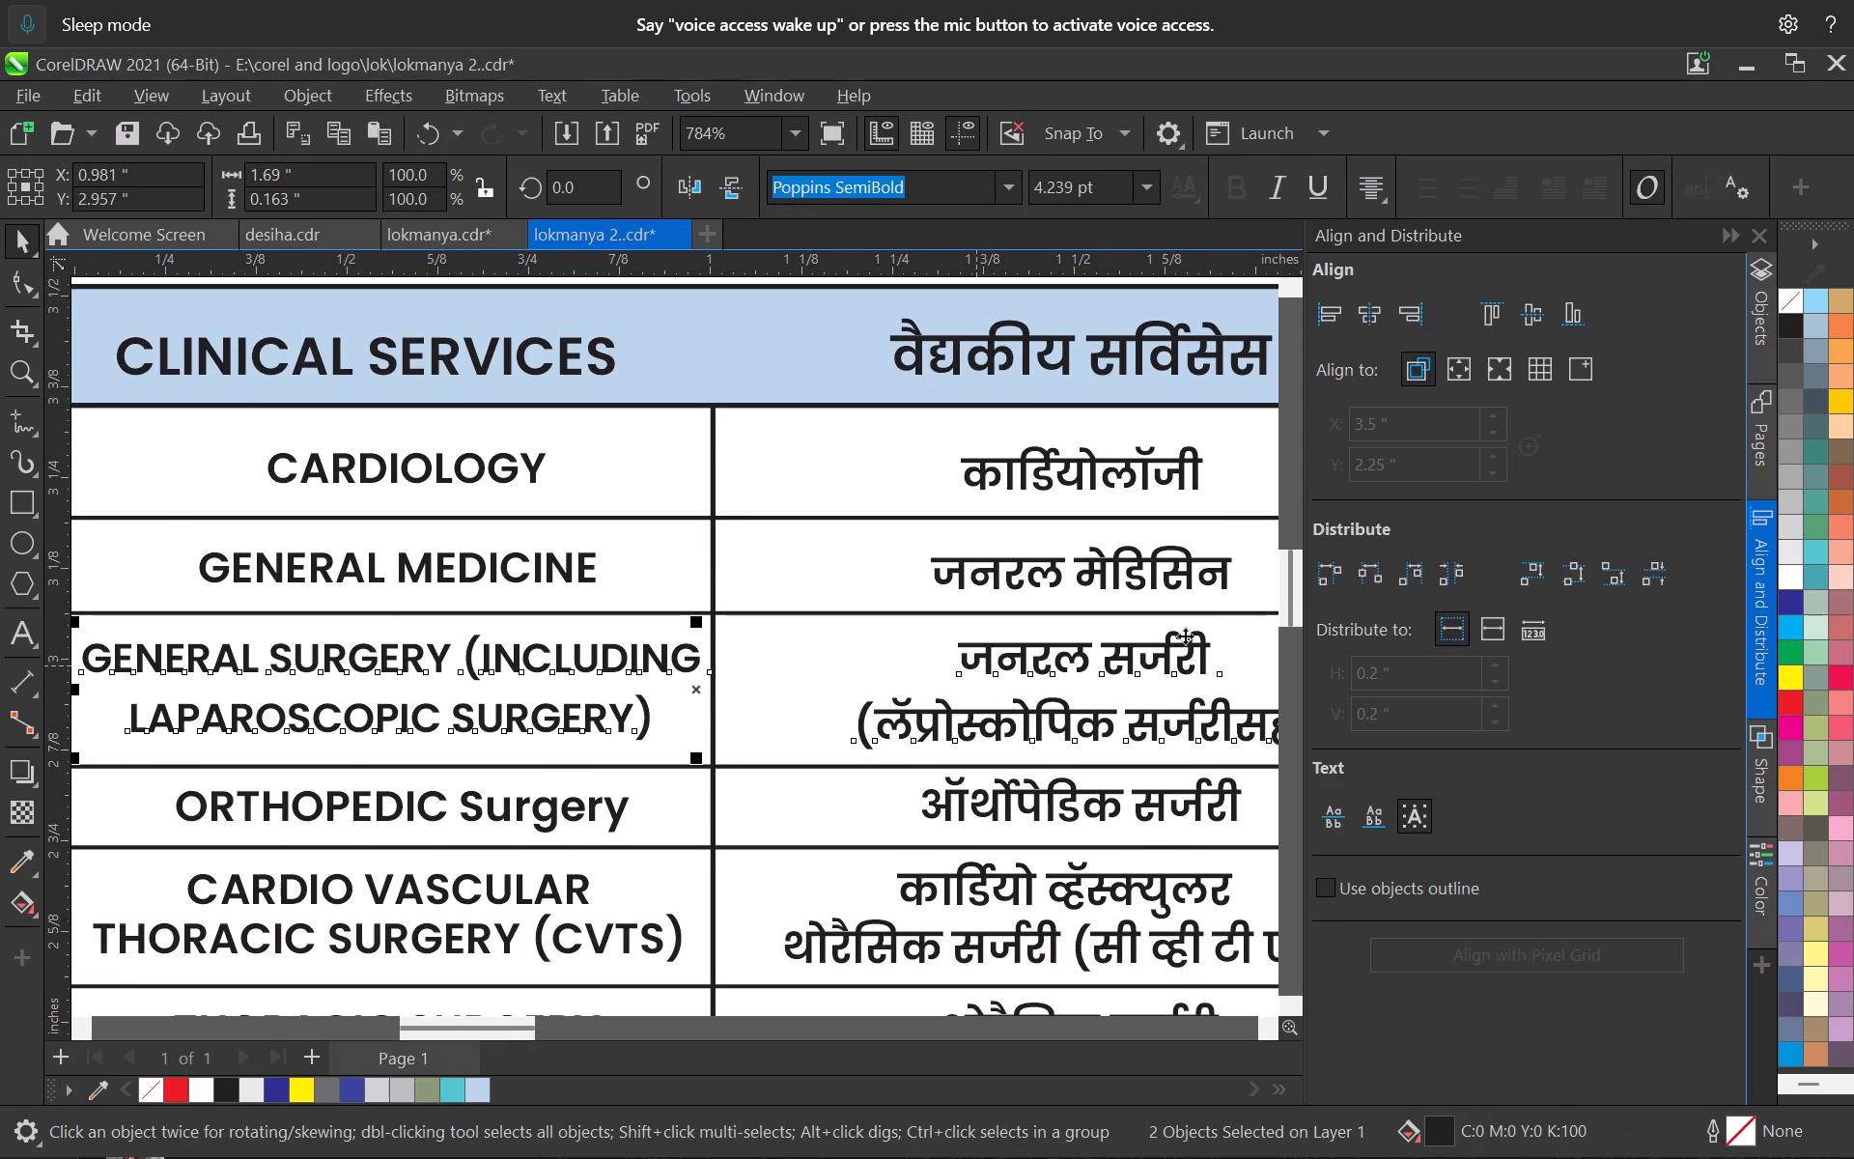
{"action": "left_click", "coordinate": [1521, 317]}
{"action": "left_click", "coordinate": [736, 707]}
Align ORTHOPEDIC Surgery and its Marathi entry by their vertical centres, and nudge the pair down 0.01 inches.
{"action": "middle_click_drag", "start_coordinate": [767, 780], "coordinate": [755, 768]}
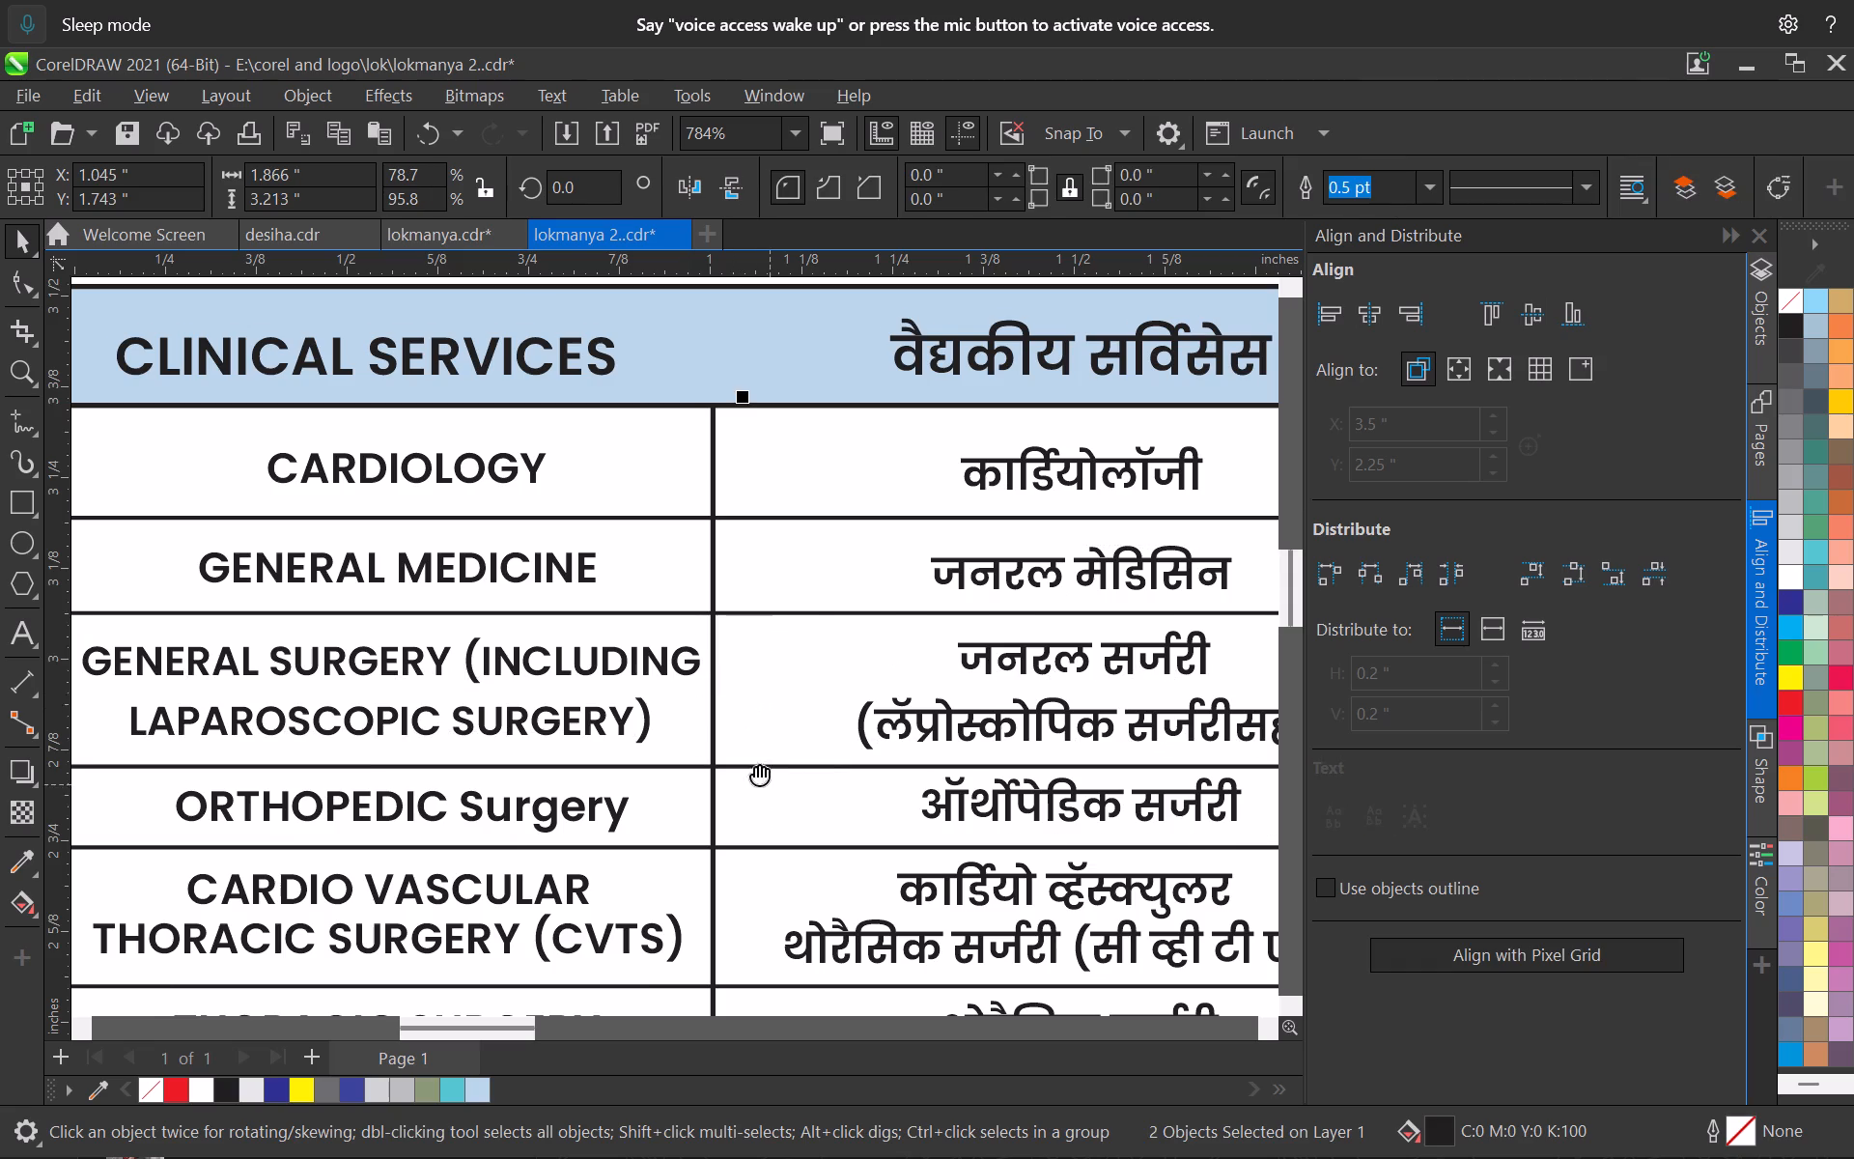
{"action": "middle_click_drag", "start_coordinate": [755, 768], "coordinate": [713, 660]}
{"action": "left_click", "coordinate": [537, 705]}
{"action": "left_click", "coordinate": [527, 678]}
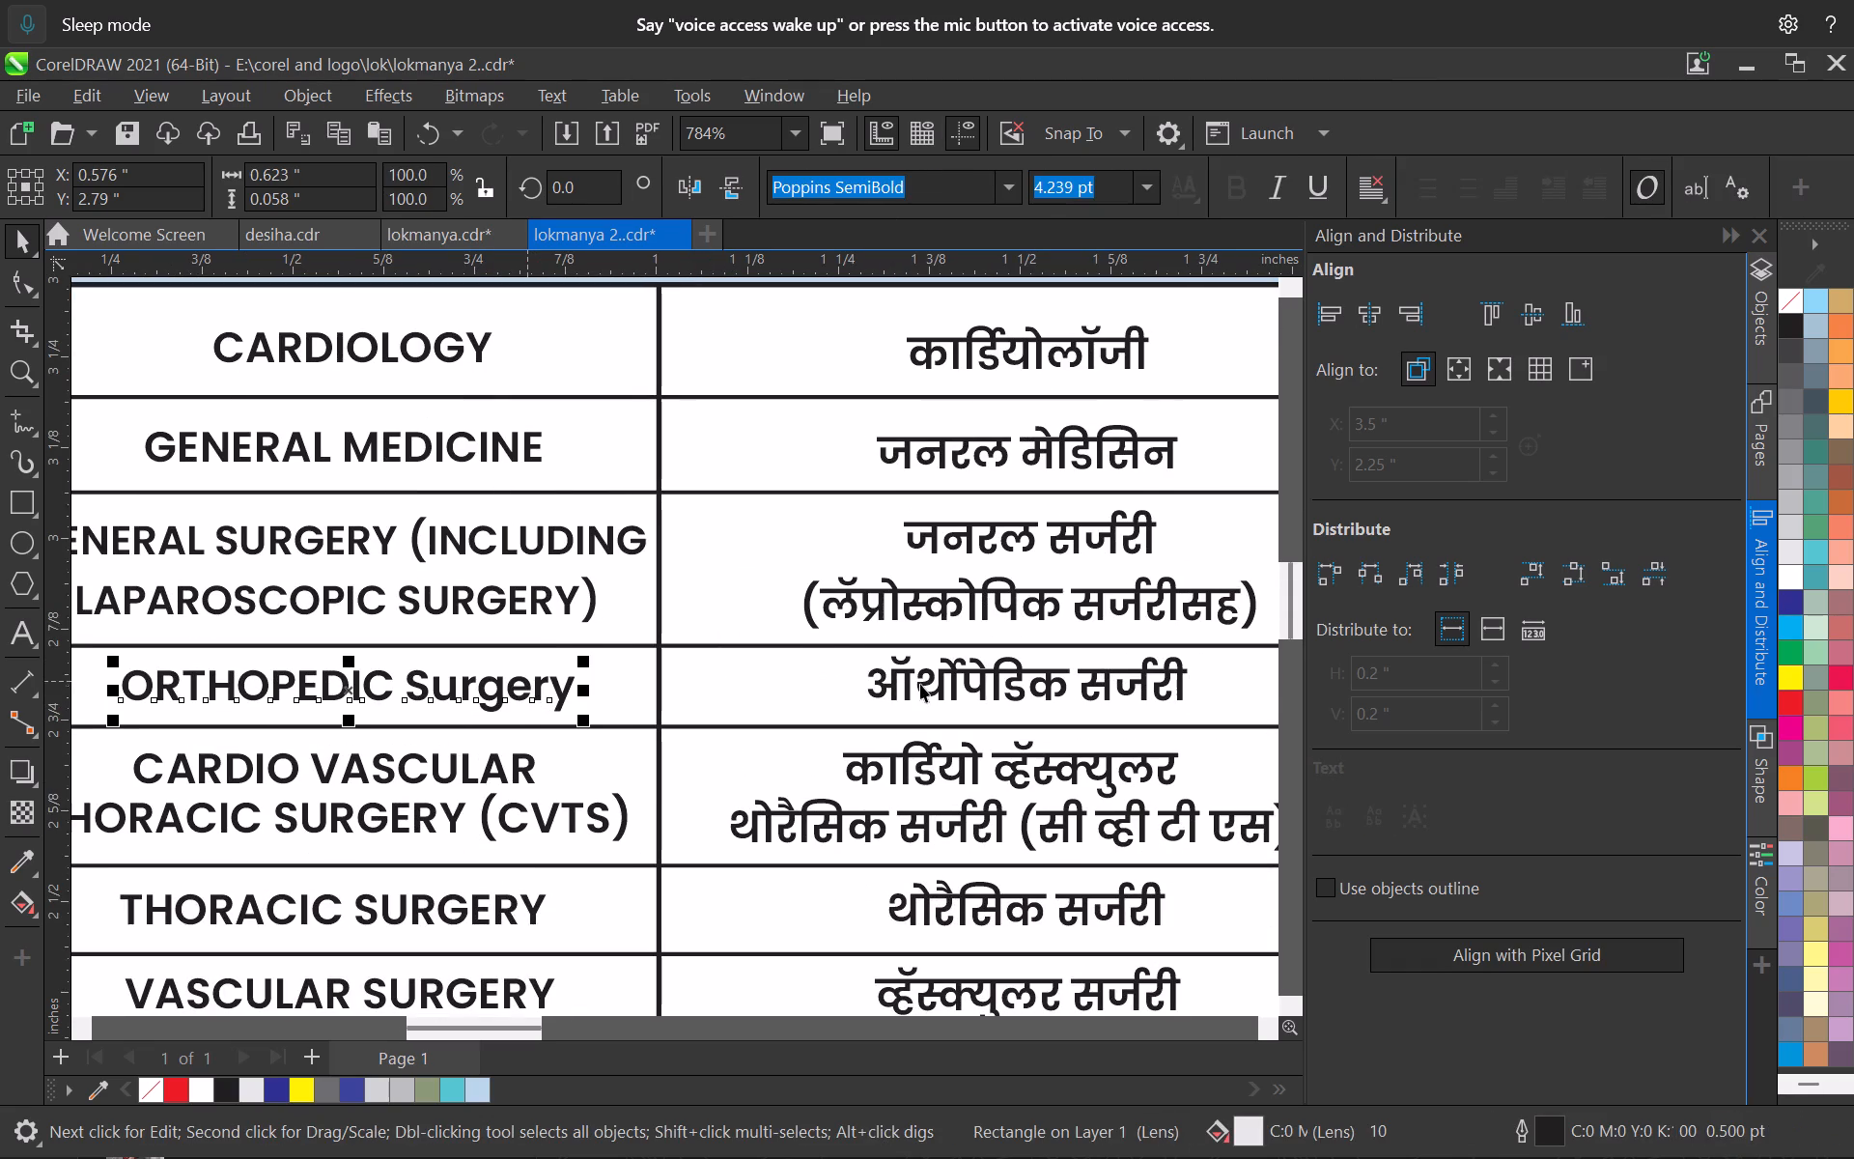
{"action": "left_click", "coordinate": [920, 684], "text": "shift"}
{"action": "left_click", "coordinate": [1523, 321]}
{"action": "scroll", "coordinate": [818, 648], "scroll_direction": "down", "scroll_amount": 4}
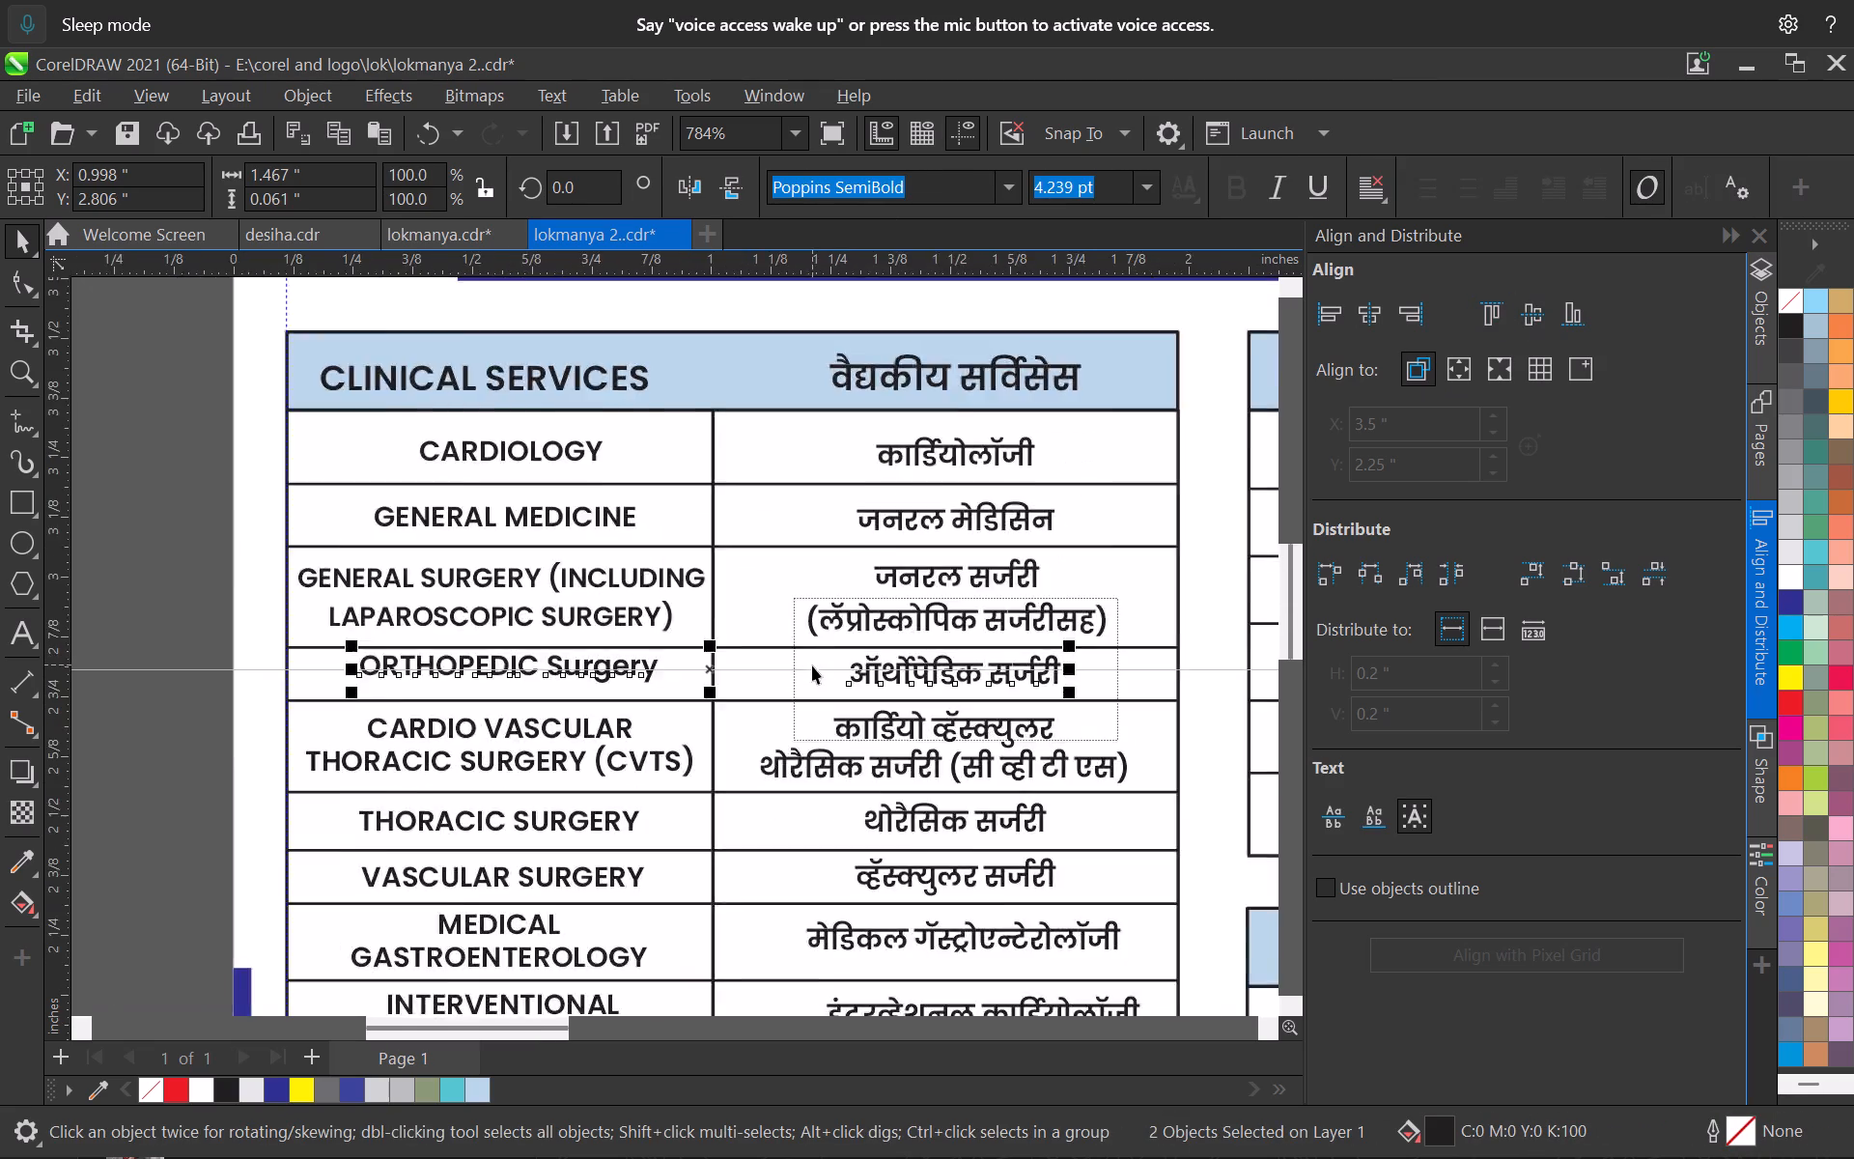
{"action": "scroll", "coordinate": [812, 665], "scroll_direction": "down", "scroll_amount": 2}
{"action": "scroll", "coordinate": [674, 703], "scroll_direction": "up", "scroll_amount": 3}
{"action": "left_click", "coordinate": [666, 700]}
{"action": "left_click", "coordinate": [669, 662]}
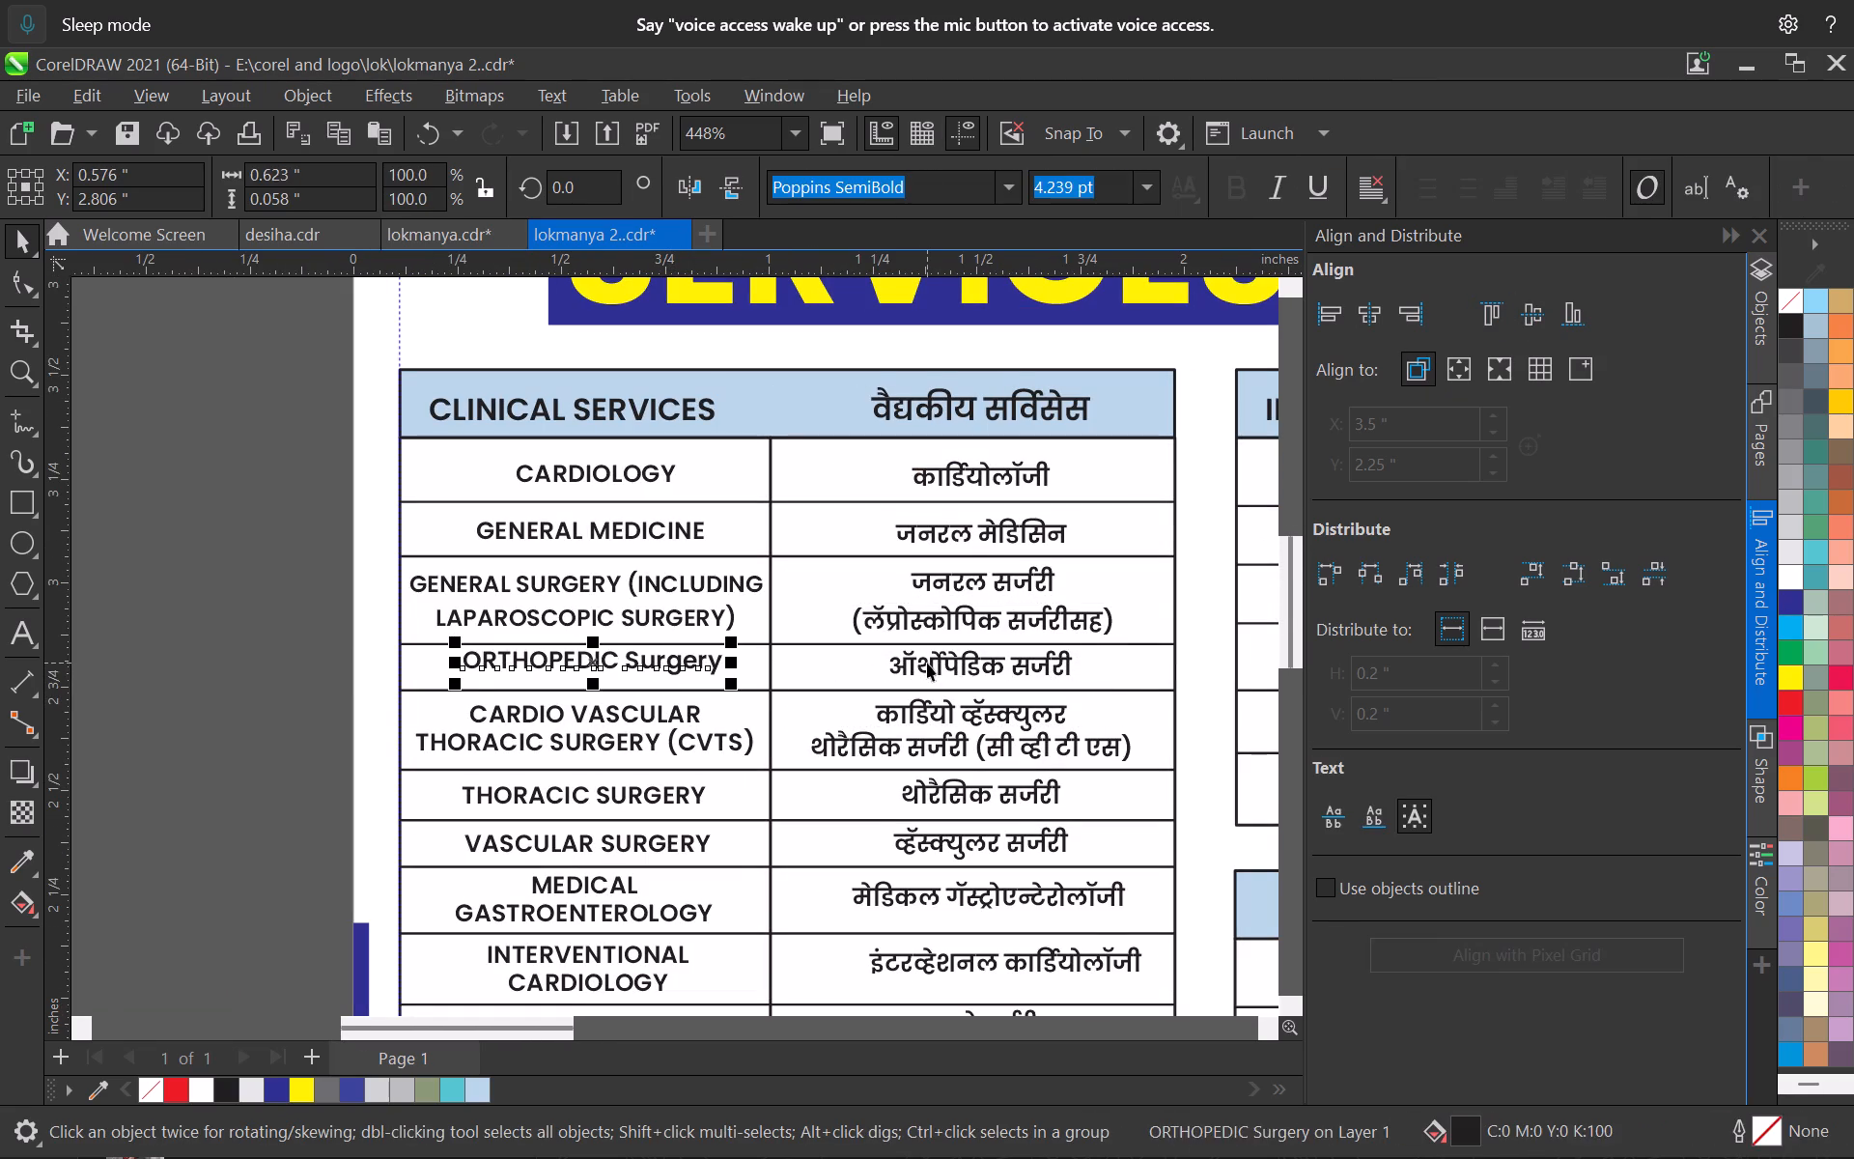
{"action": "left_click", "coordinate": [927, 663], "text": "shift"}
{"action": "key", "text": "Down"}
Compare the font size of CARDIOLOGY in the clinical table with CT SCAN in the in-house diagnostic table.
{"action": "middle_click_drag", "start_coordinate": [944, 709], "coordinate": [935, 705]}
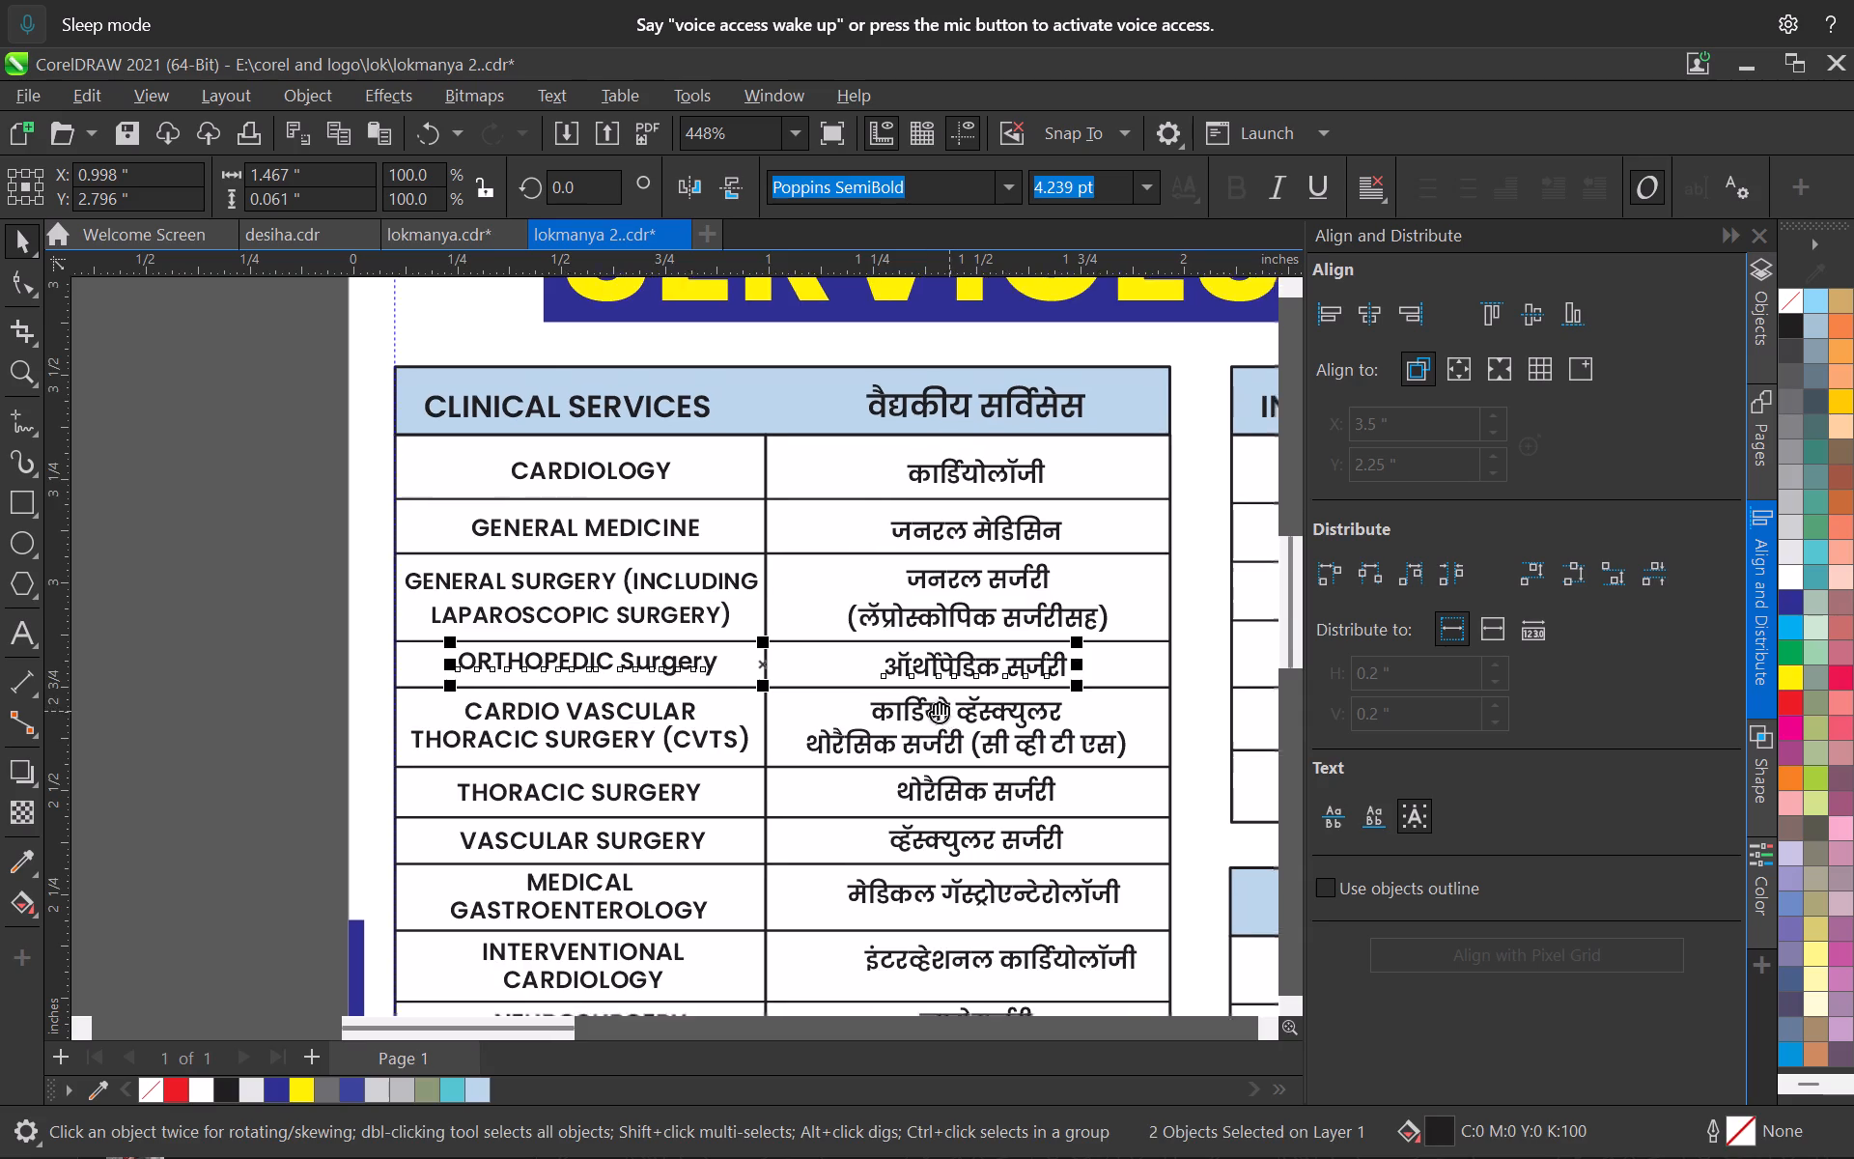
{"action": "middle_click_drag", "start_coordinate": [935, 705], "coordinate": [760, 664]}
{"action": "scroll", "coordinate": [760, 664], "scroll_direction": "down", "scroll_amount": 8}
{"action": "middle_click_drag", "start_coordinate": [852, 695], "coordinate": [710, 684]}
{"action": "scroll", "coordinate": [685, 668], "scroll_direction": "up", "scroll_amount": 5}
{"action": "middle_click_drag", "start_coordinate": [865, 658], "coordinate": [686, 692]}
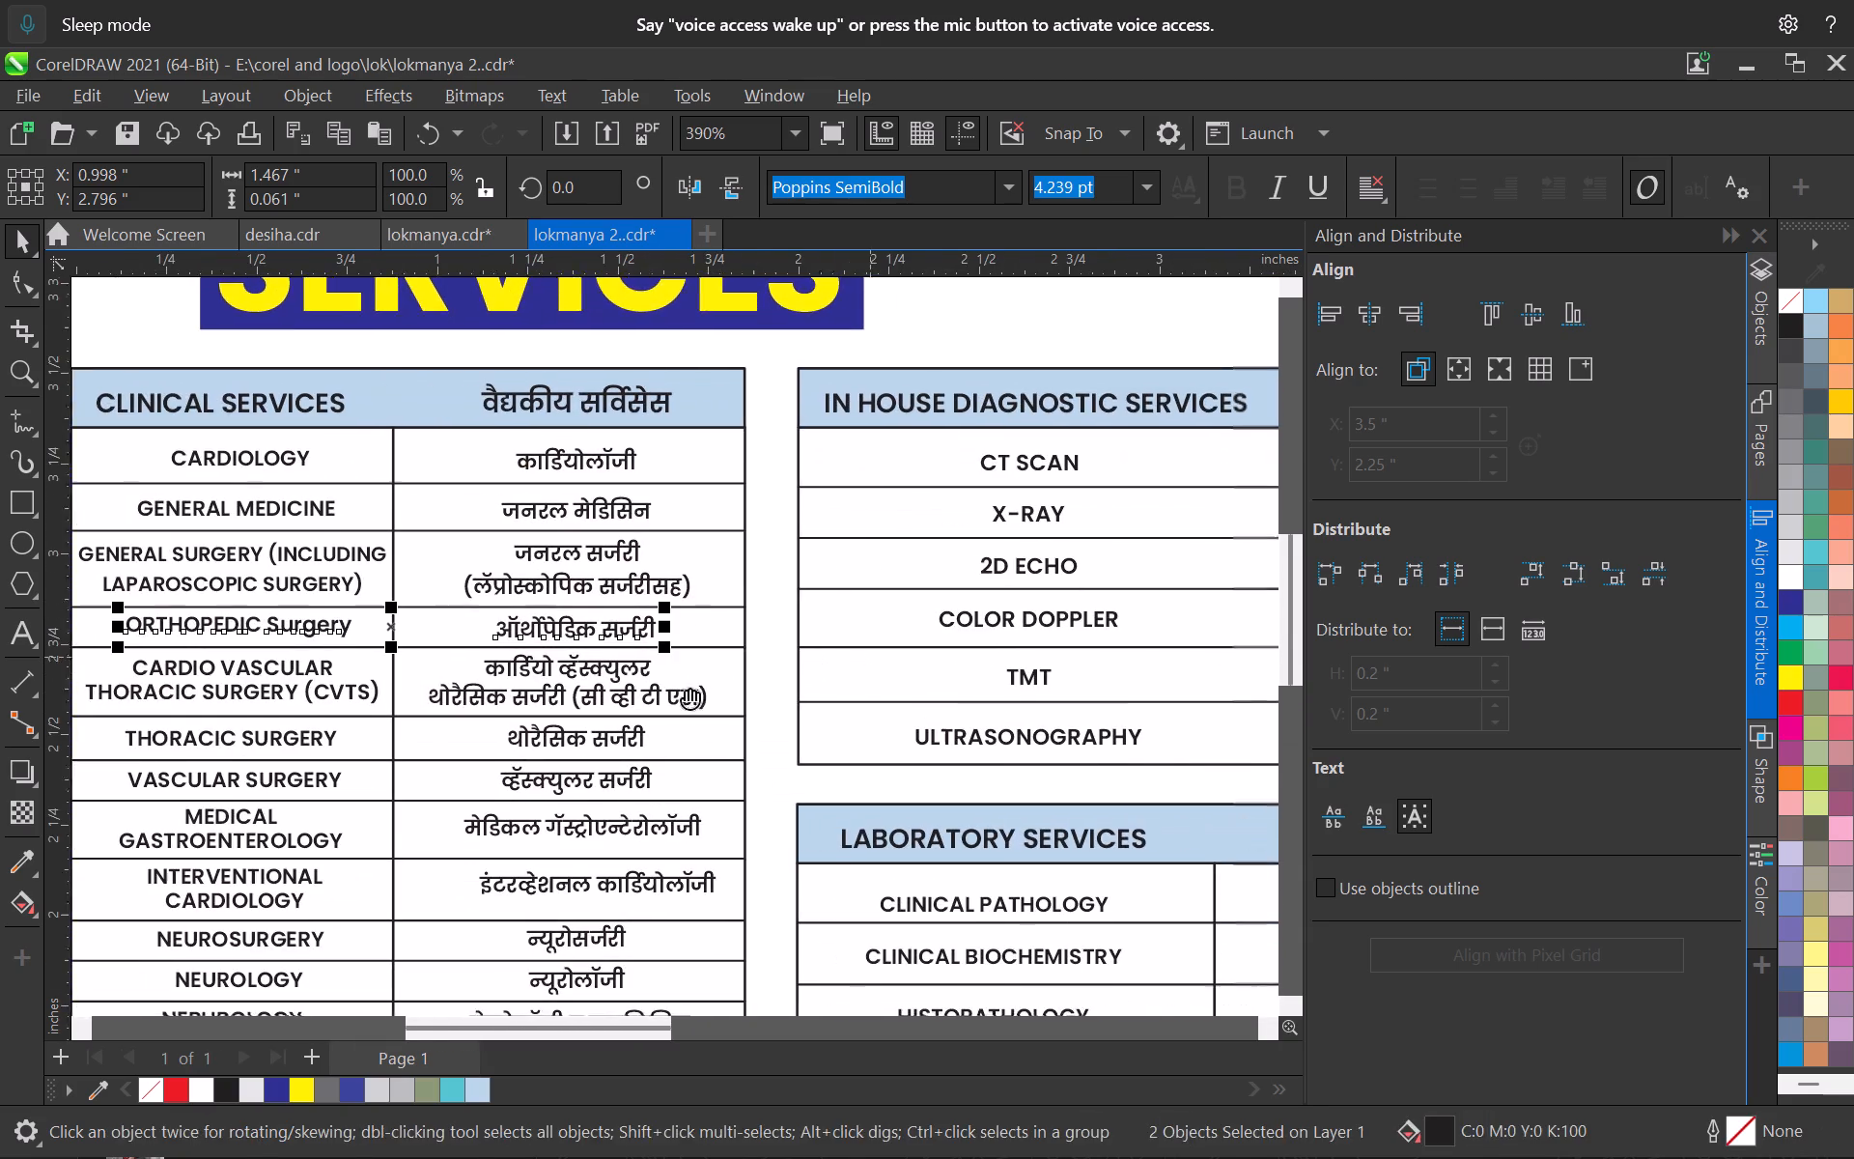
{"action": "middle_click_drag", "start_coordinate": [686, 692], "coordinate": [658, 705]}
{"action": "scroll", "coordinate": [670, 691], "scroll_direction": "down", "scroll_amount": 2}
{"action": "left_click", "coordinate": [216, 551]}
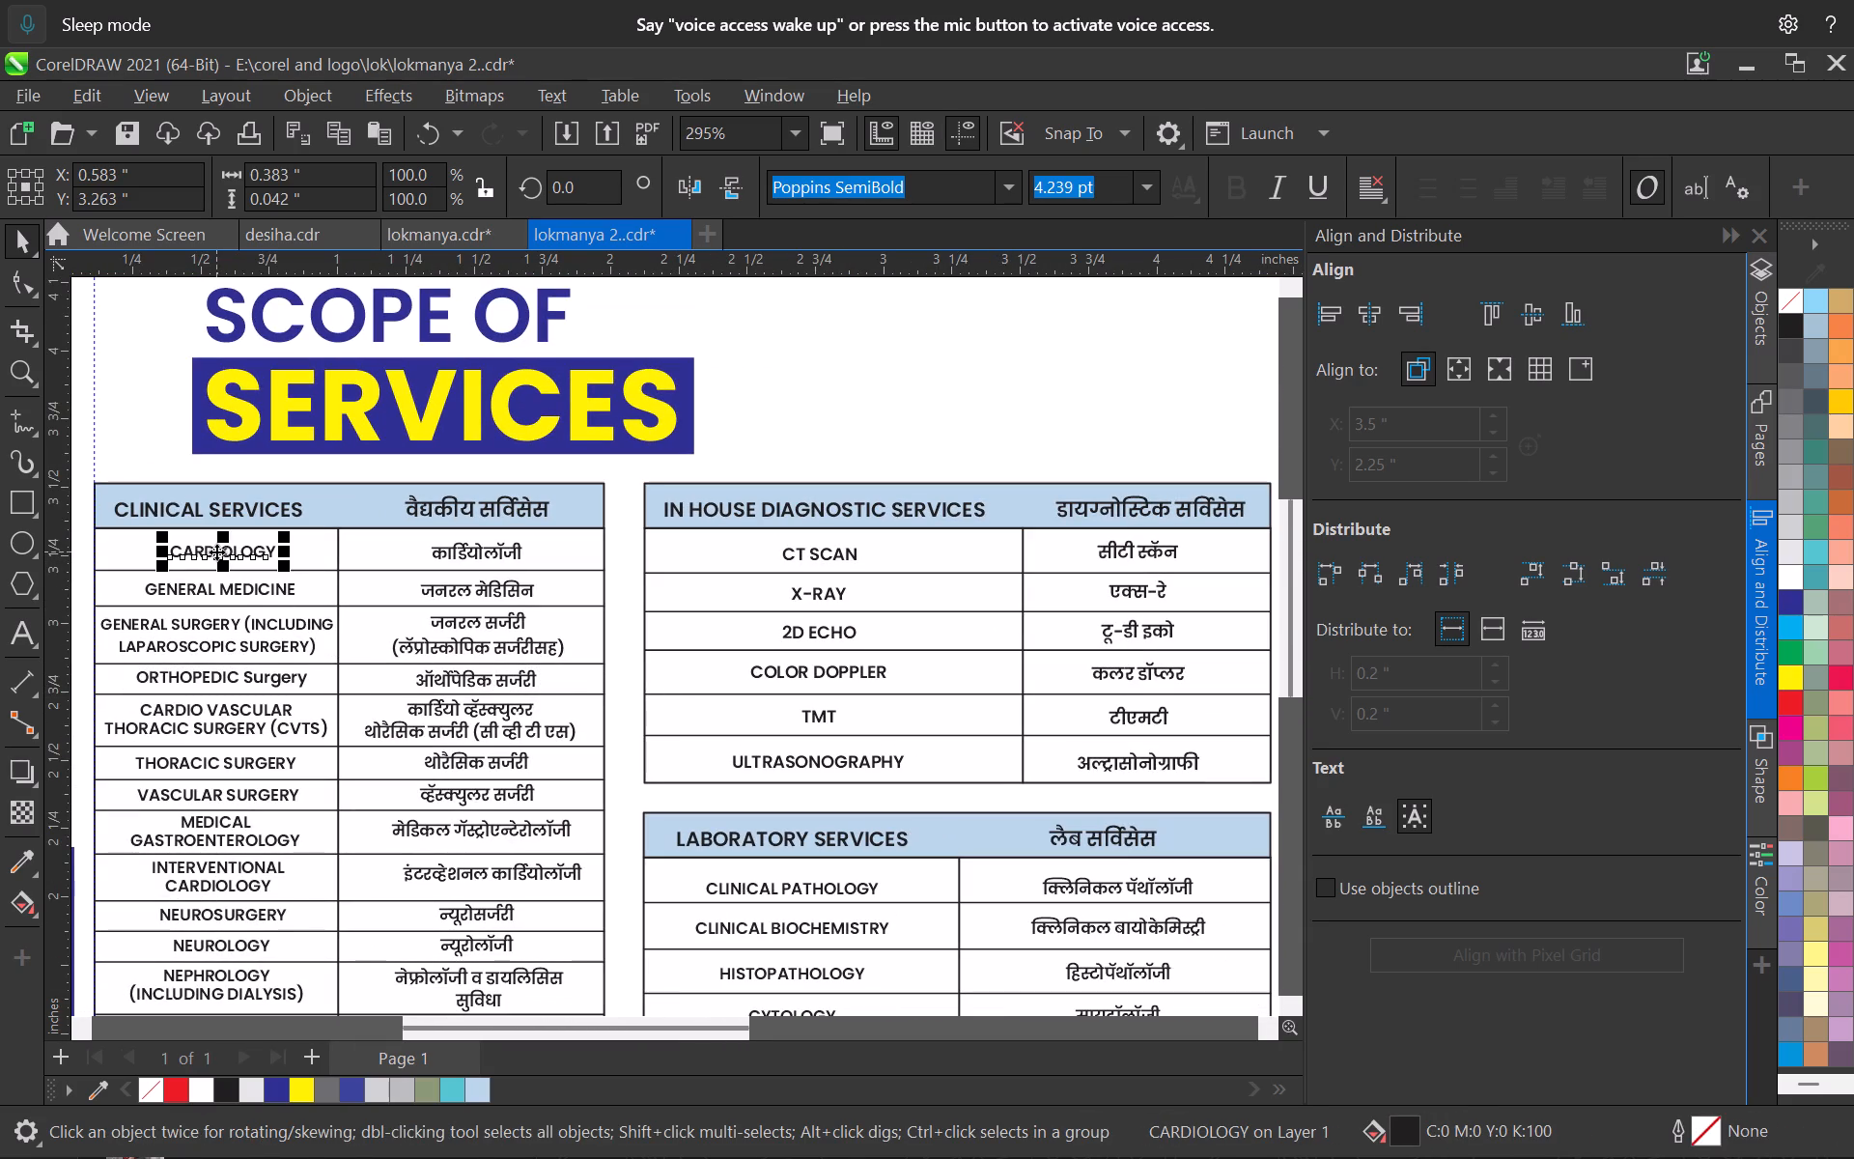
{"action": "scroll", "coordinate": [217, 551], "scroll_direction": "up", "scroll_amount": 4}
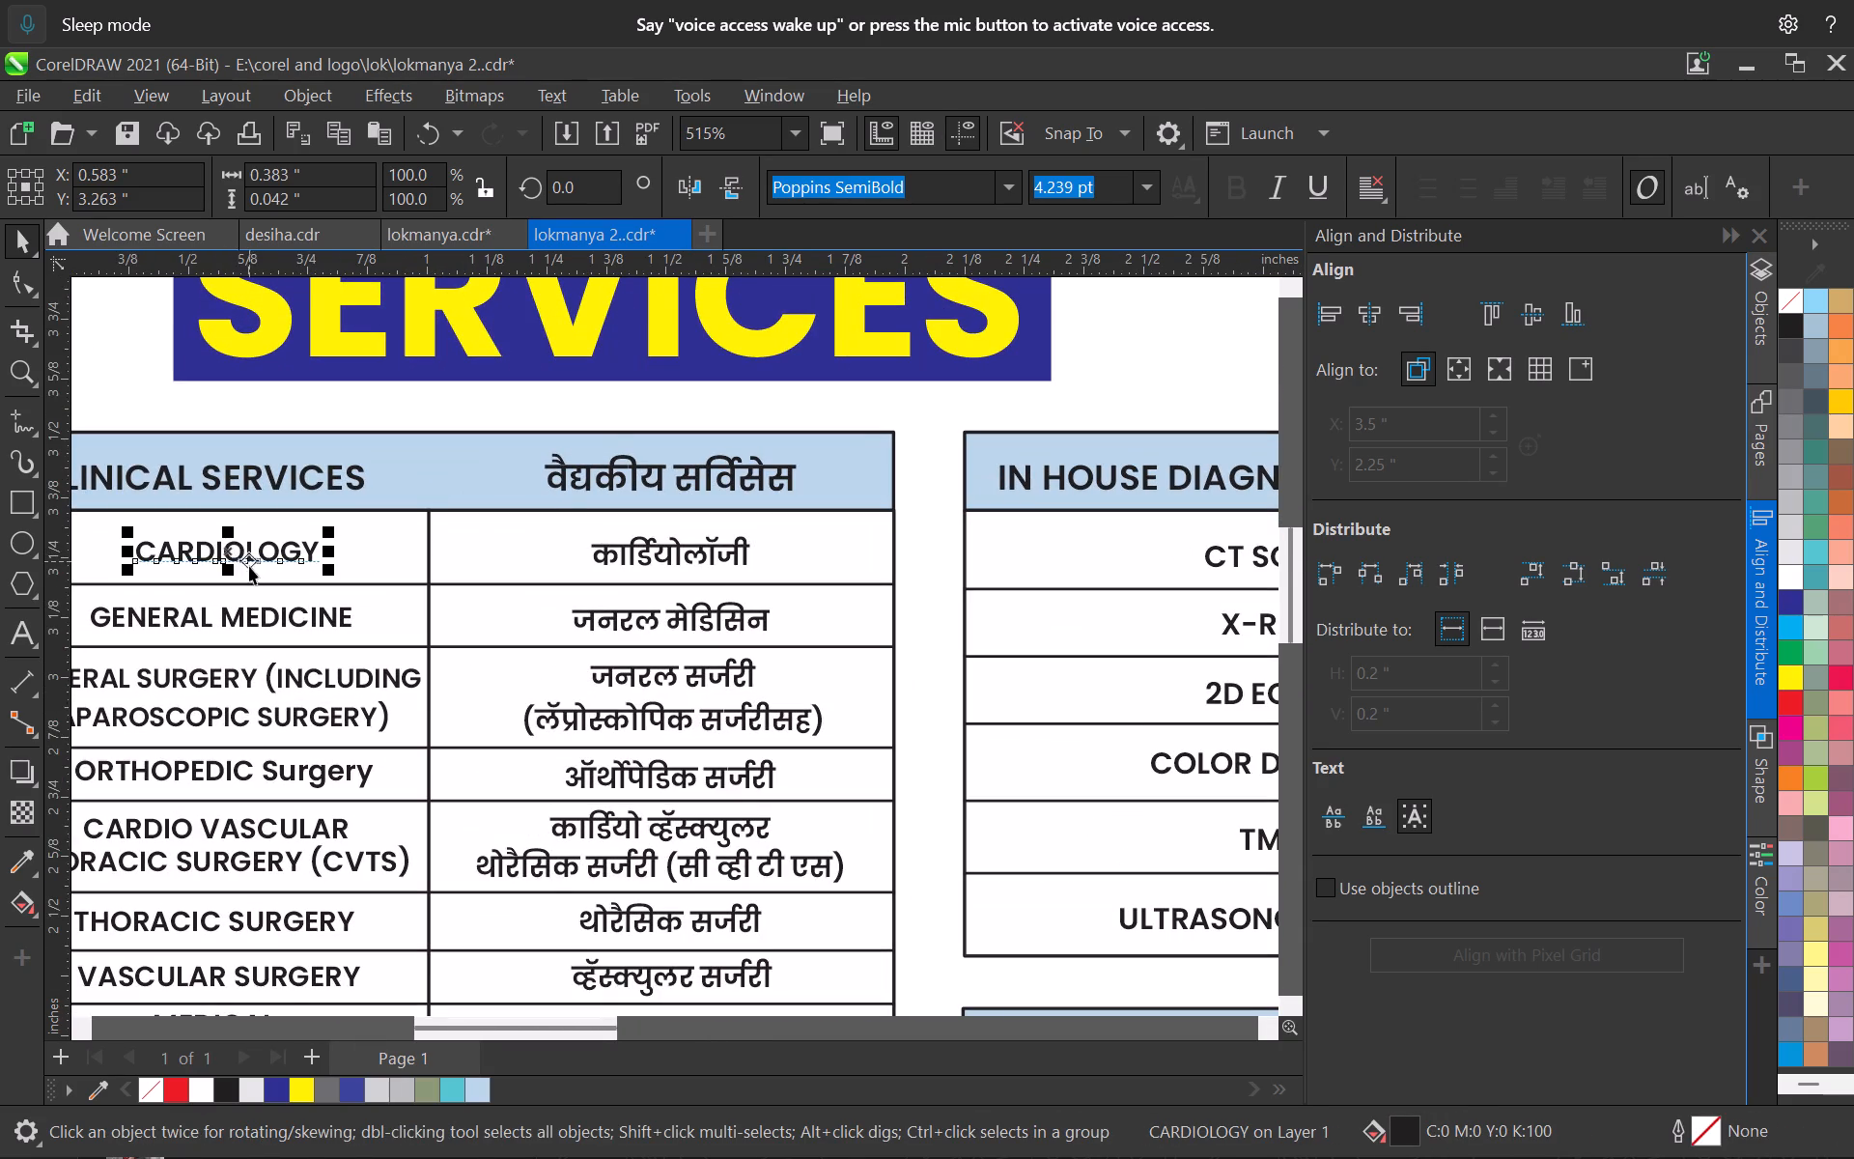
{"action": "scroll", "coordinate": [253, 570], "scroll_direction": "down", "scroll_amount": 3}
{"action": "middle_click_drag", "start_coordinate": [669, 703], "coordinate": [585, 691]}
{"action": "scroll", "coordinate": [618, 669], "scroll_direction": "up", "scroll_amount": 2}
{"action": "left_click", "coordinate": [849, 528]}
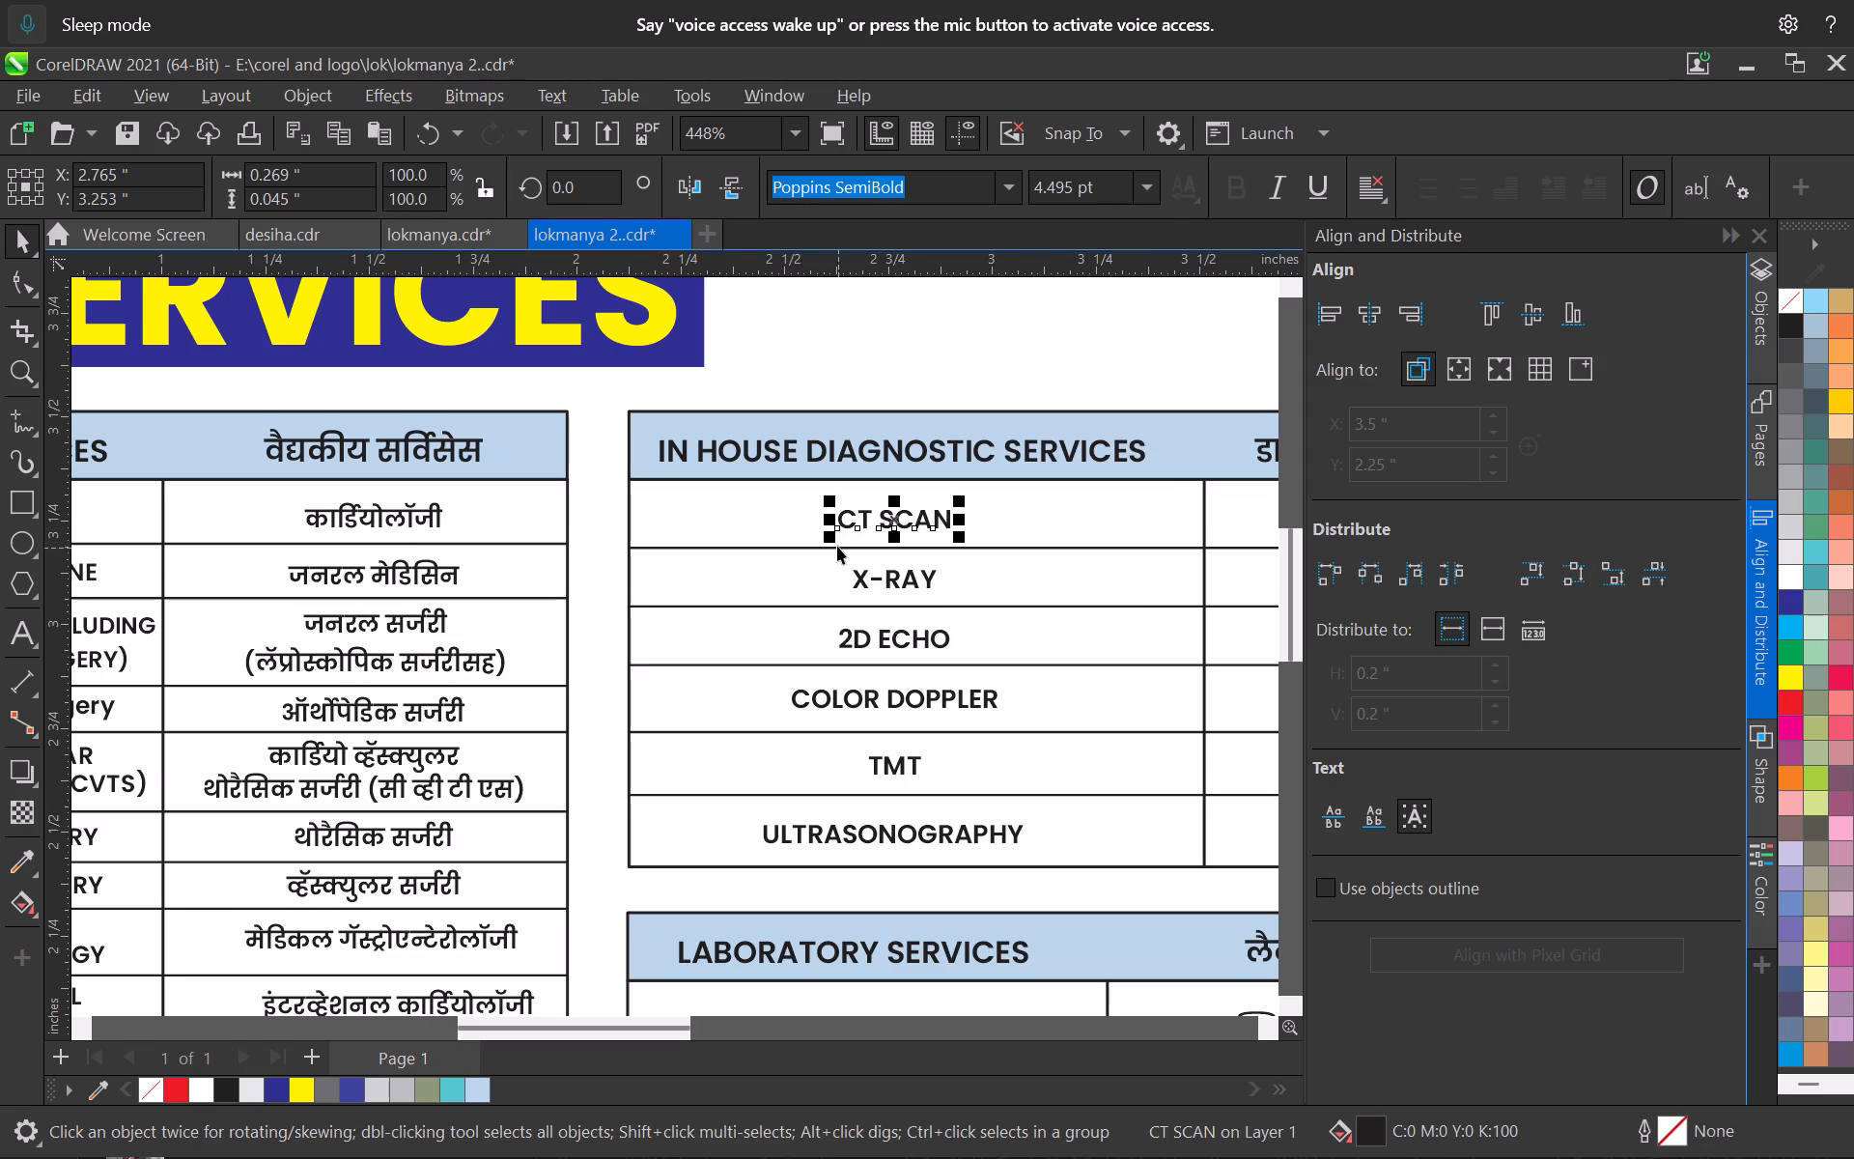
{"action": "scroll", "coordinate": [829, 569], "scroll_direction": "down", "scroll_amount": 3}
{"action": "middle_click_drag", "start_coordinate": [810, 560], "coordinate": [842, 582]}
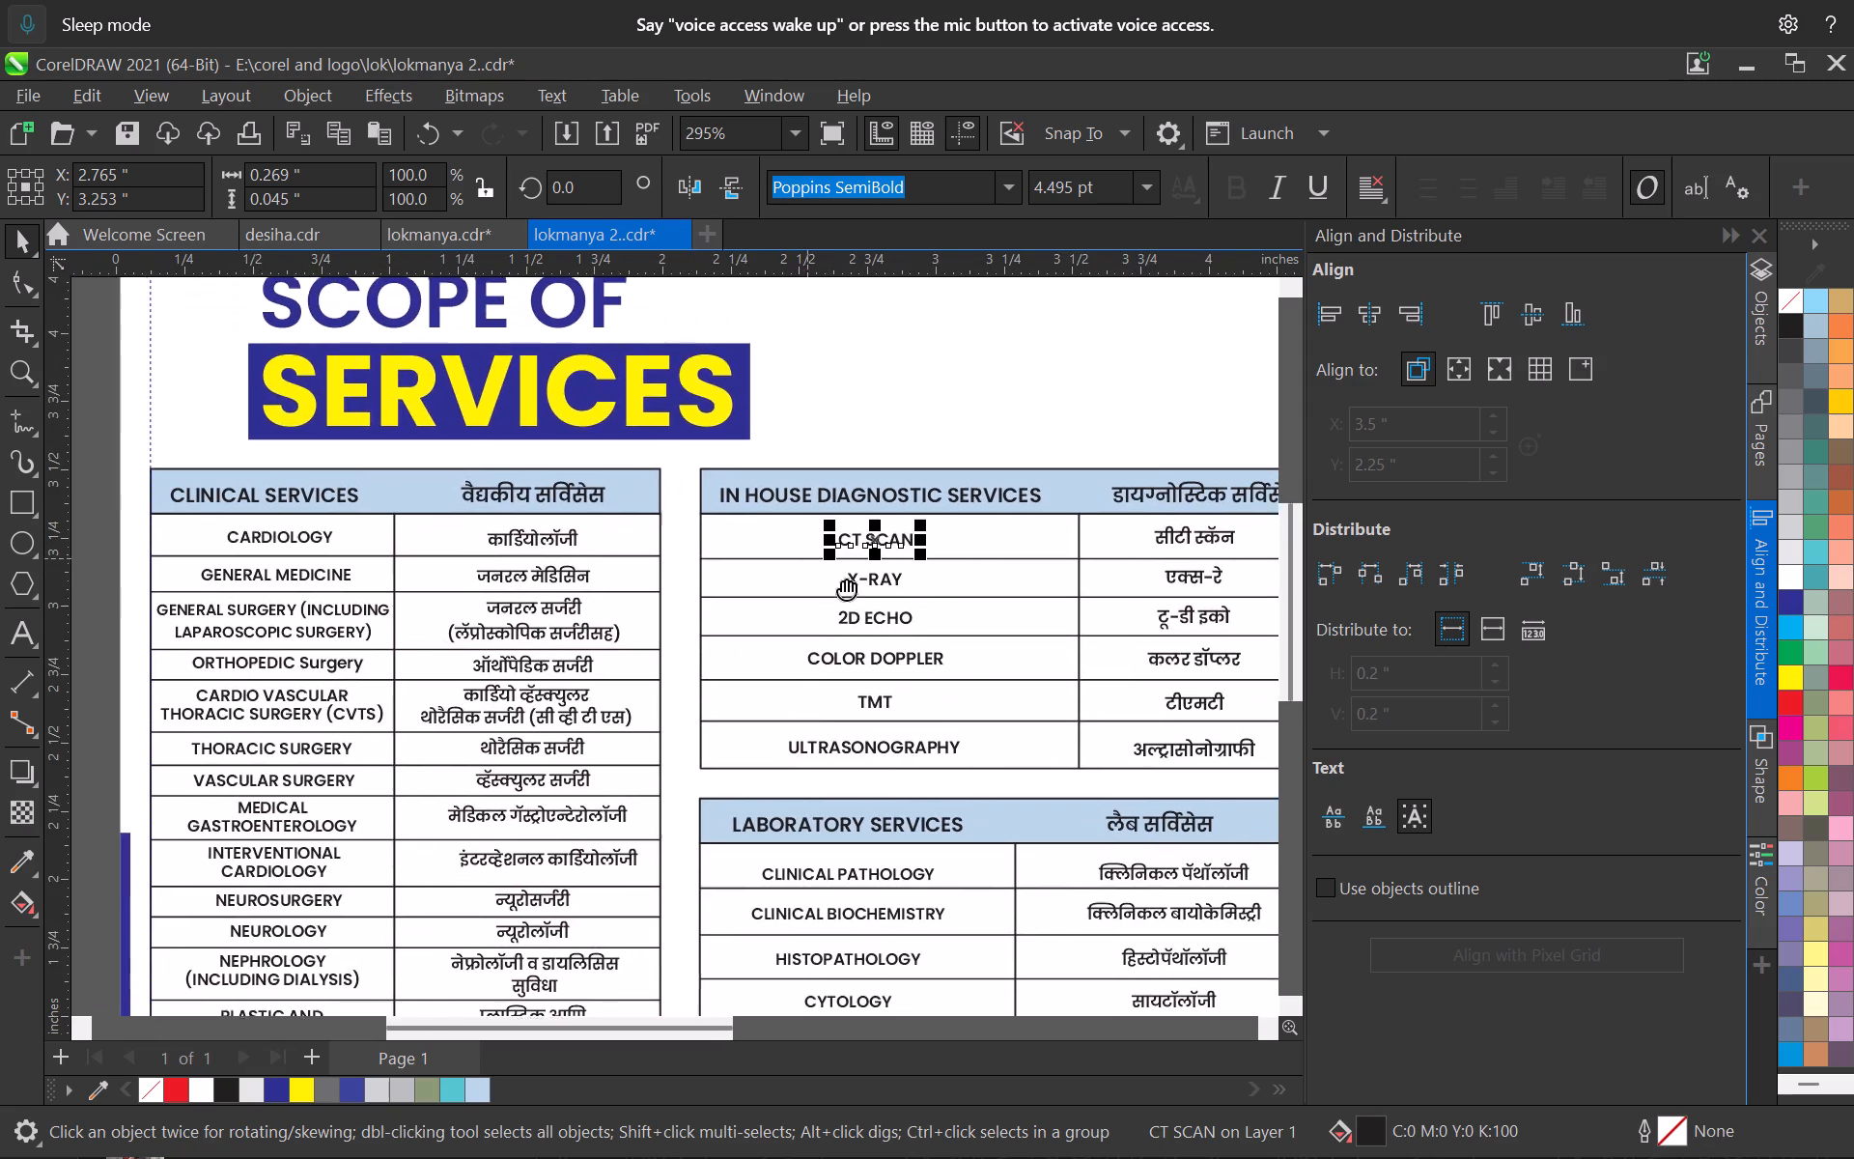
{"action": "middle_click_drag", "start_coordinate": [842, 582], "coordinate": [911, 638]}
{"action": "scroll", "coordinate": [395, 635], "scroll_direction": "up", "scroll_amount": 3}
Capture a screen snip of the selected CARDIOLOGY text together with its font settings.
{"action": "middle_click_drag", "start_coordinate": [472, 641], "coordinate": [639, 704]}
{"action": "scroll", "coordinate": [516, 665], "scroll_direction": "up", "scroll_amount": 3}
{"action": "left_click", "coordinate": [525, 671]}
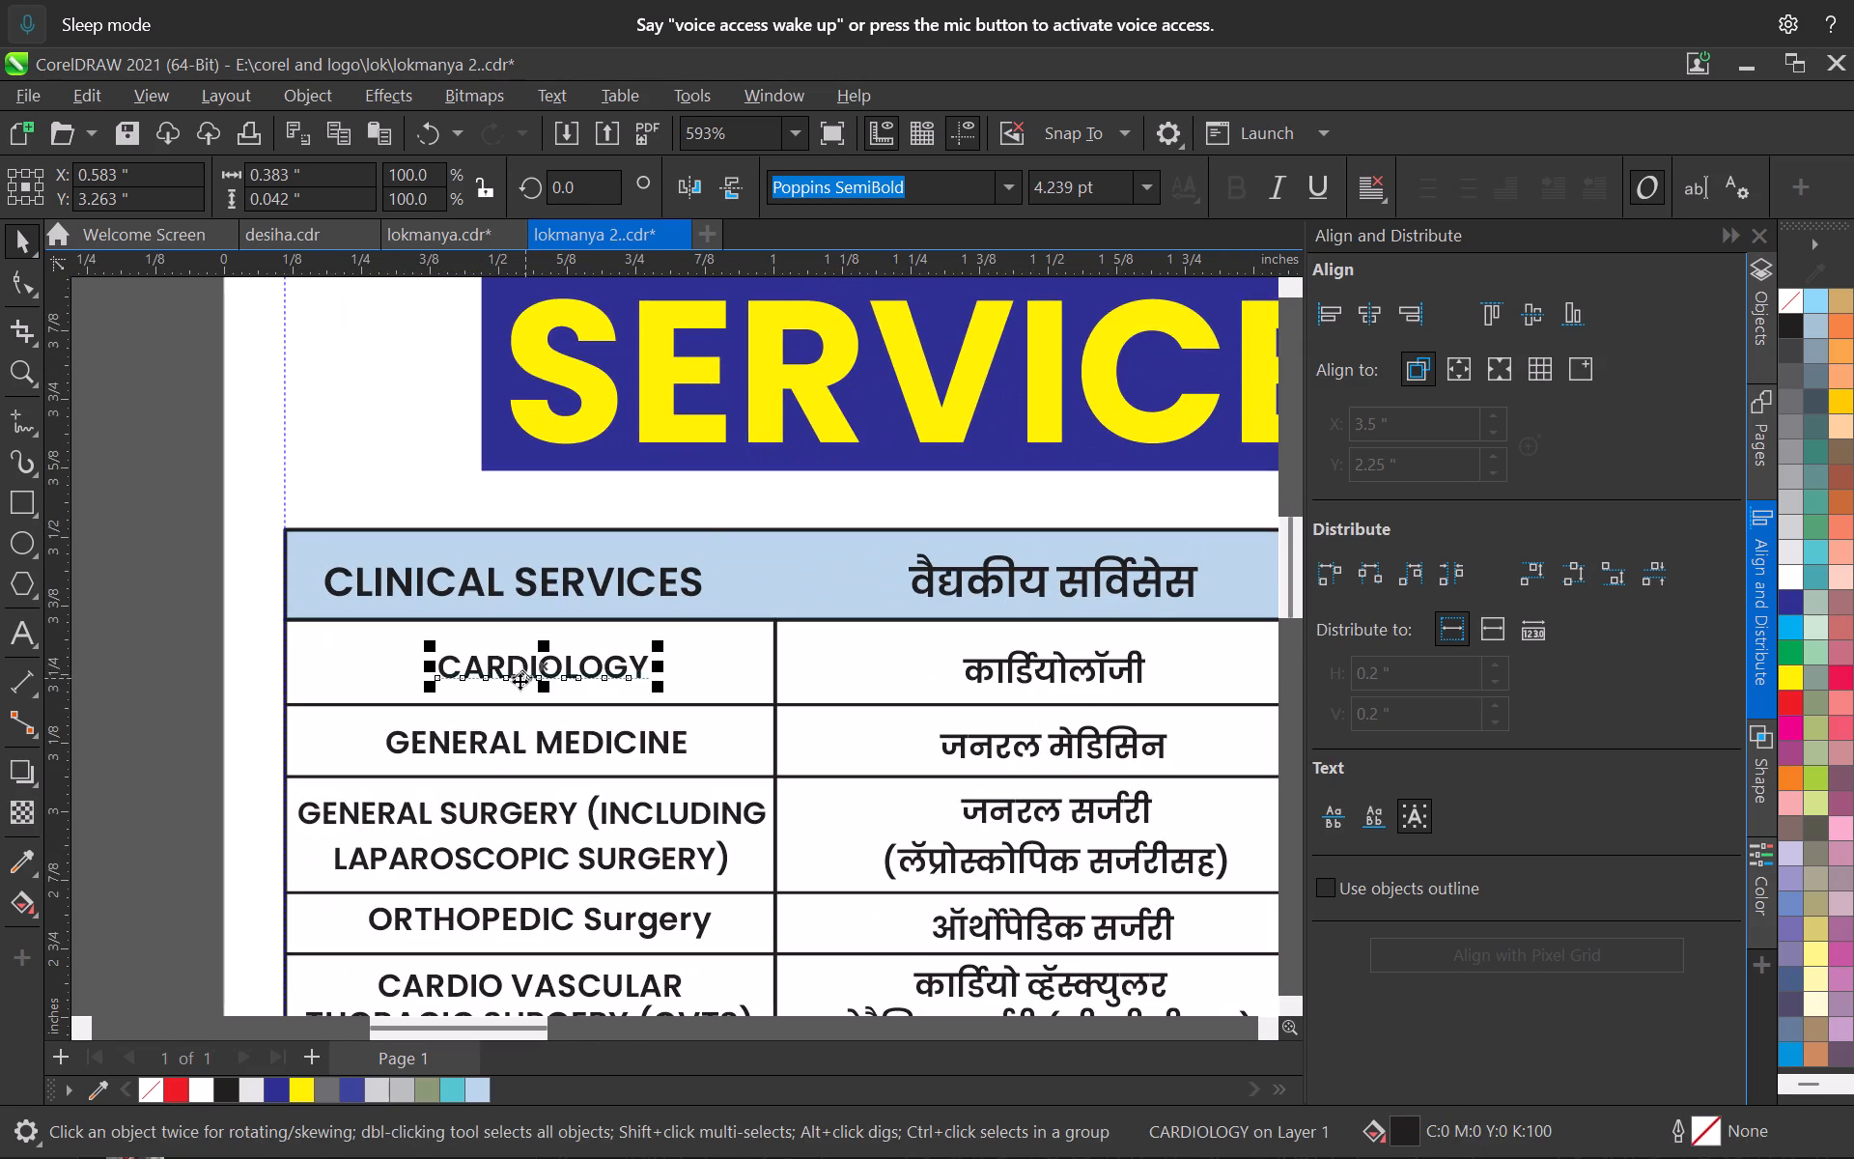
{"action": "middle_click_drag", "start_coordinate": [695, 507], "coordinate": [688, 583]}
{"action": "middle_click_drag", "start_coordinate": [641, 588], "coordinate": [865, 281]}
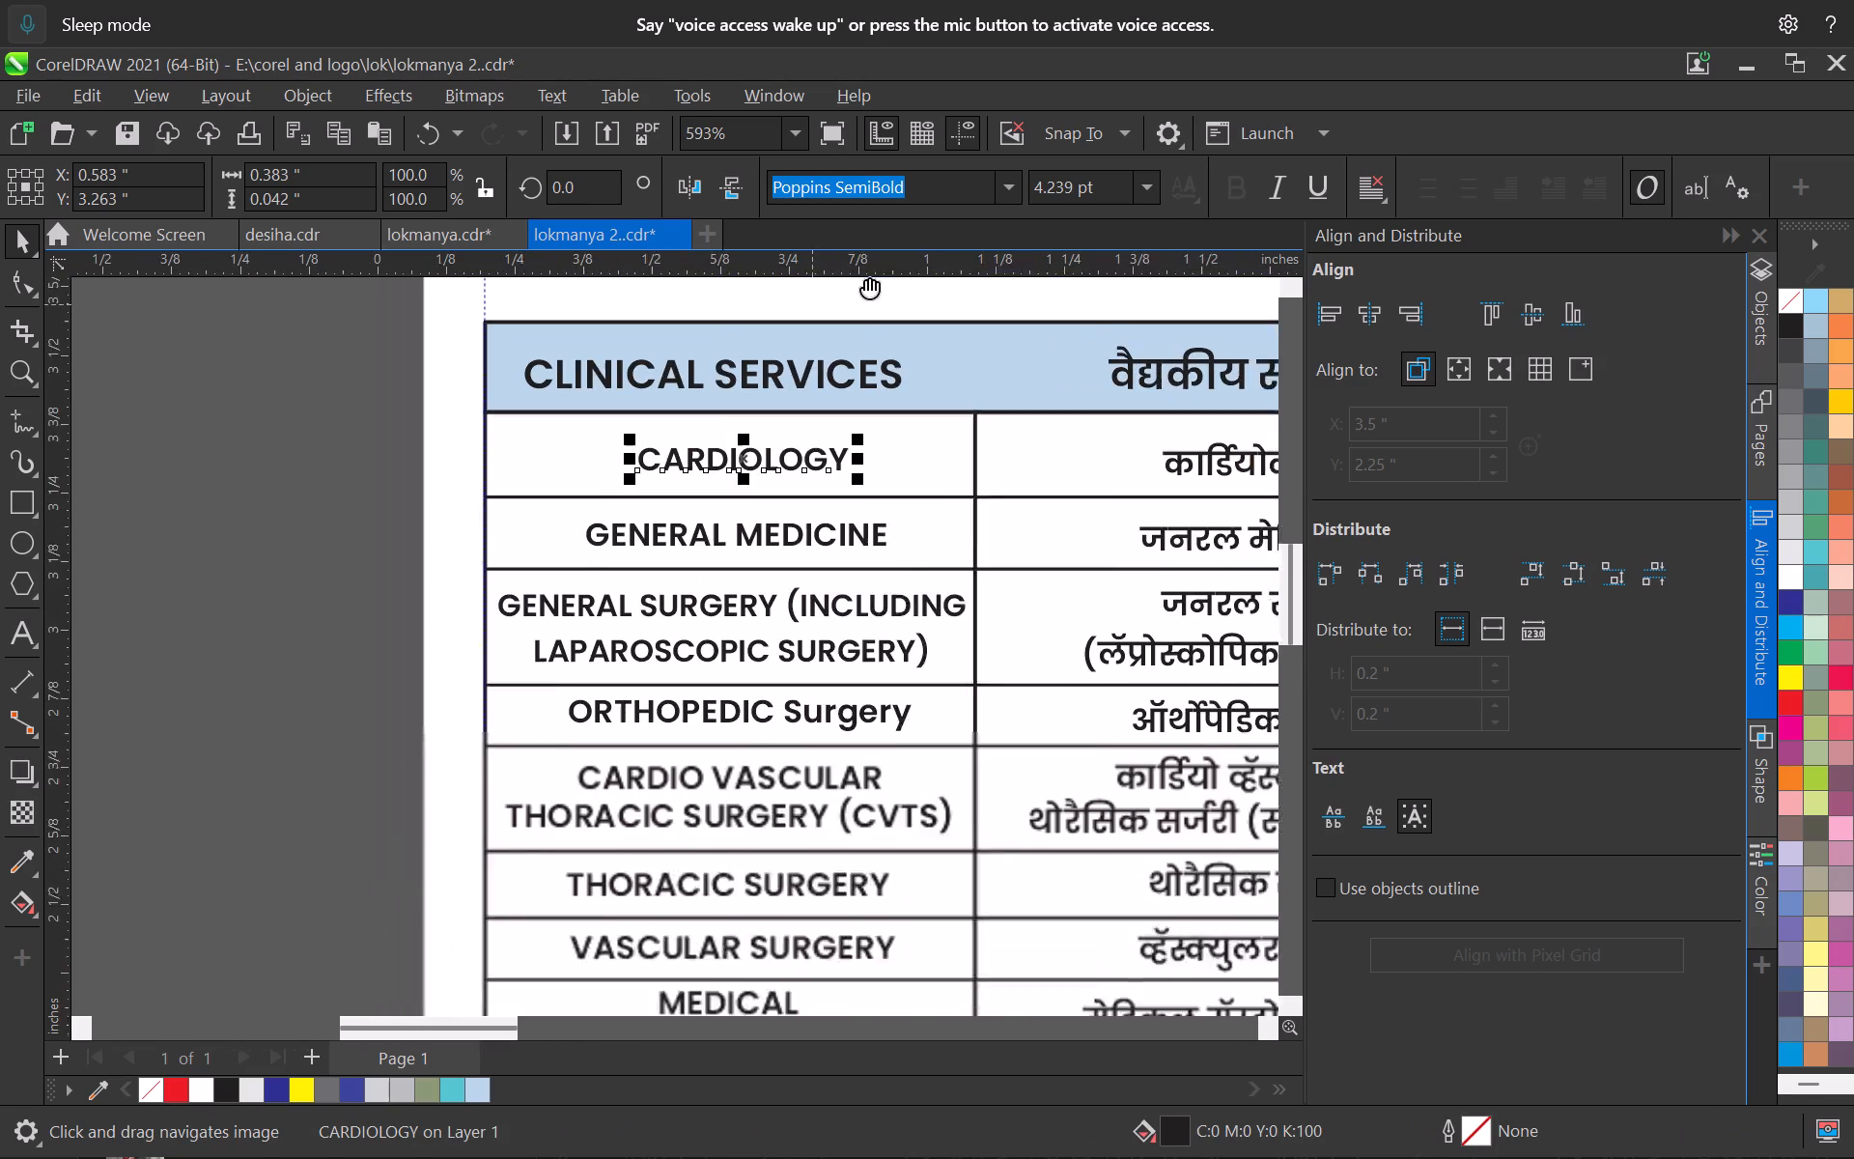
{"action": "middle_click_drag", "start_coordinate": [865, 281], "coordinate": [927, 203]}
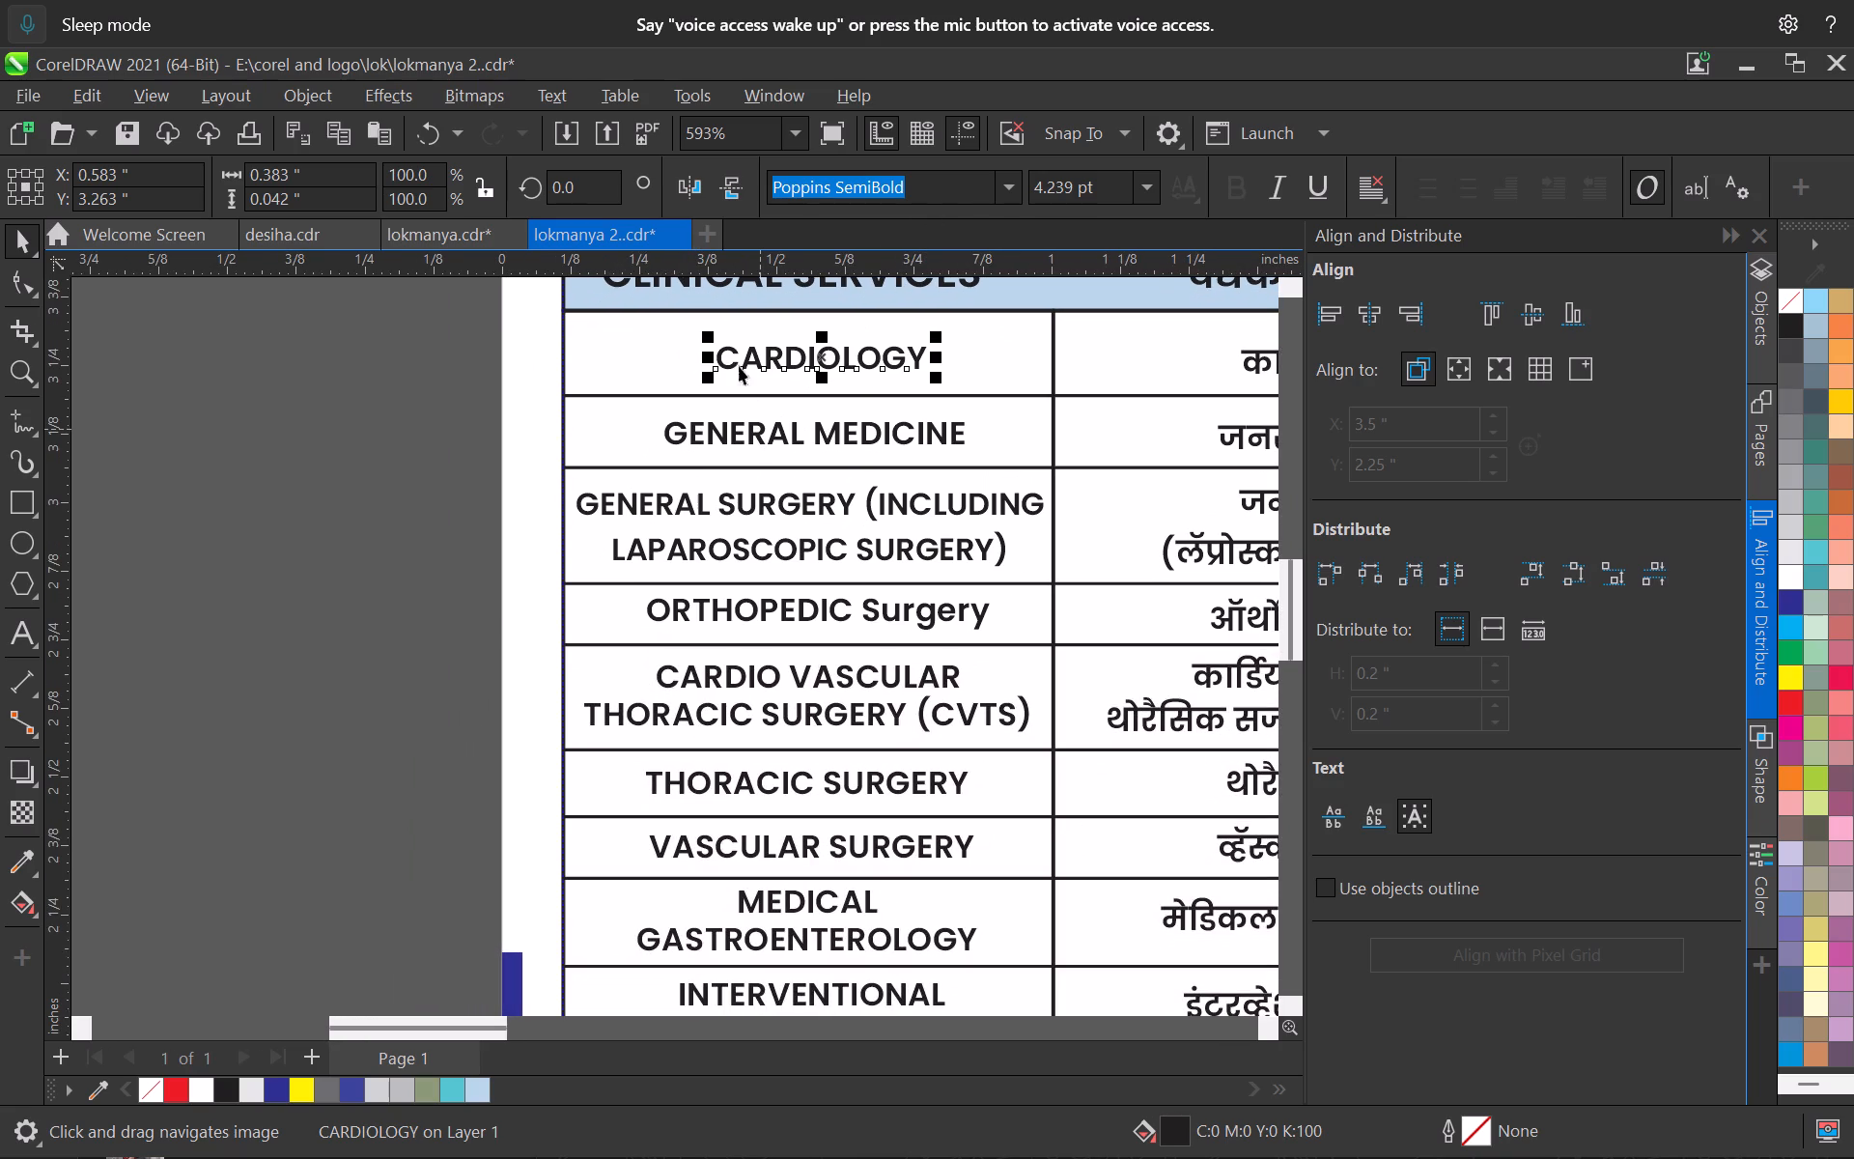
{"action": "key", "text": "shift+super+s"}
{"action": "left_click_drag", "start_coordinate": [669, 122], "coordinate": [1015, 422]}
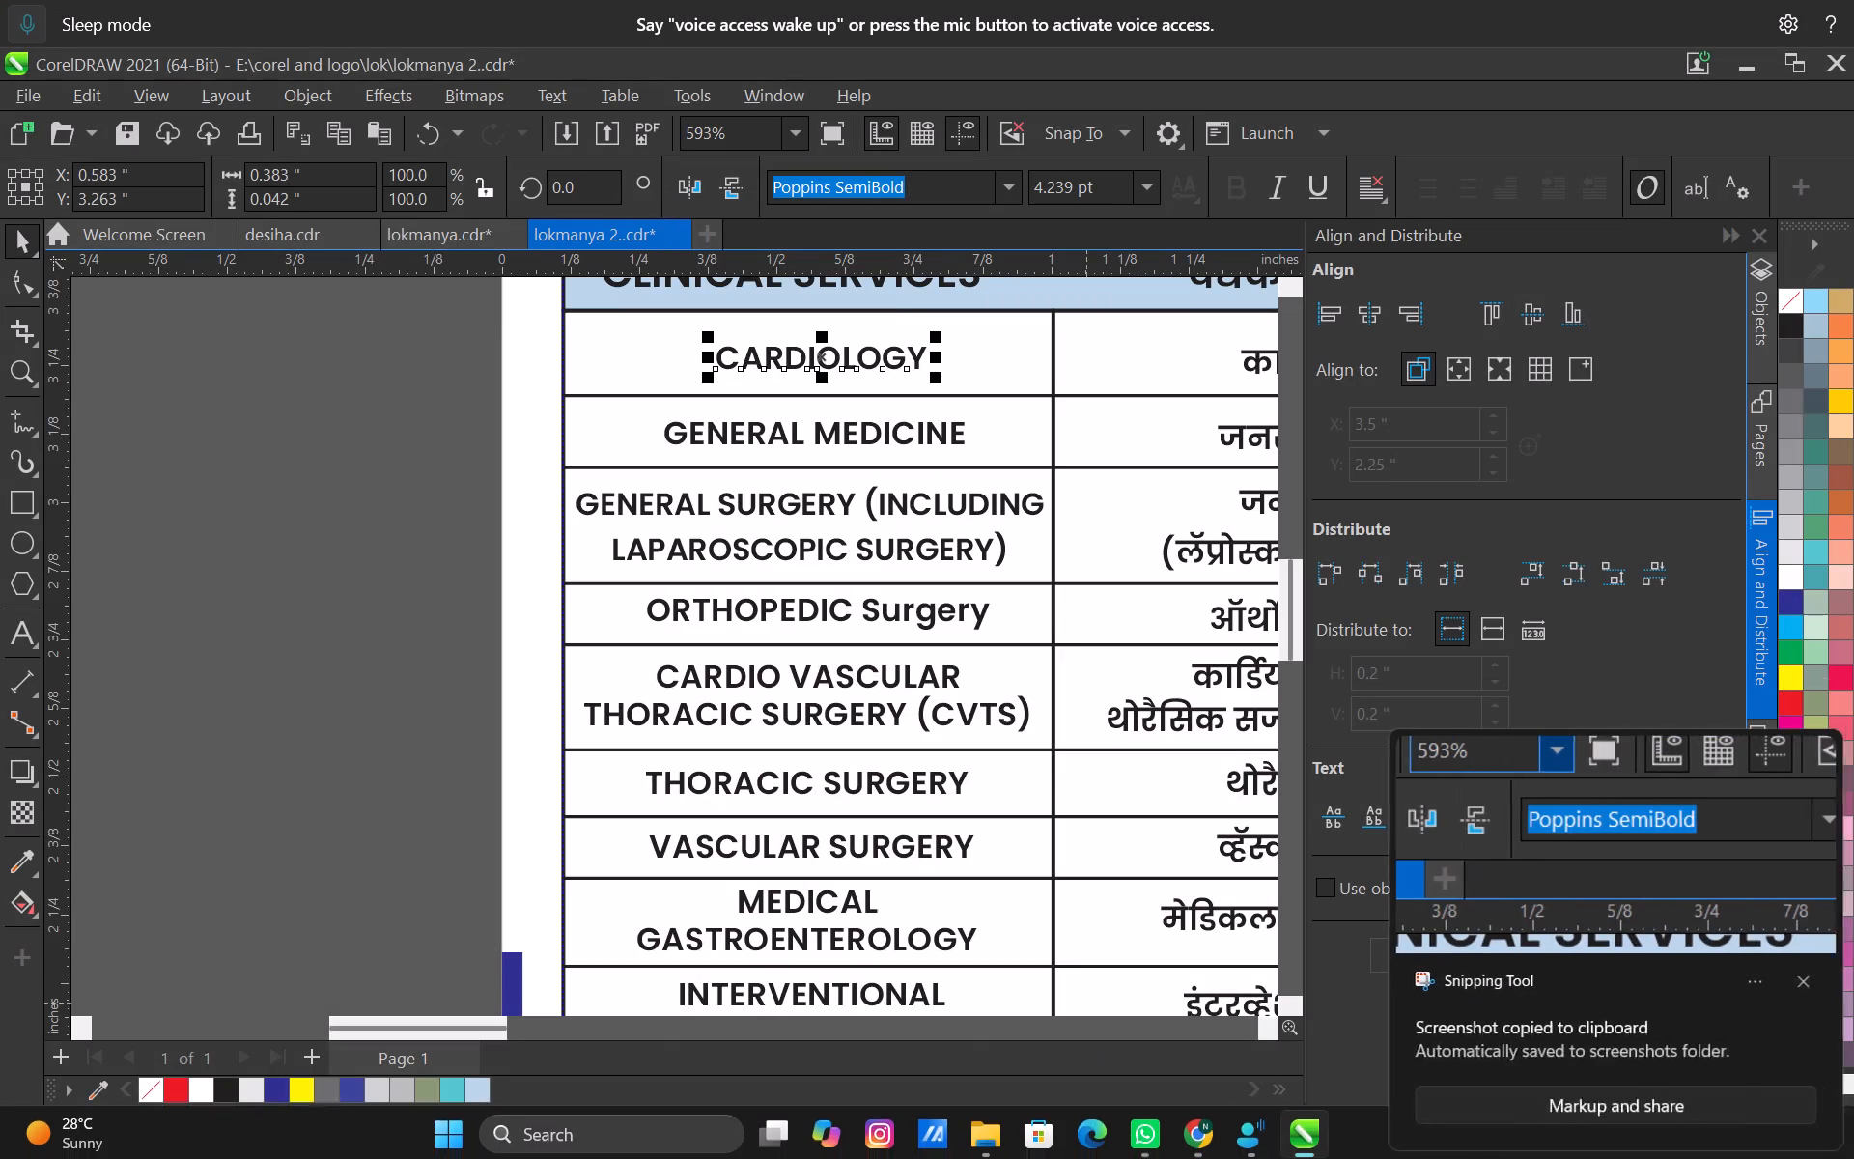
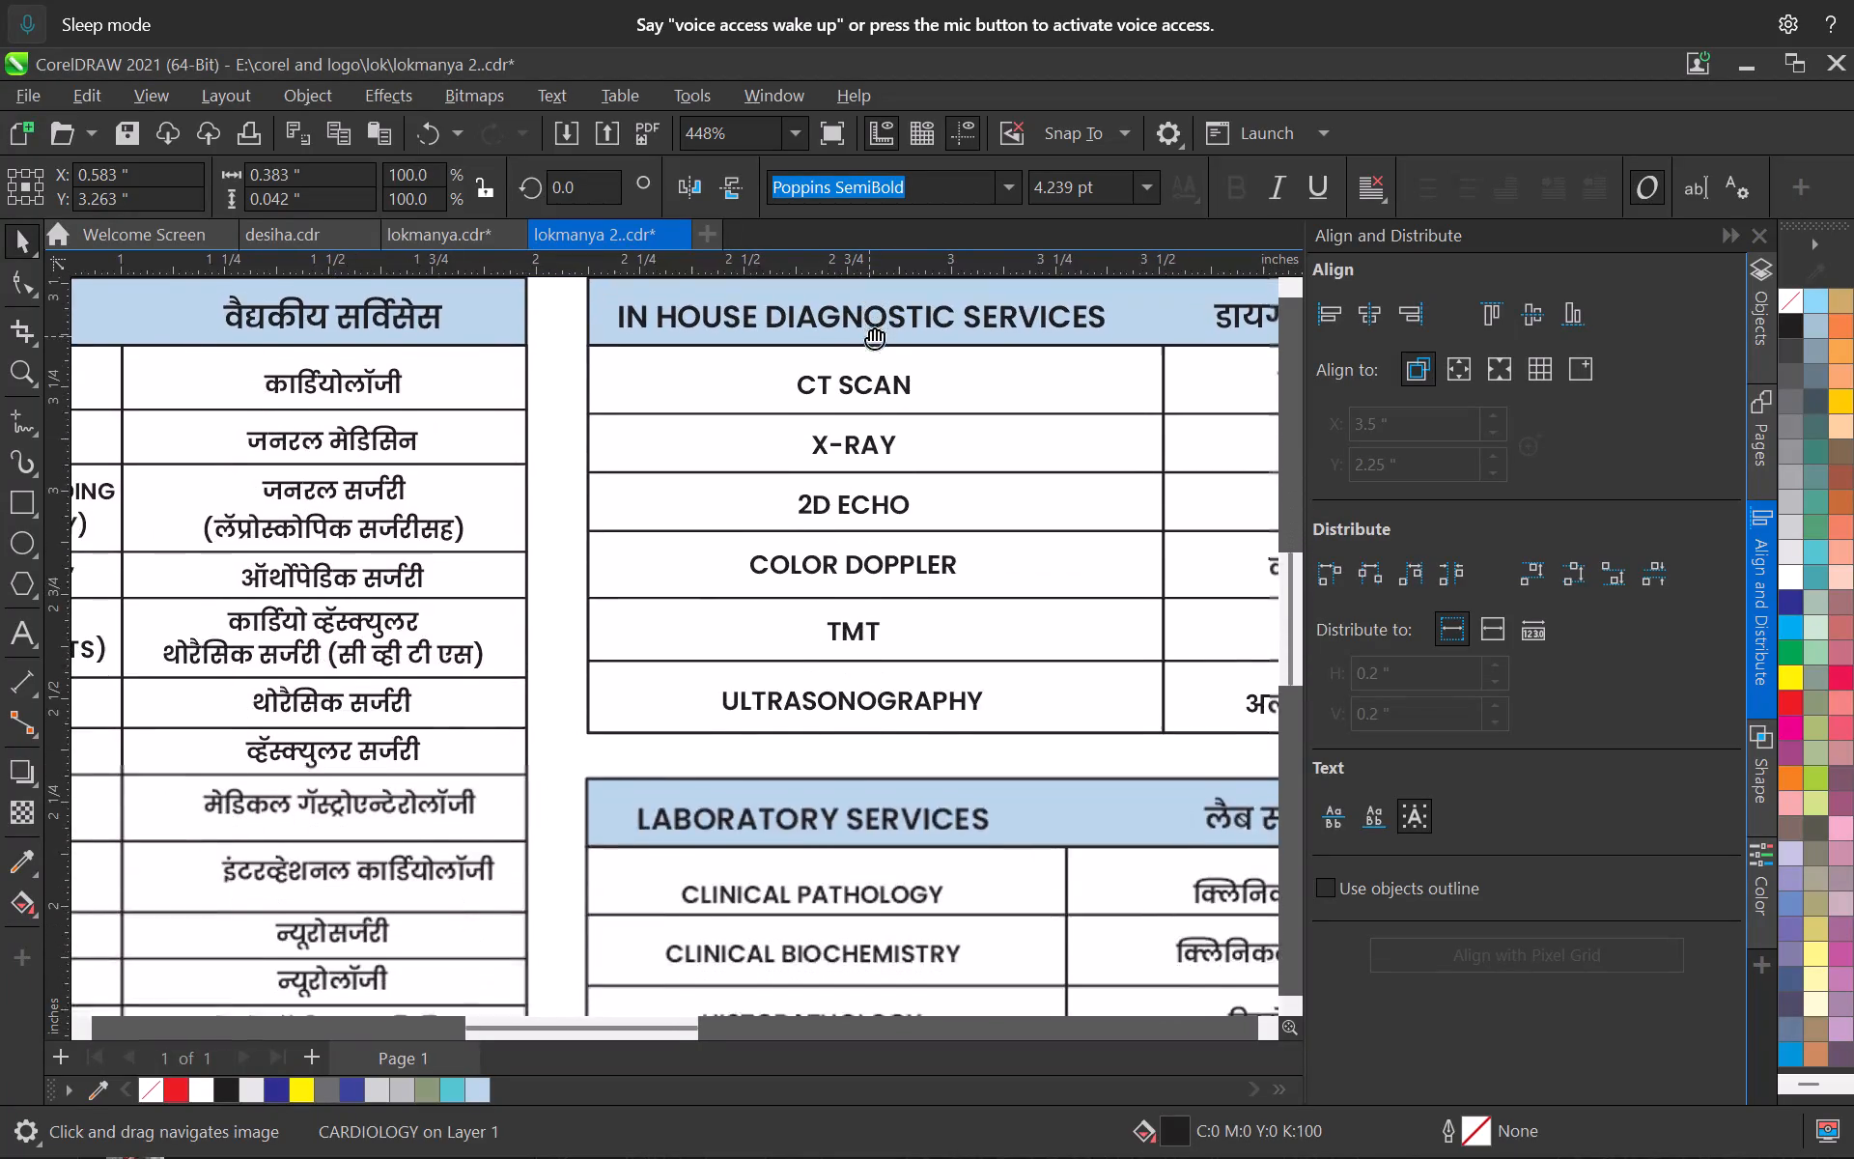
Capture a screen snip of the CT SCAN text, selected in the in-house diagnostic table, together with its font settings.
{"action": "scroll", "coordinate": [872, 325], "scroll_direction": "up", "scroll_amount": 3}
{"action": "left_click", "coordinate": [869, 395]}
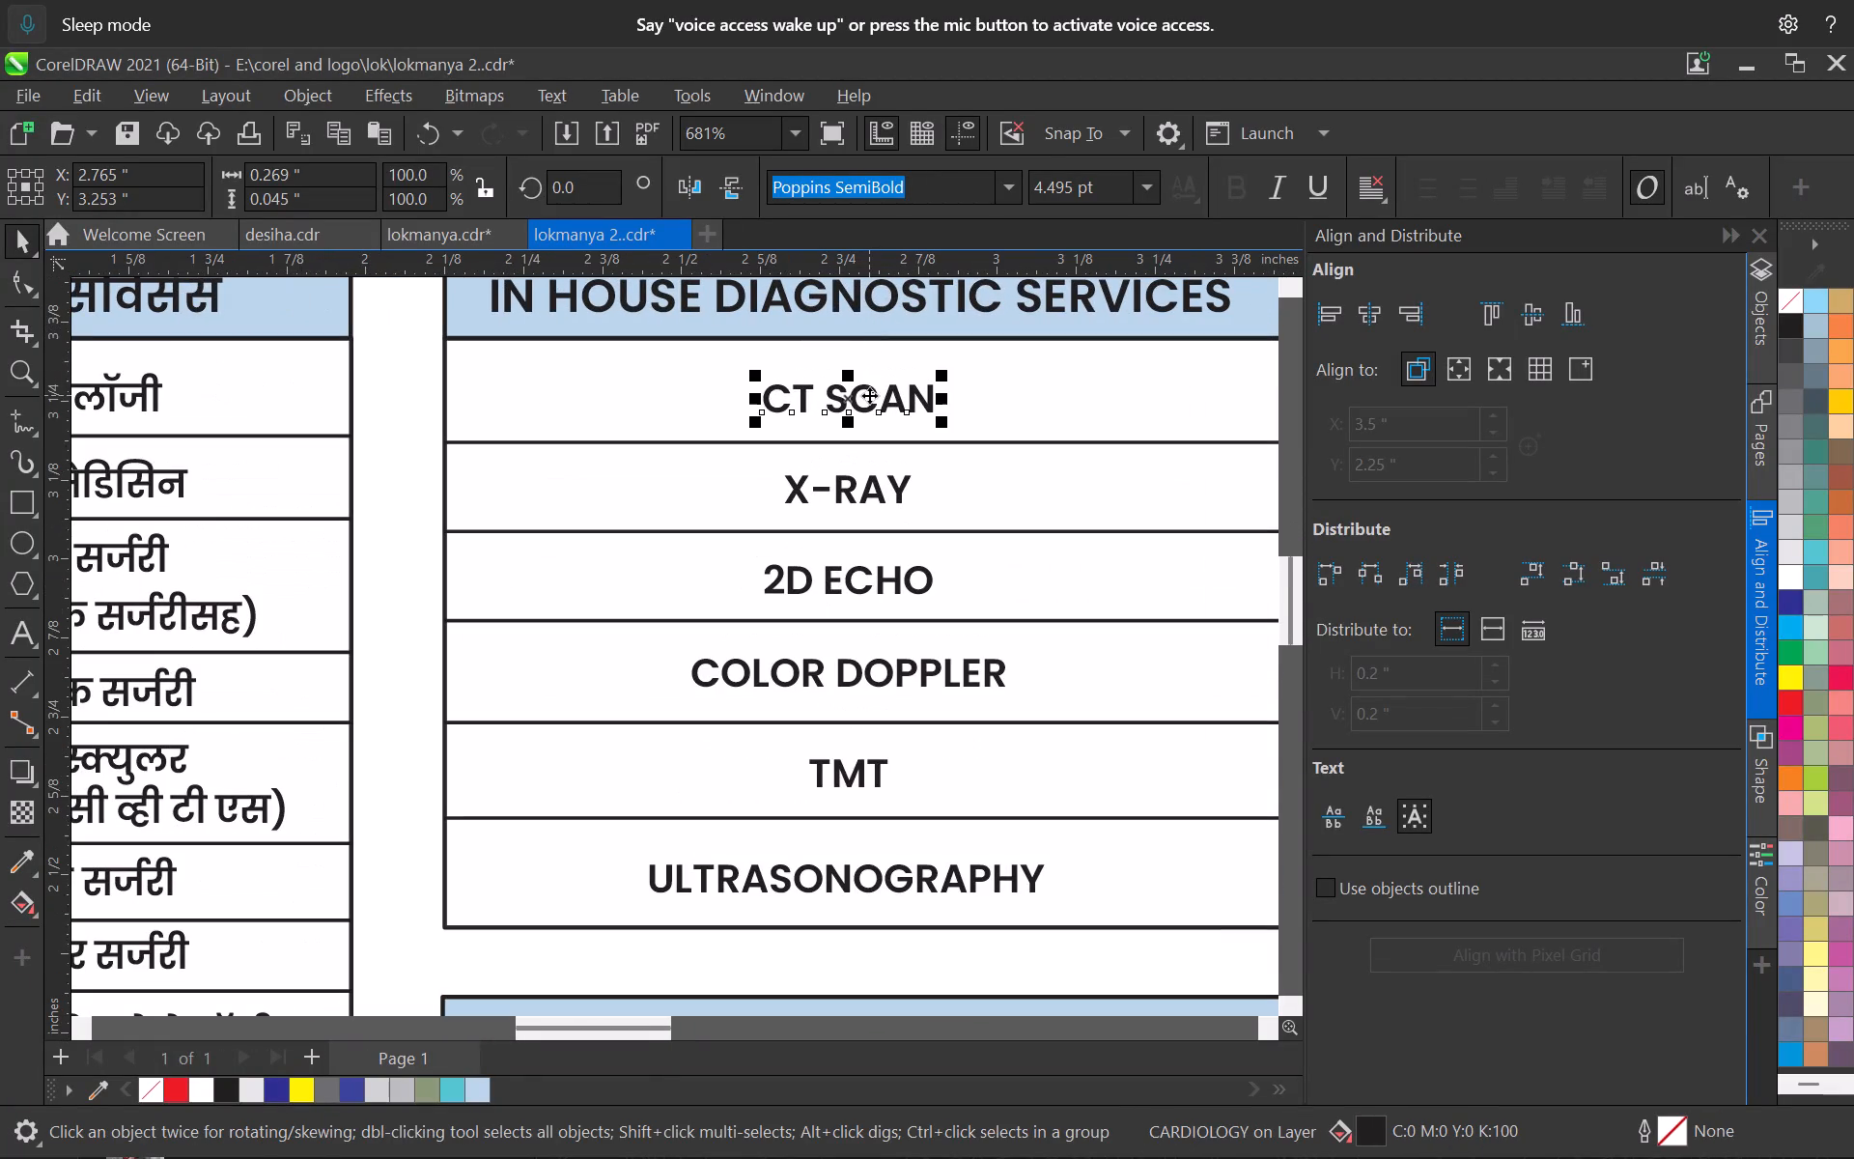
{"action": "key", "text": "shift+super+s"}
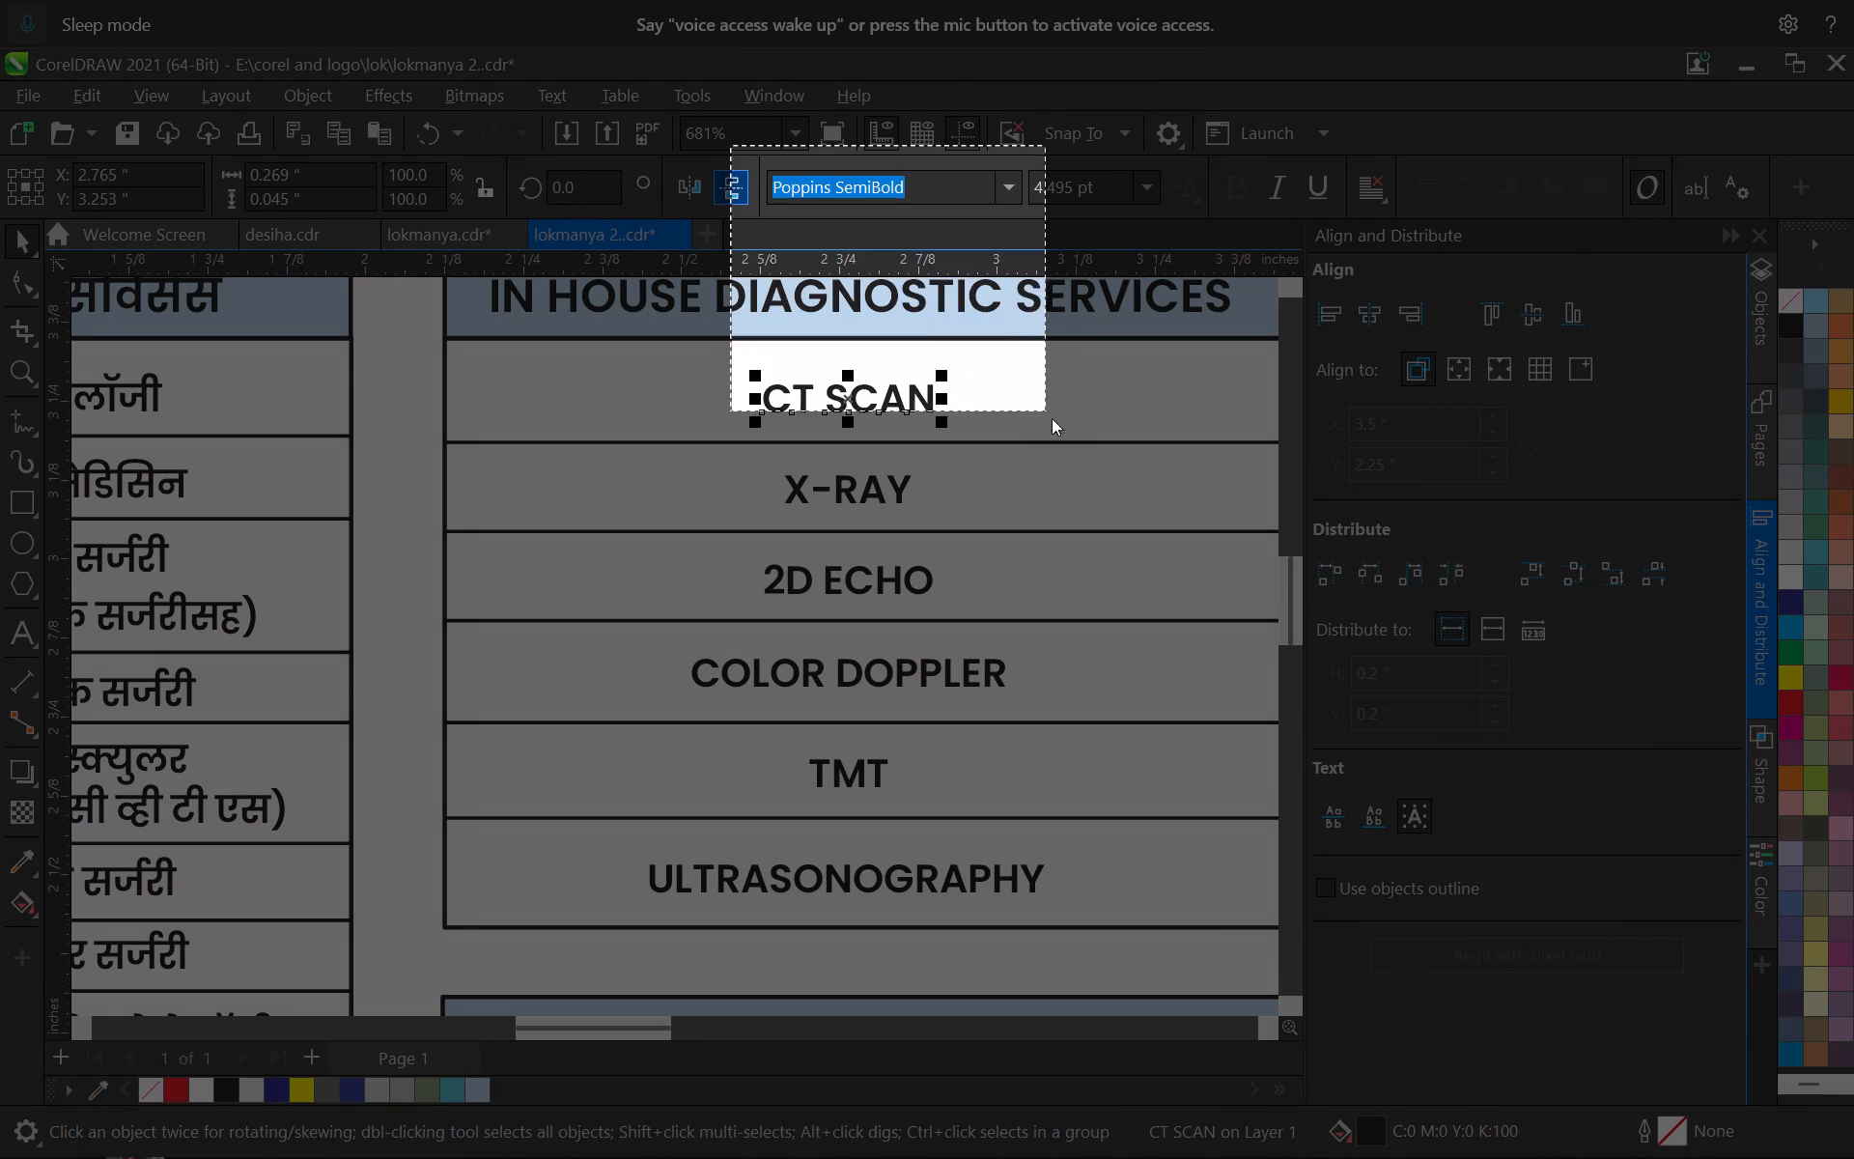
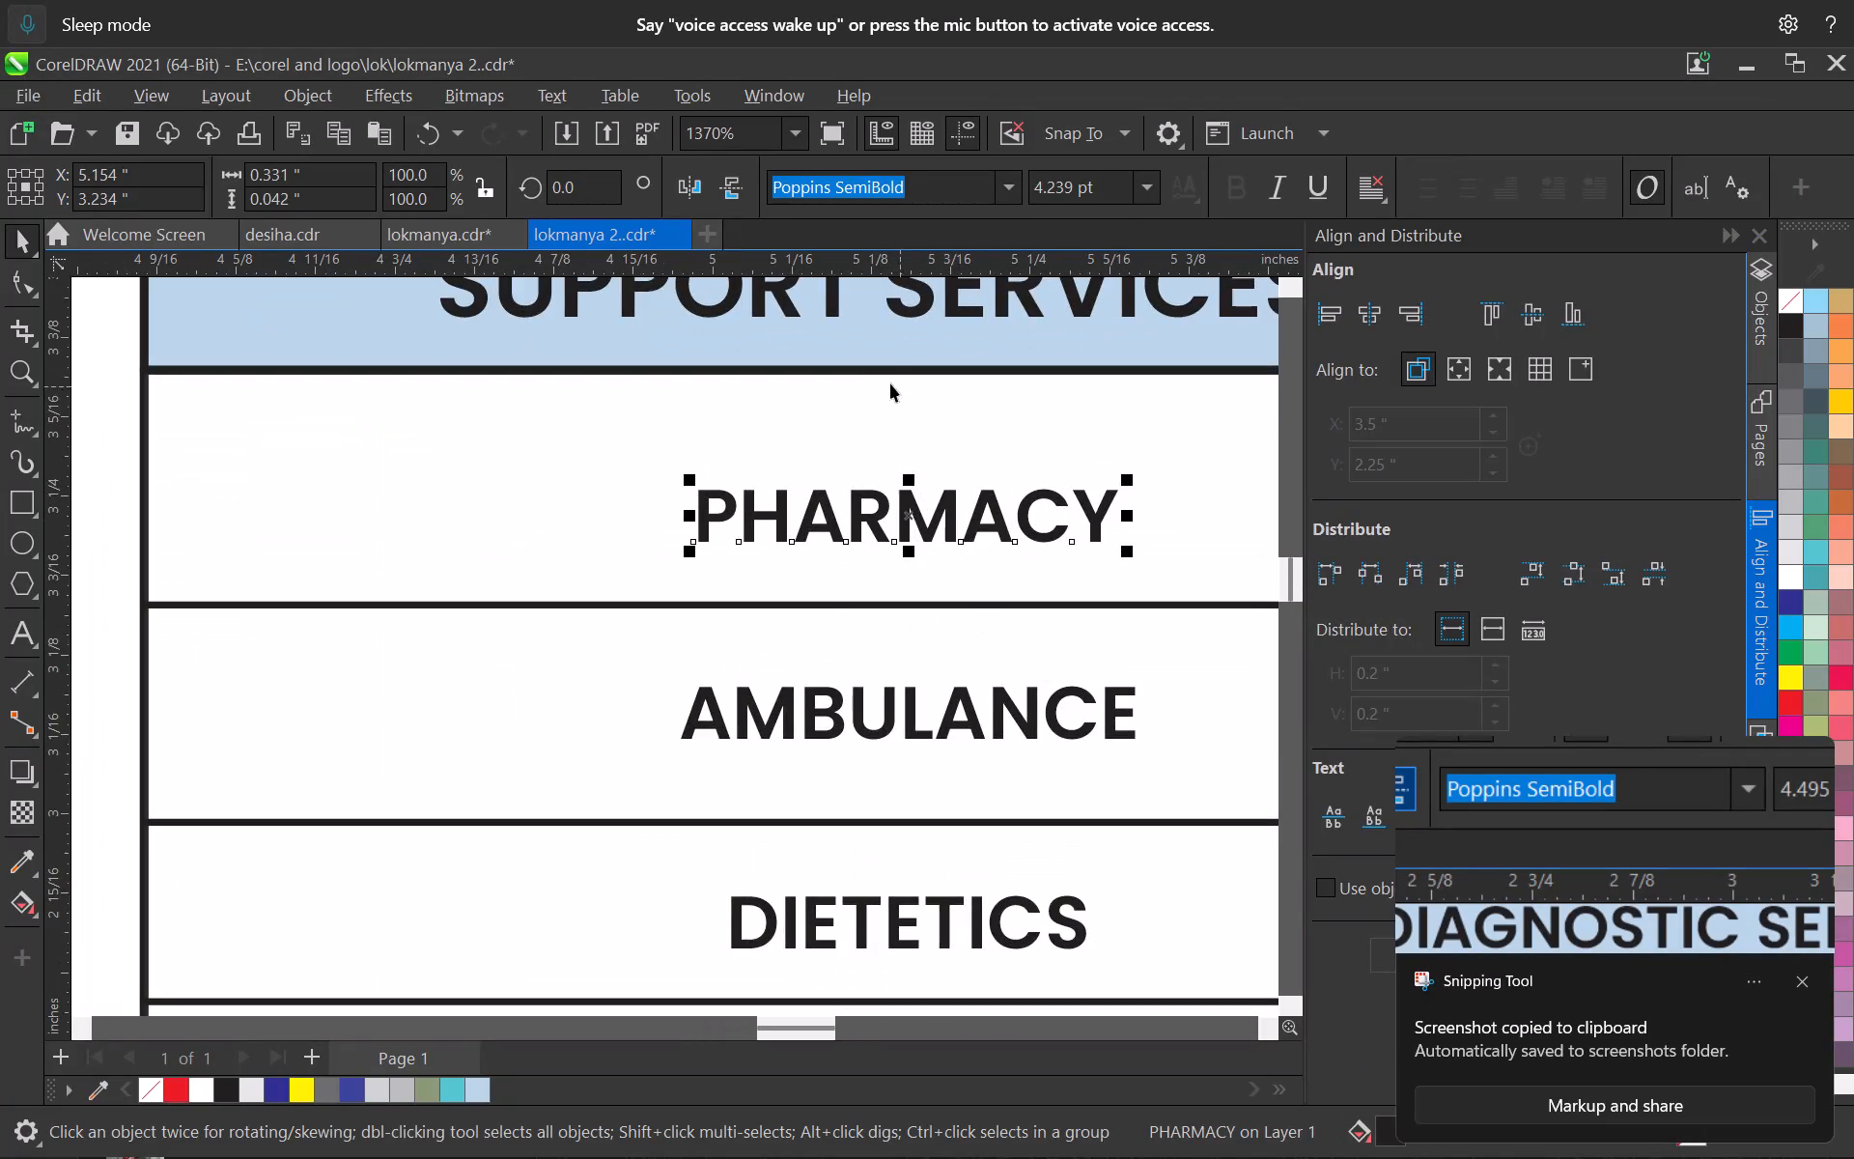
Capture a screen snip of the selected PHARMACY text in the support services table together with its font settings.
{"action": "middle_click_drag", "start_coordinate": [885, 380], "coordinate": [868, 212]}
{"action": "key", "text": "shift+super+s"}
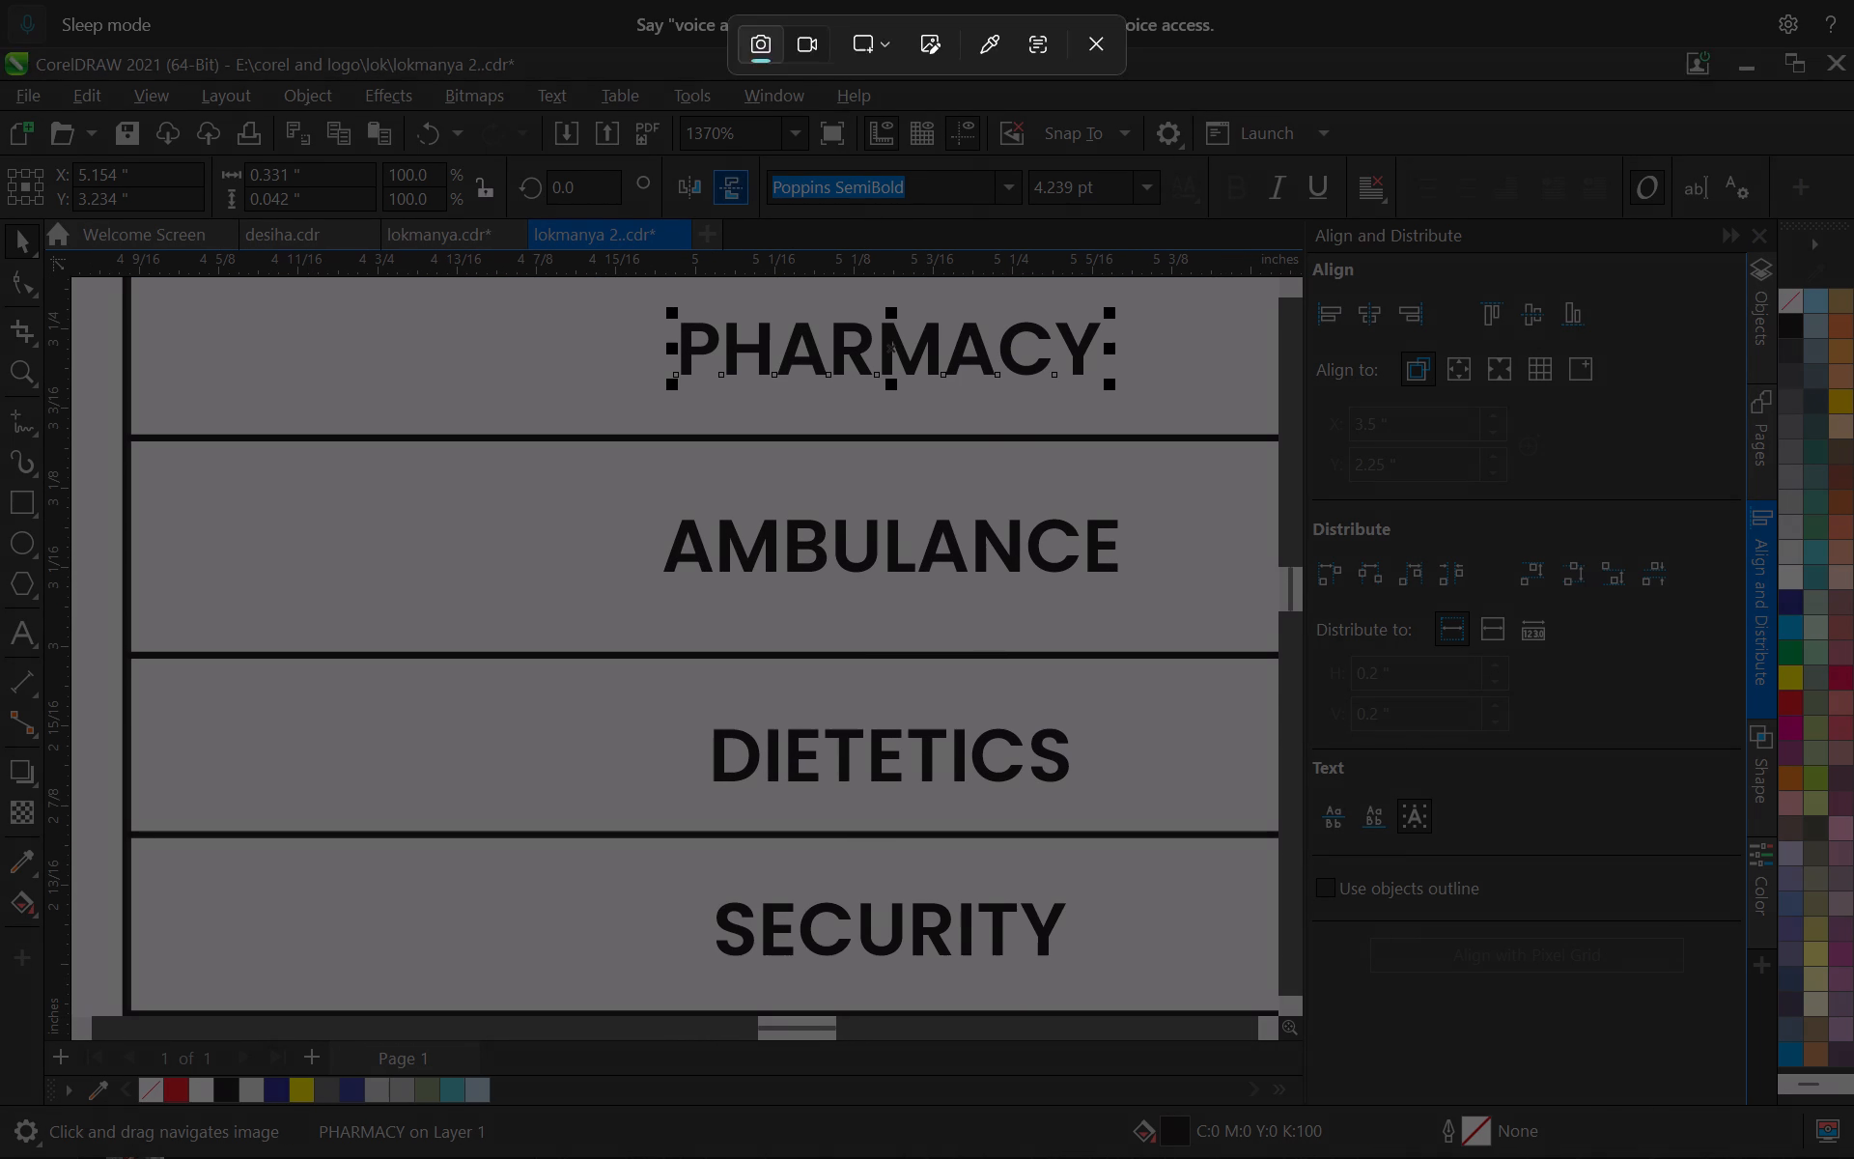
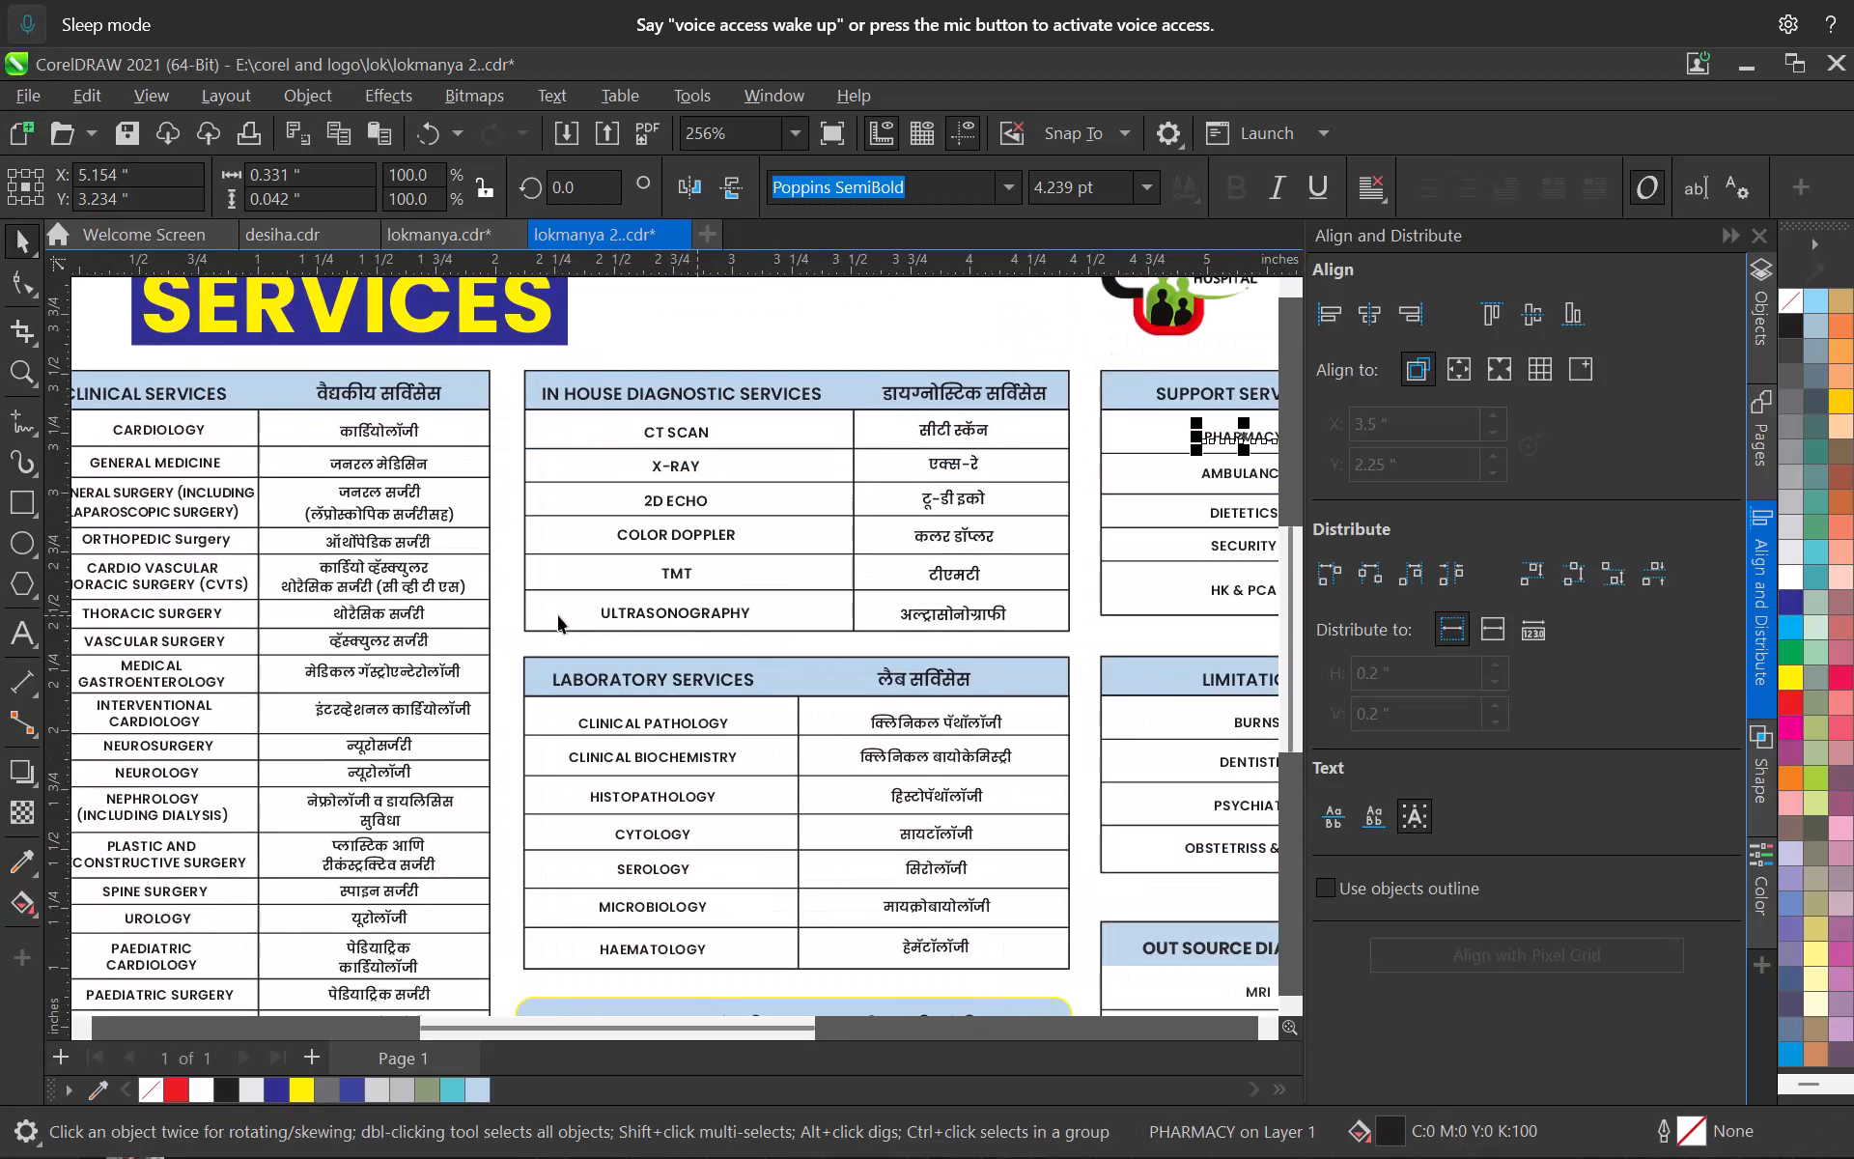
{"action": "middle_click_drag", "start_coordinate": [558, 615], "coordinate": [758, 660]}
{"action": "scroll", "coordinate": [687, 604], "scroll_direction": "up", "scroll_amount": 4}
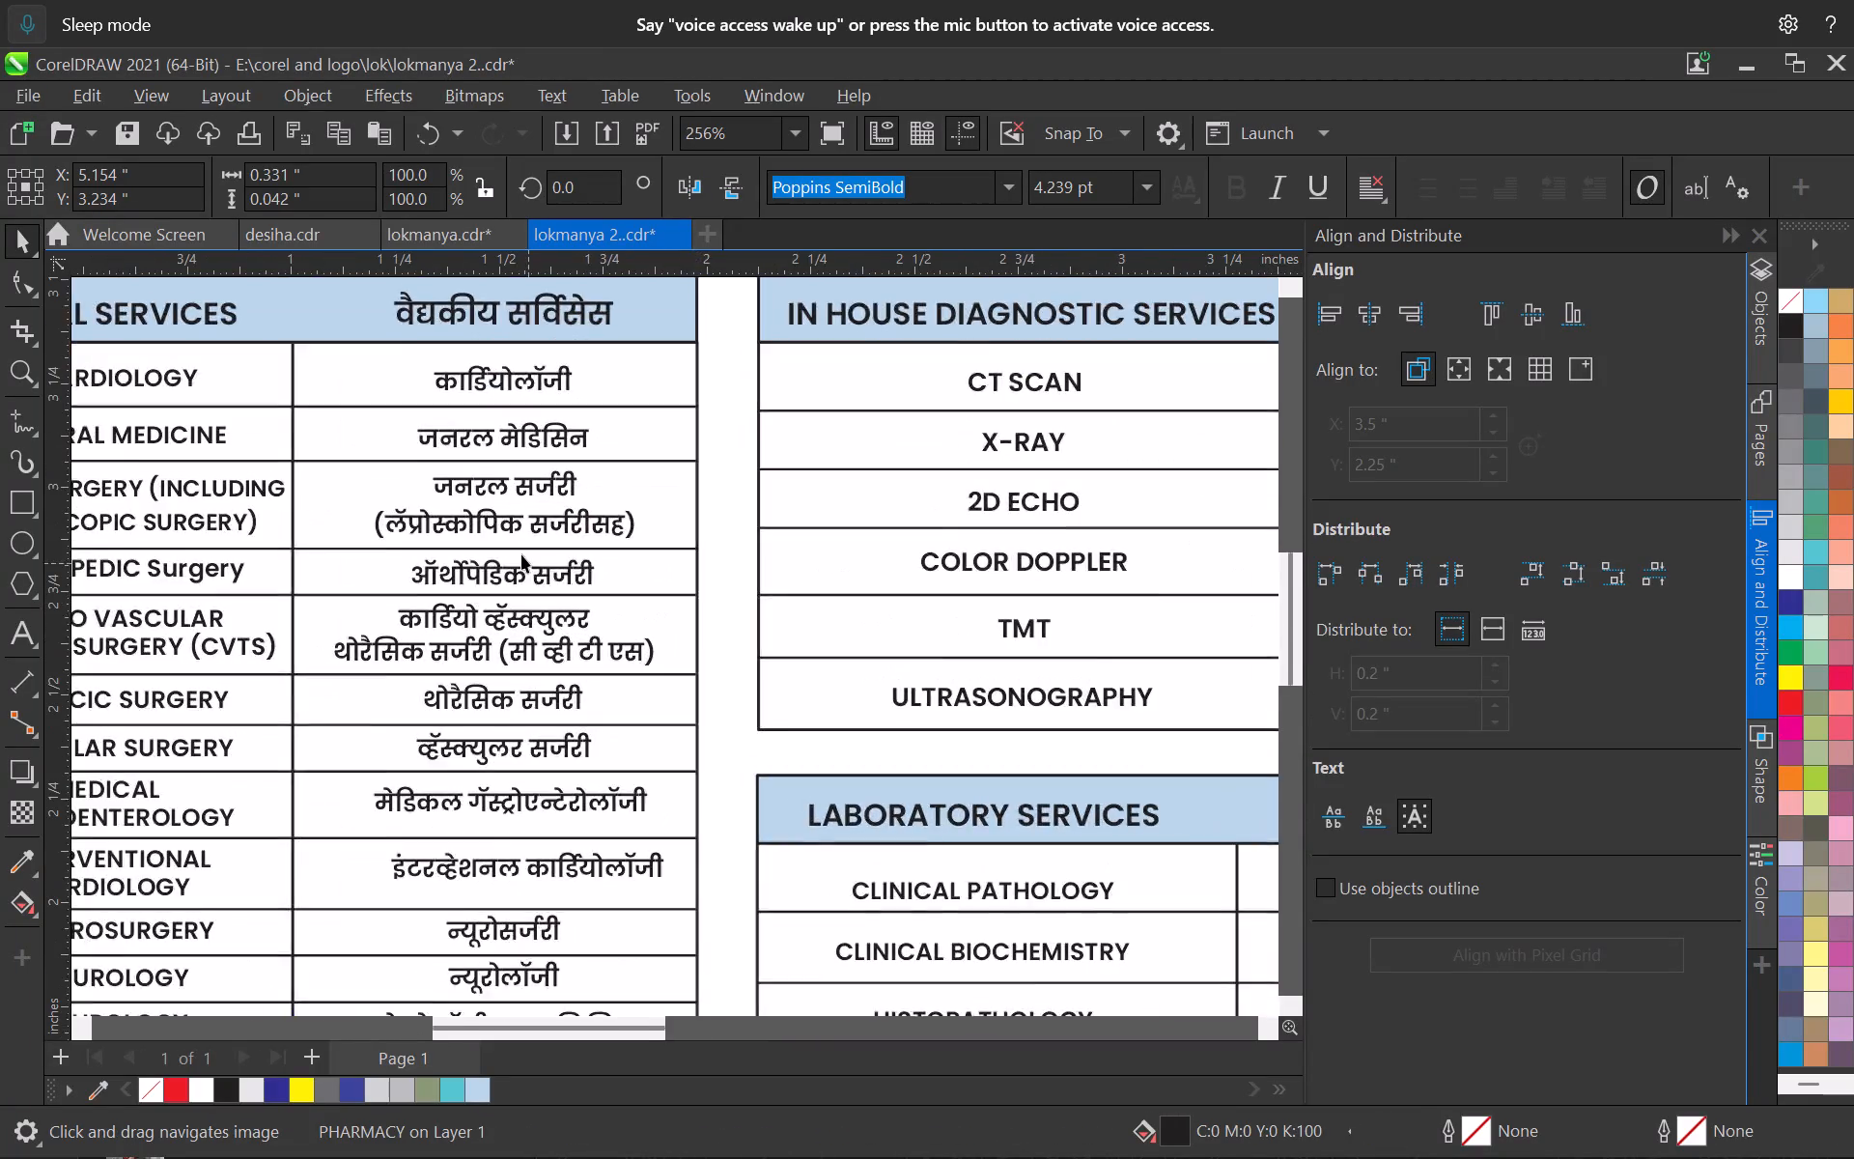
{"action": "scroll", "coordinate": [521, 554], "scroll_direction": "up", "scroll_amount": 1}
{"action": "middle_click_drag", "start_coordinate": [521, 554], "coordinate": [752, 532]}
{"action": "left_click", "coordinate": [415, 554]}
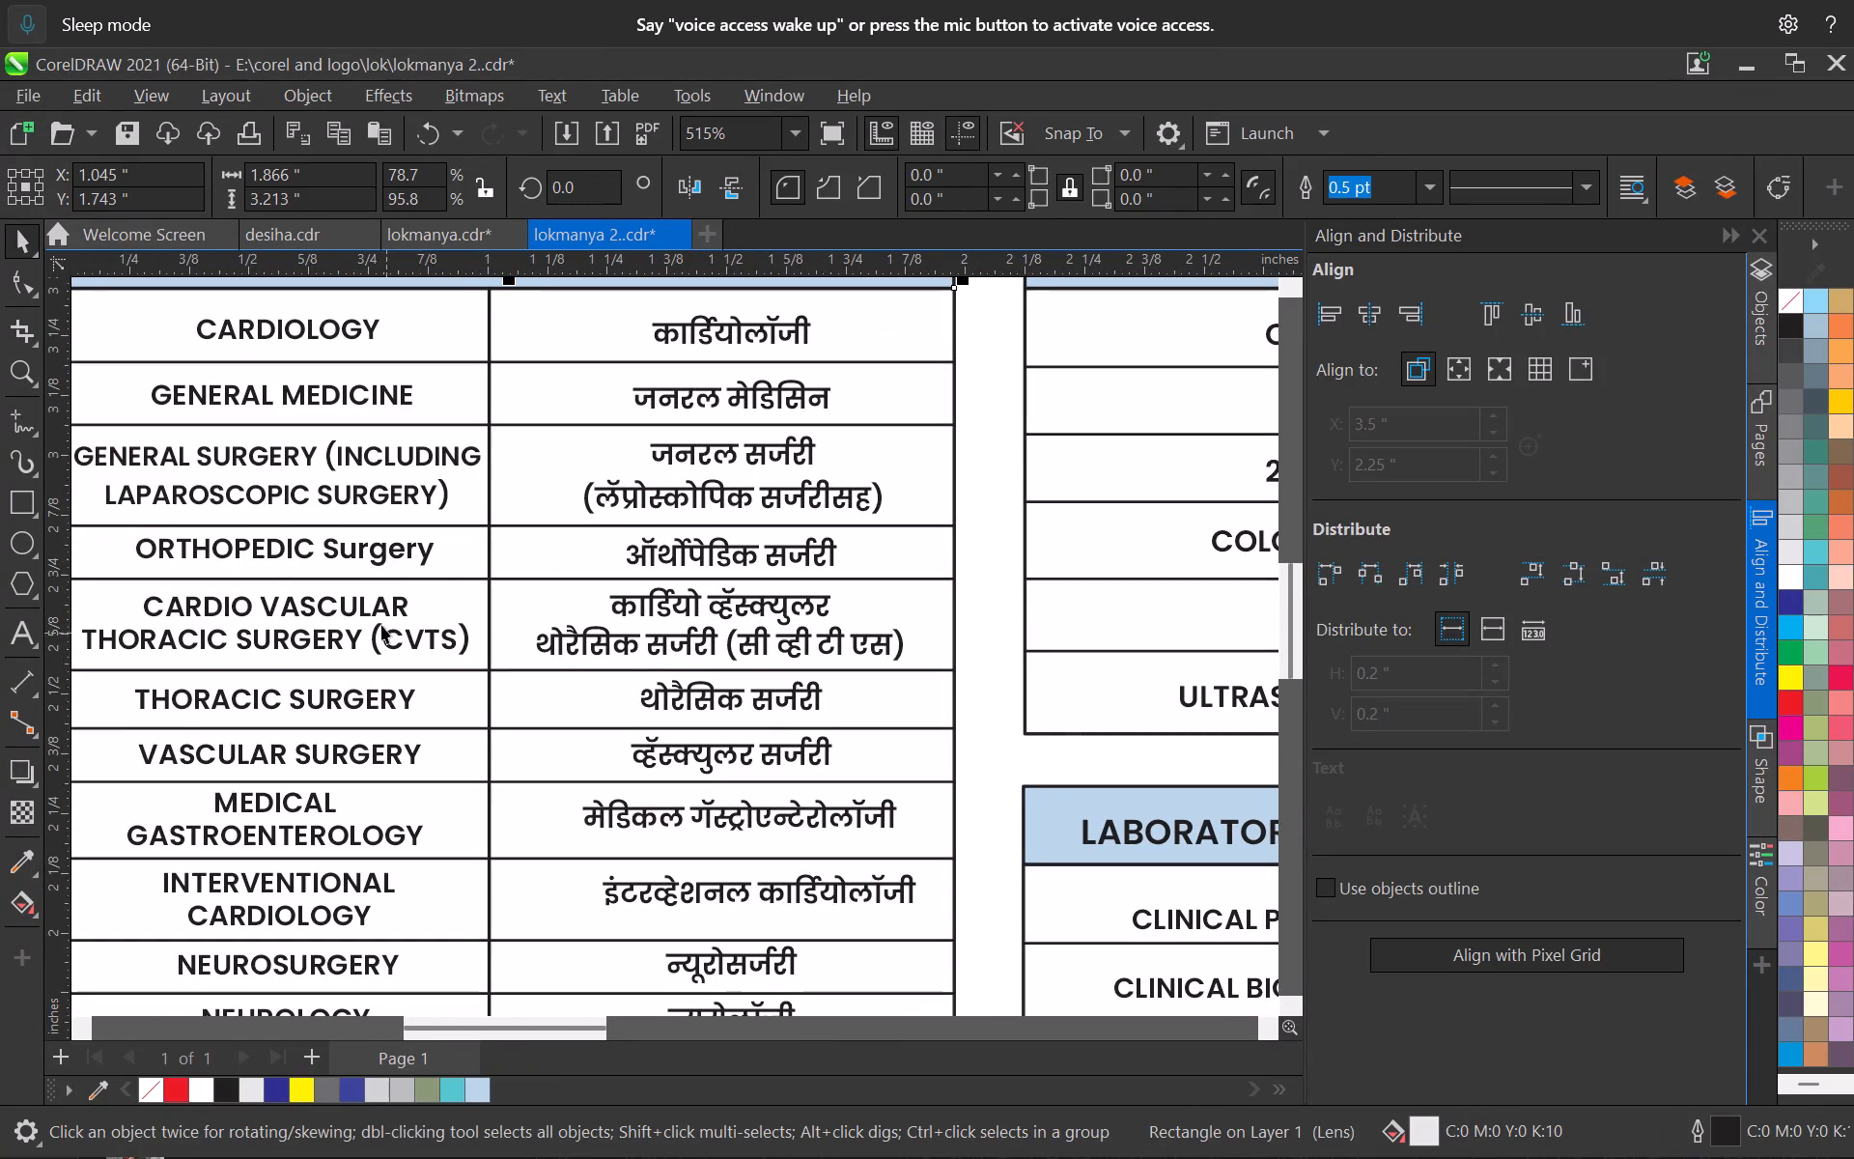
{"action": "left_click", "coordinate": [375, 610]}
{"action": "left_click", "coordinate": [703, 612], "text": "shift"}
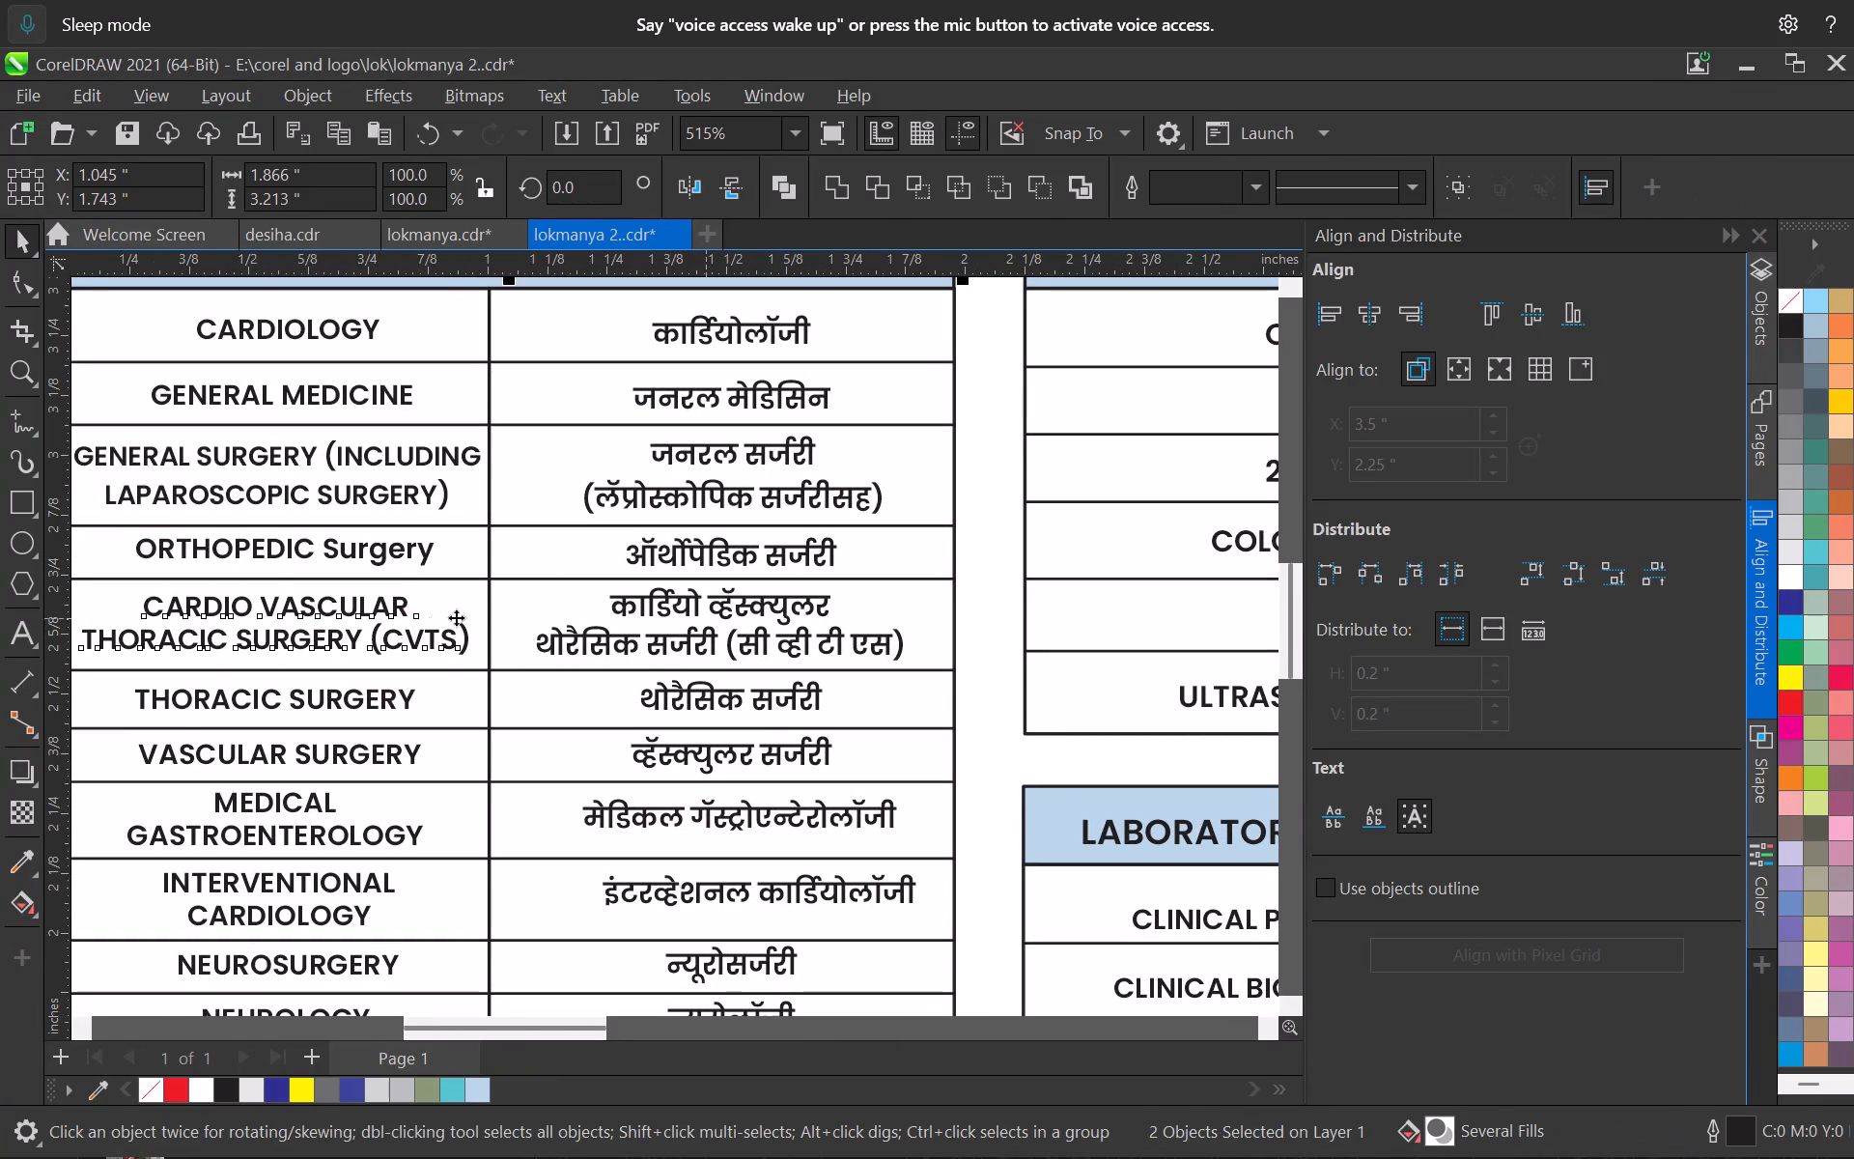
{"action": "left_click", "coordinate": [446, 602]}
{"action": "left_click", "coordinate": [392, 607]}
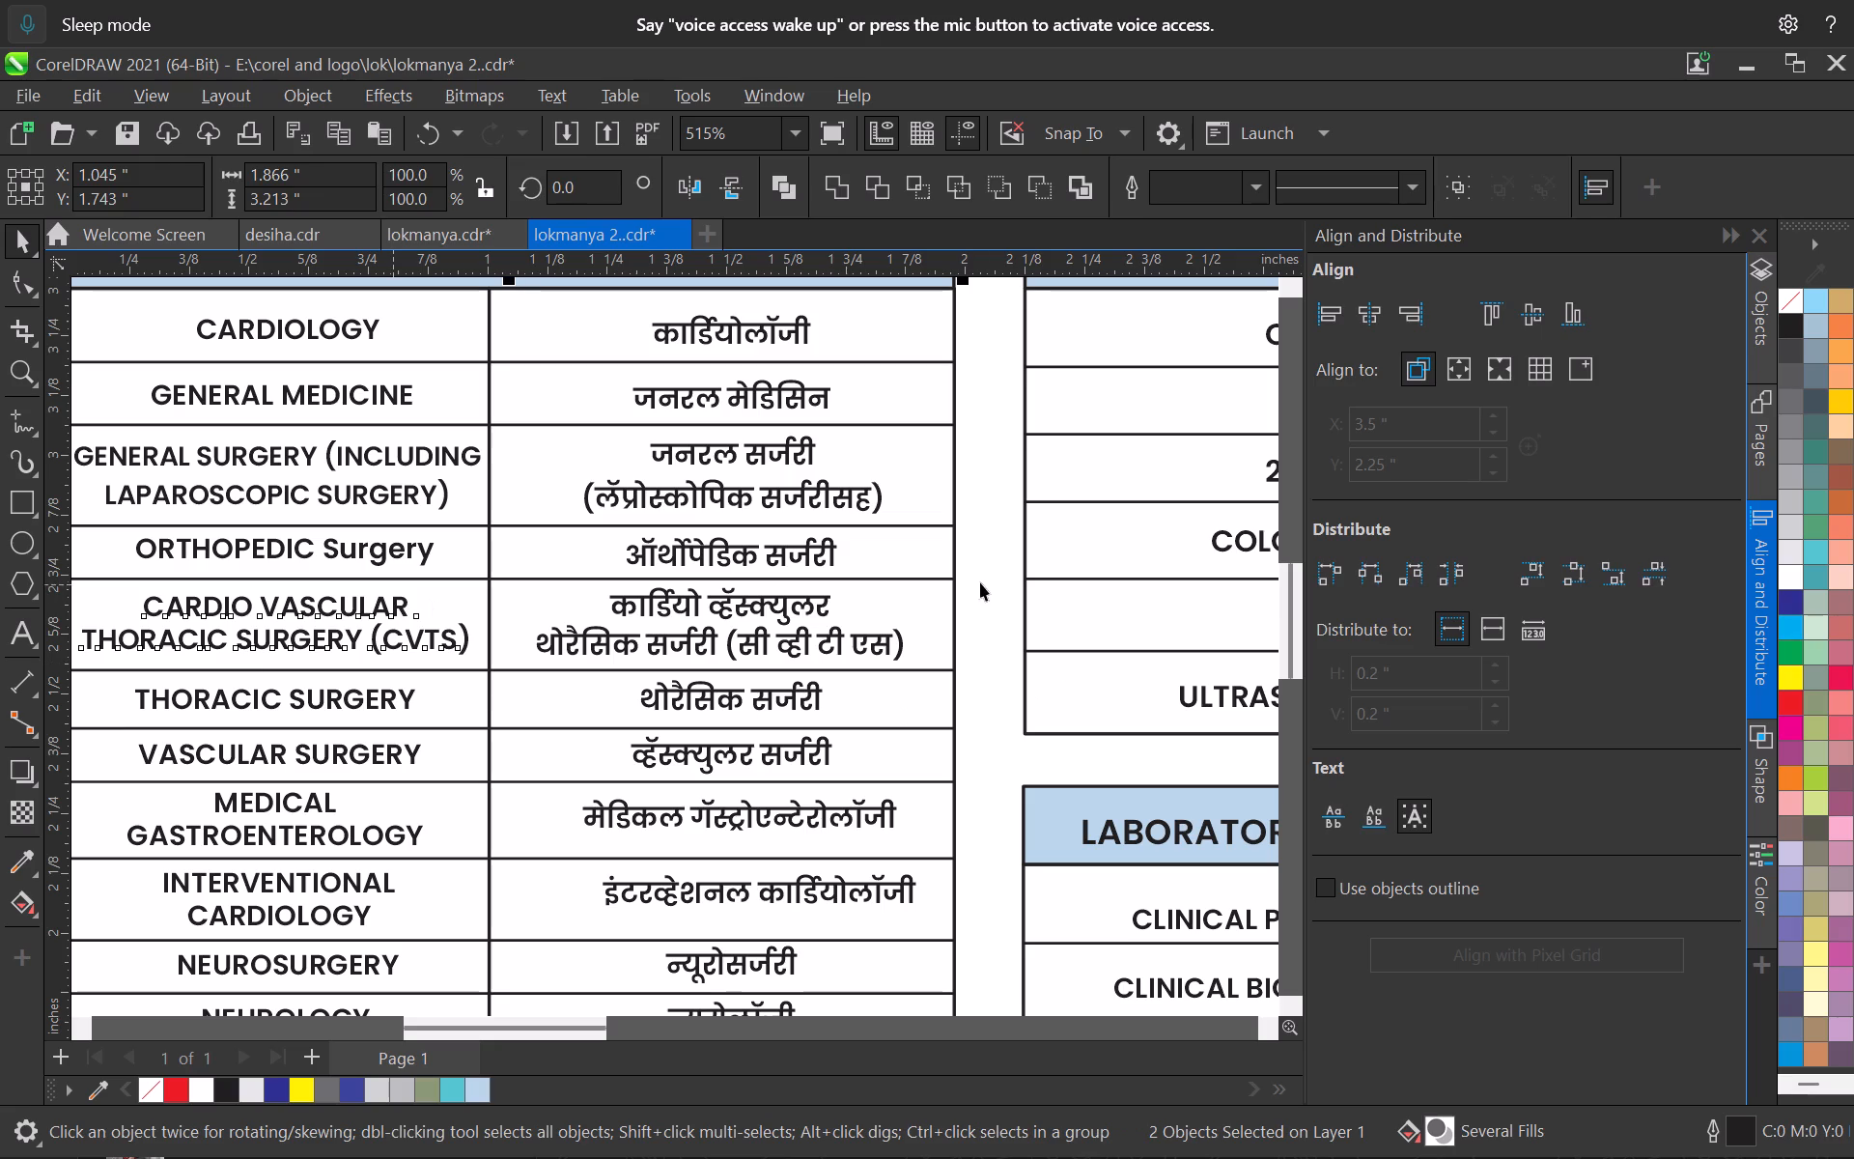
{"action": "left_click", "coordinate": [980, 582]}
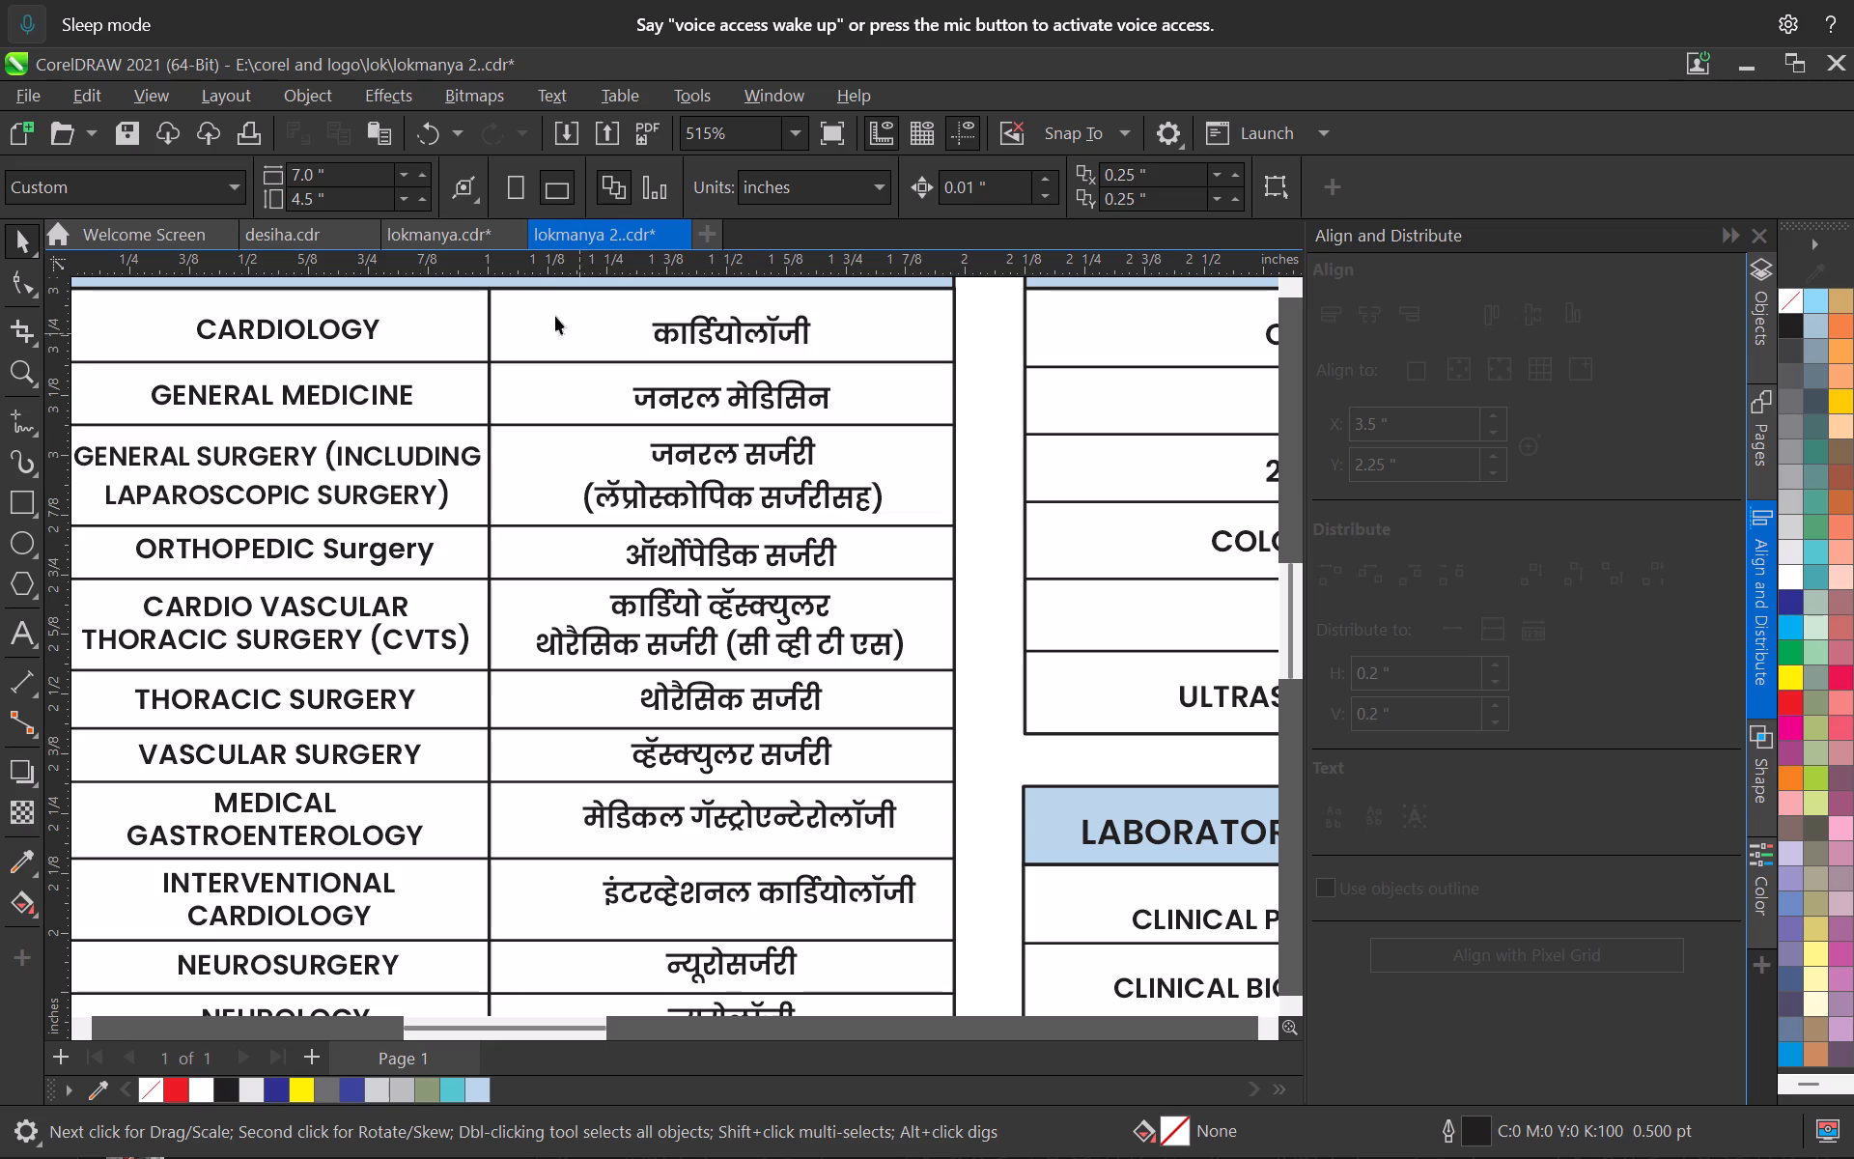
Vertically centre the English and Marathi texts with each other in the CARDIO VASCULAR THORACIC SURGERY (CVTS) and THORACIC SURGERY rows.
{"action": "scroll", "coordinate": [479, 683], "scroll_direction": "down", "scroll_amount": 2}
{"action": "left_click", "coordinate": [424, 648]}
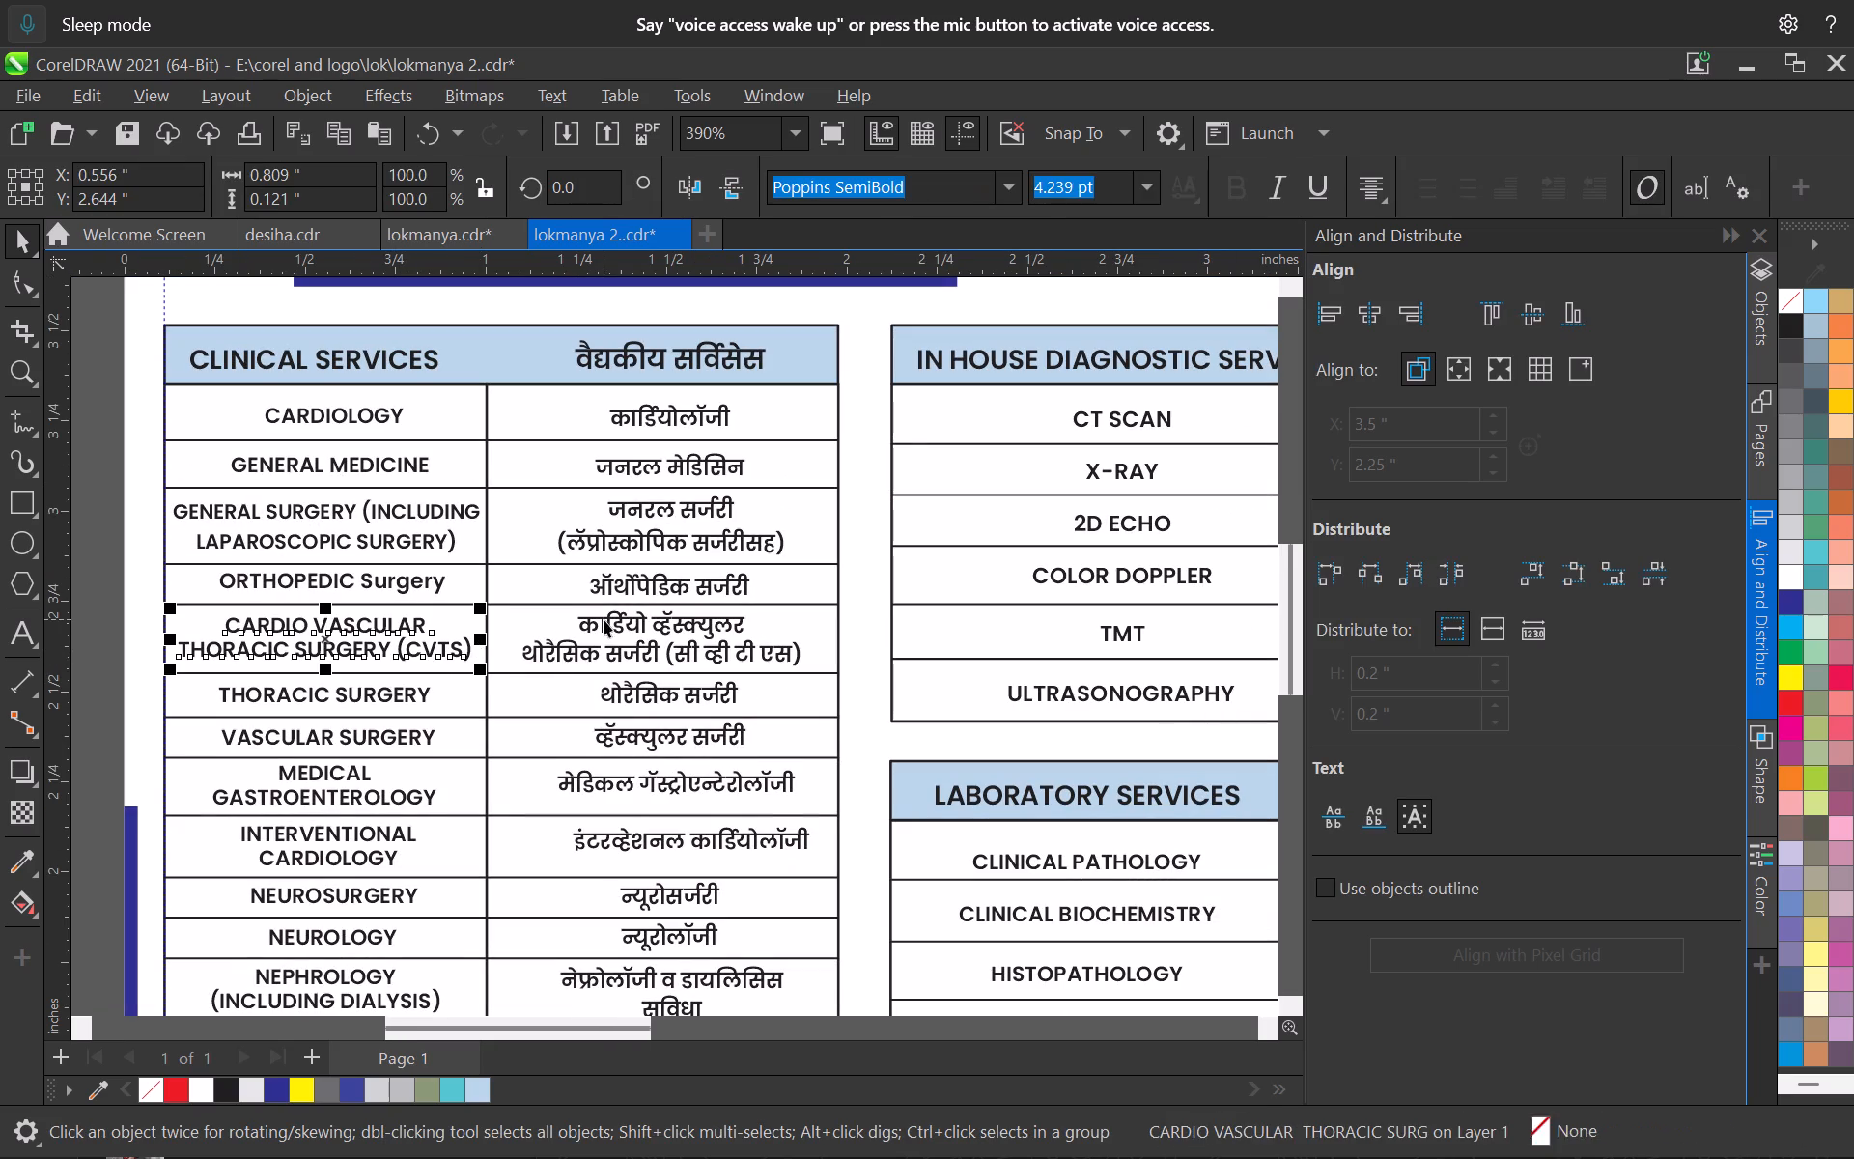
{"action": "left_click", "coordinate": [604, 619], "text": "shift"}
{"action": "left_click", "coordinate": [1525, 312]}
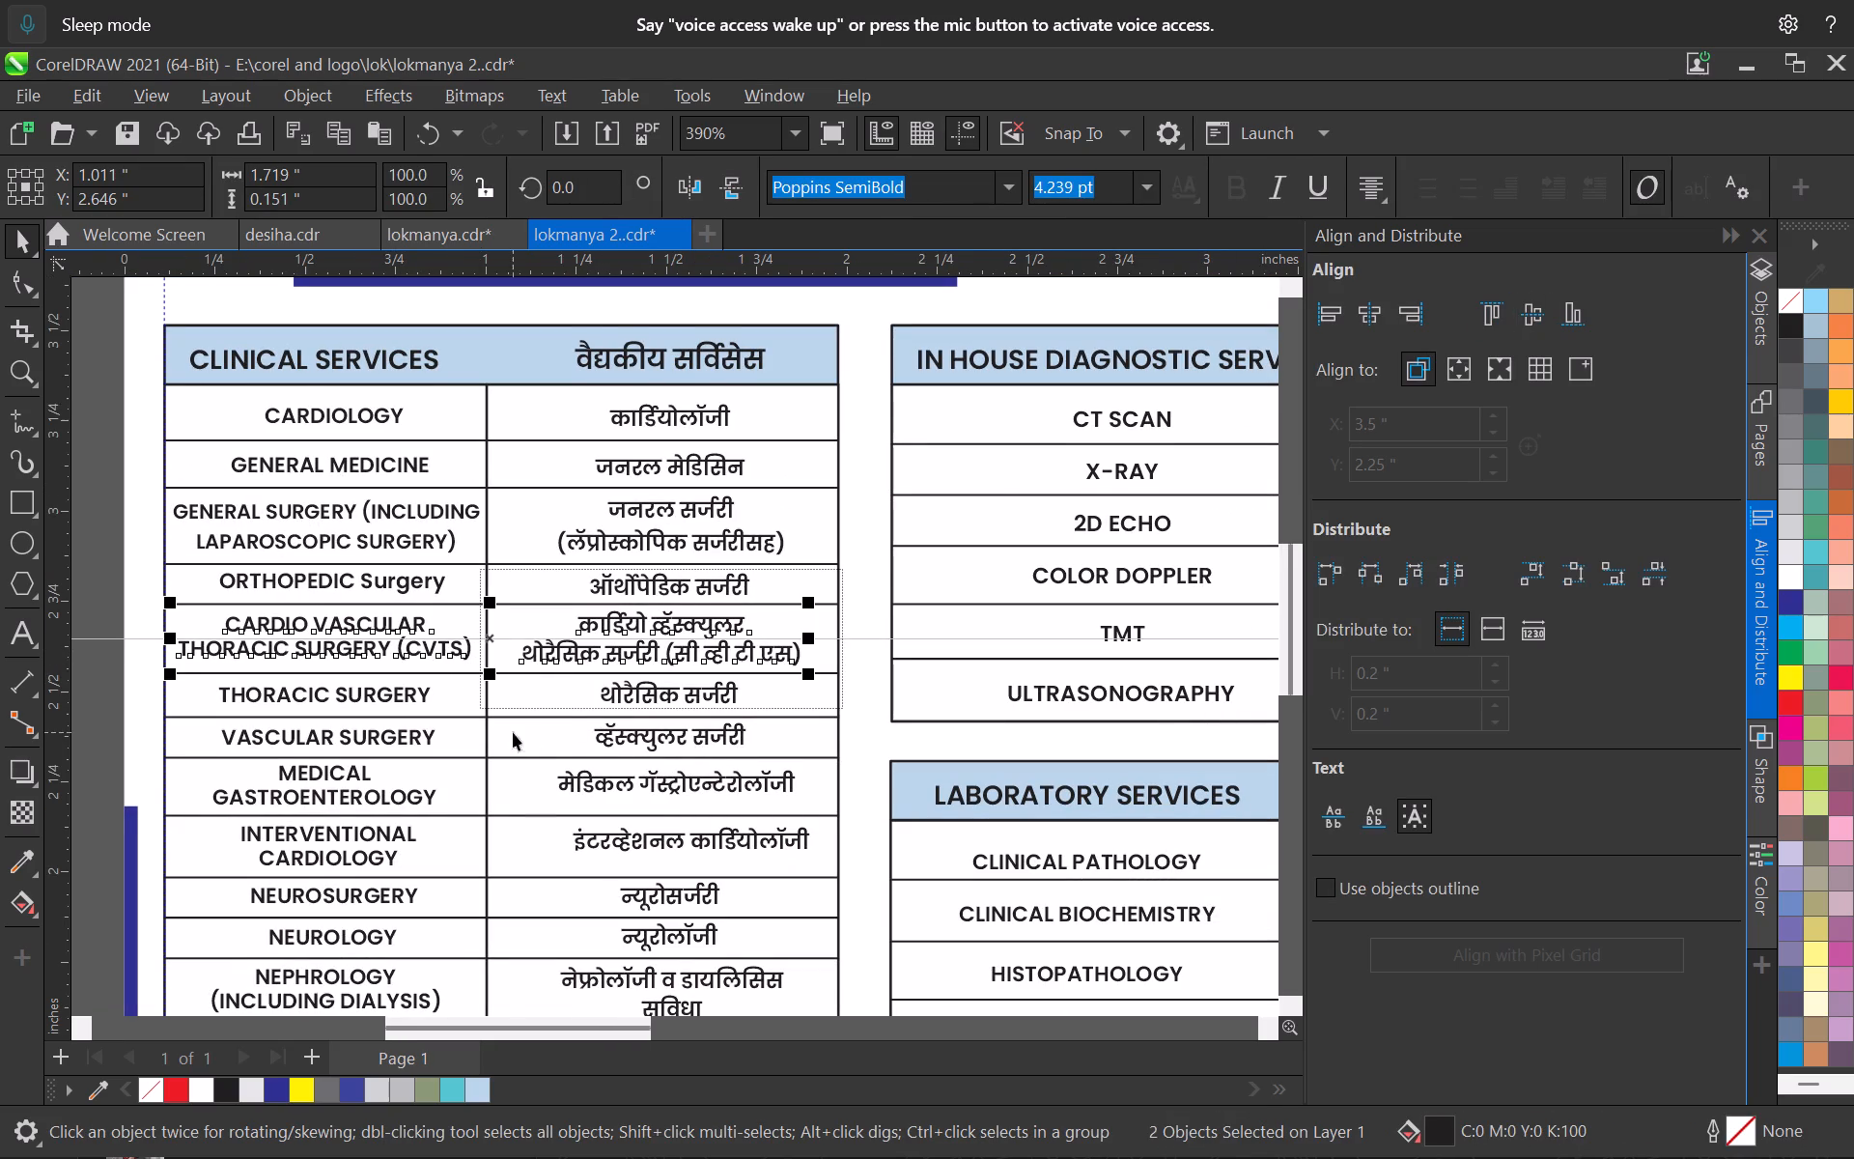
{"action": "middle_click_drag", "start_coordinate": [513, 731], "coordinate": [615, 629]}
{"action": "scroll", "coordinate": [525, 651], "scroll_direction": "up", "scroll_amount": 2}
{"action": "left_click", "coordinate": [798, 678]}
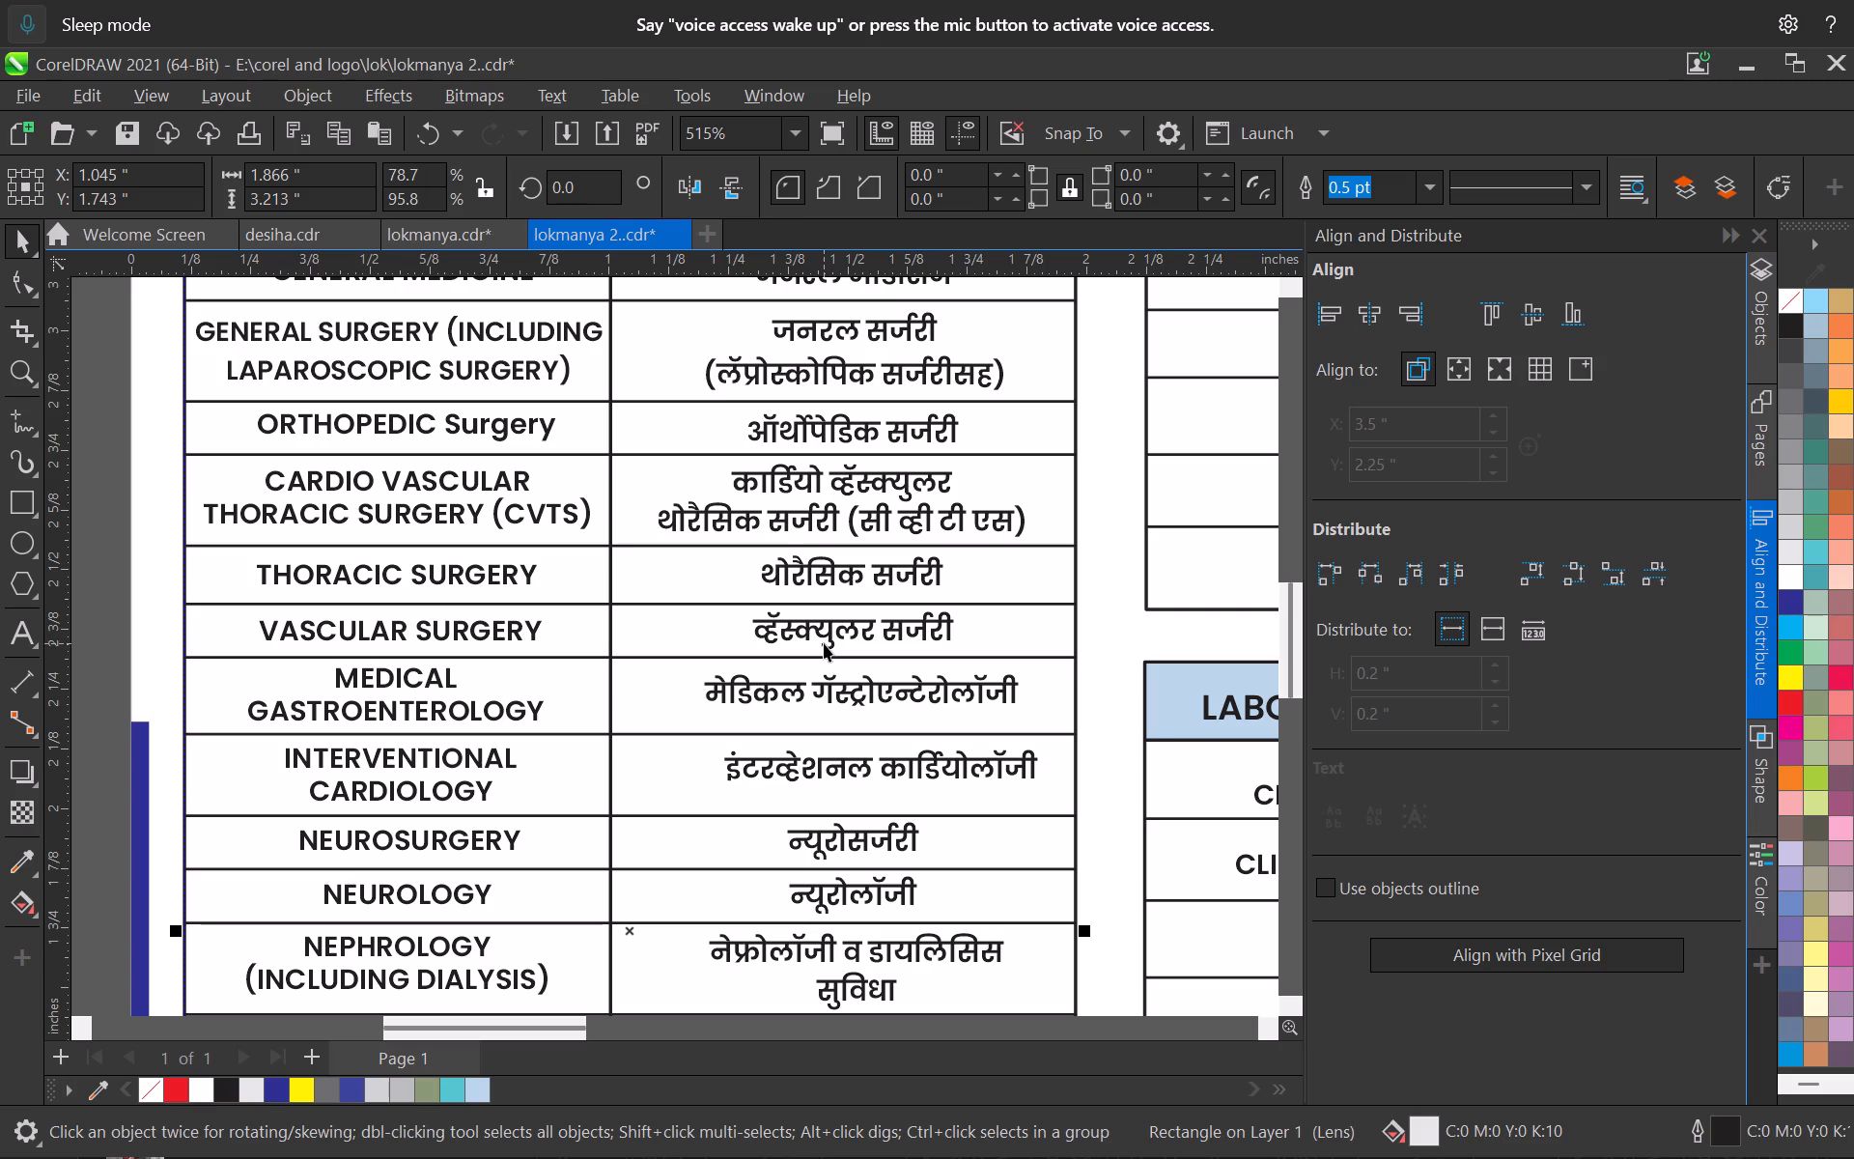
{"action": "scroll", "coordinate": [325, 582], "scroll_direction": "down", "scroll_amount": 2}
{"action": "scroll", "coordinate": [395, 583], "scroll_direction": "up", "scroll_amount": 2}
{"action": "left_click", "coordinate": [396, 583]}
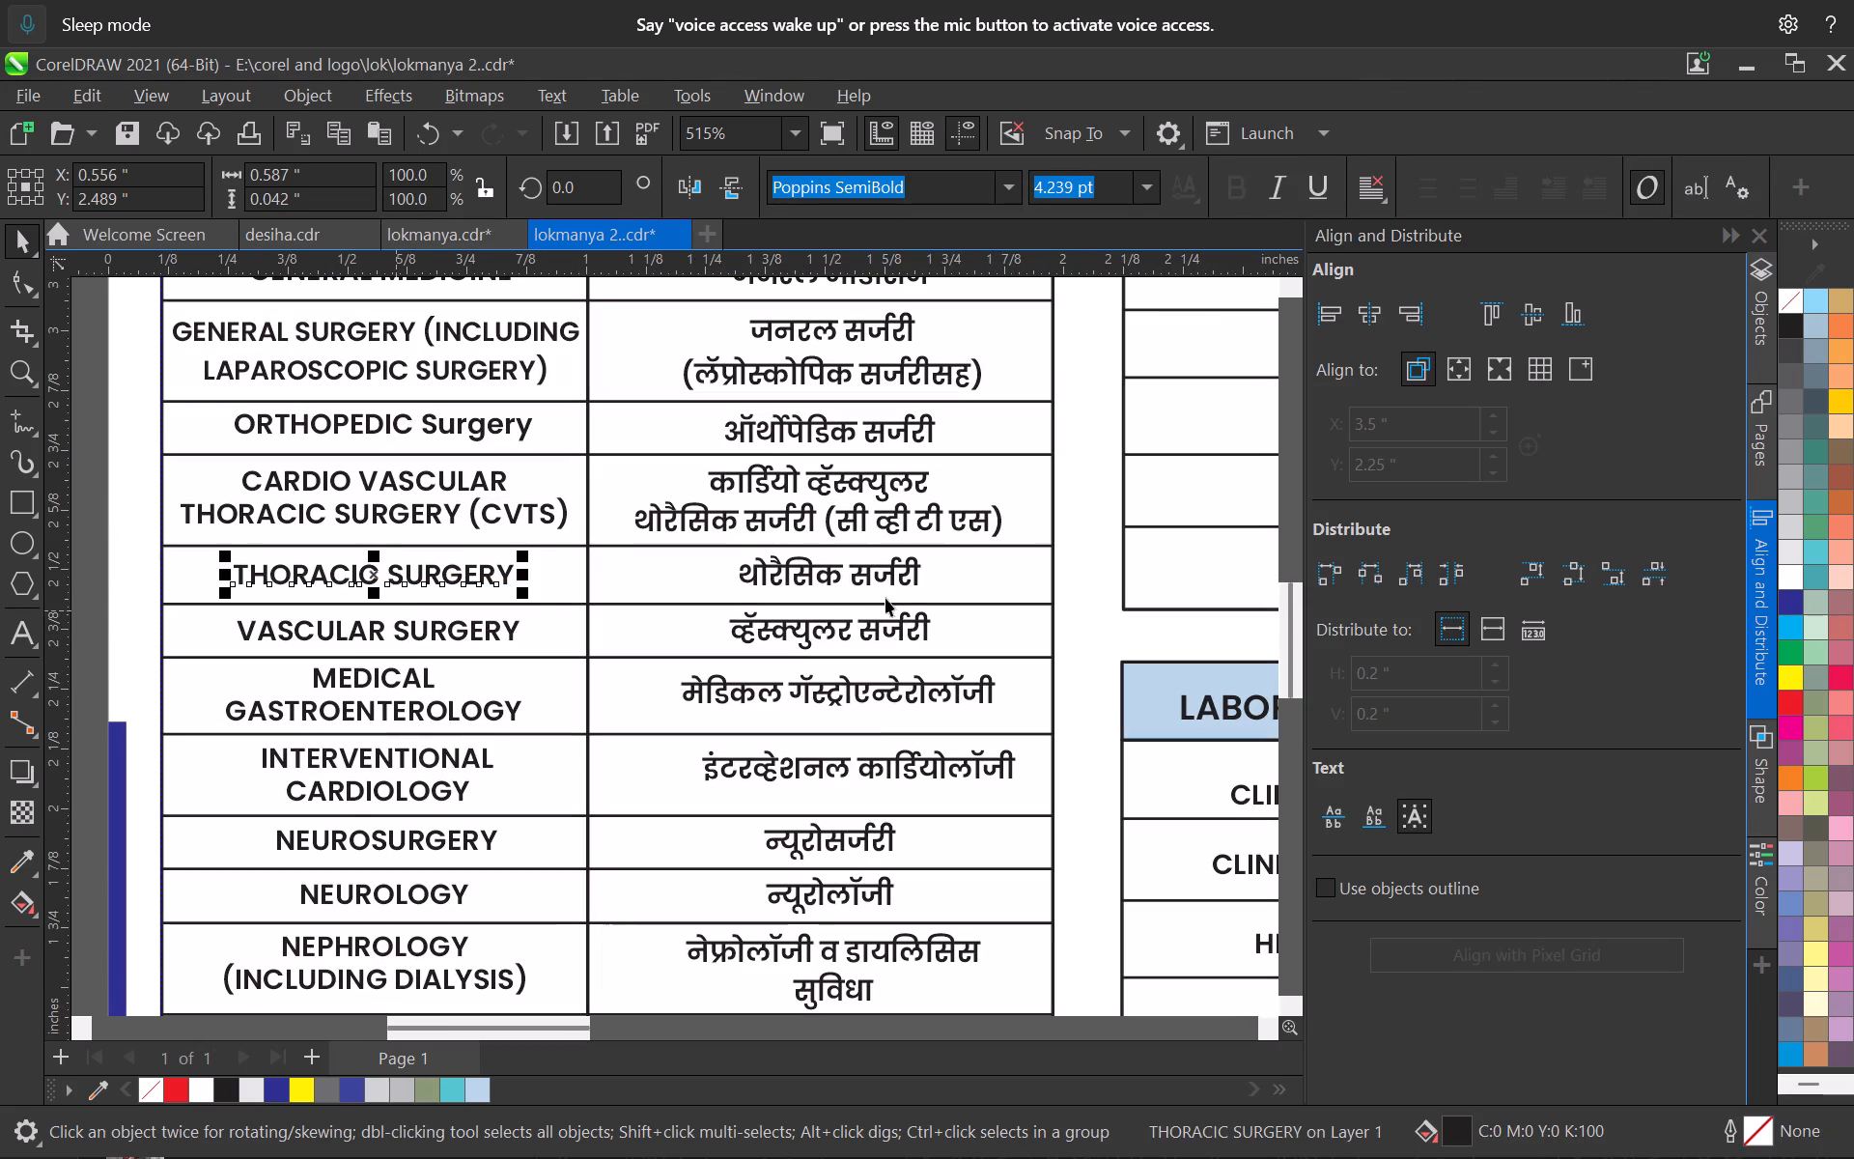
{"action": "left_click", "coordinate": [828, 576], "text": "shift"}
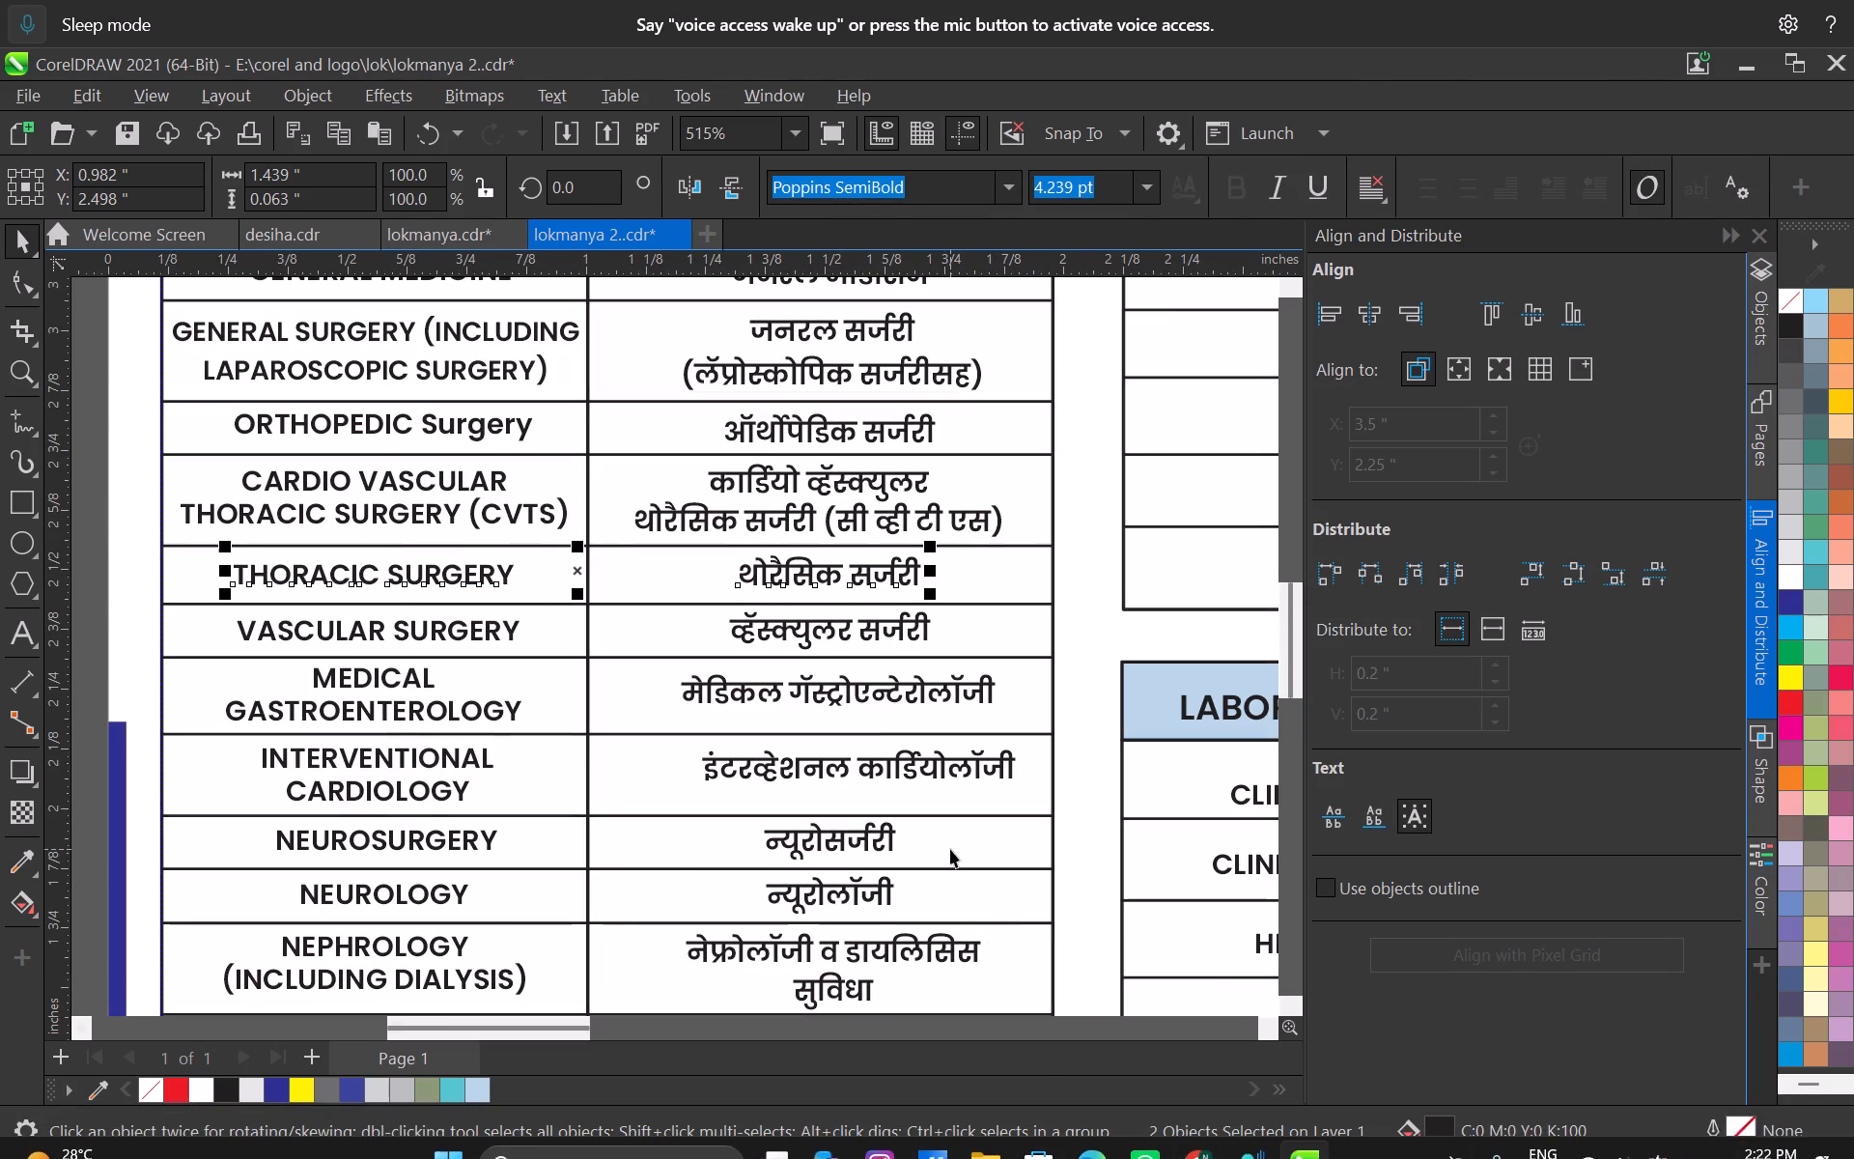
{"action": "left_click", "coordinate": [1524, 329]}
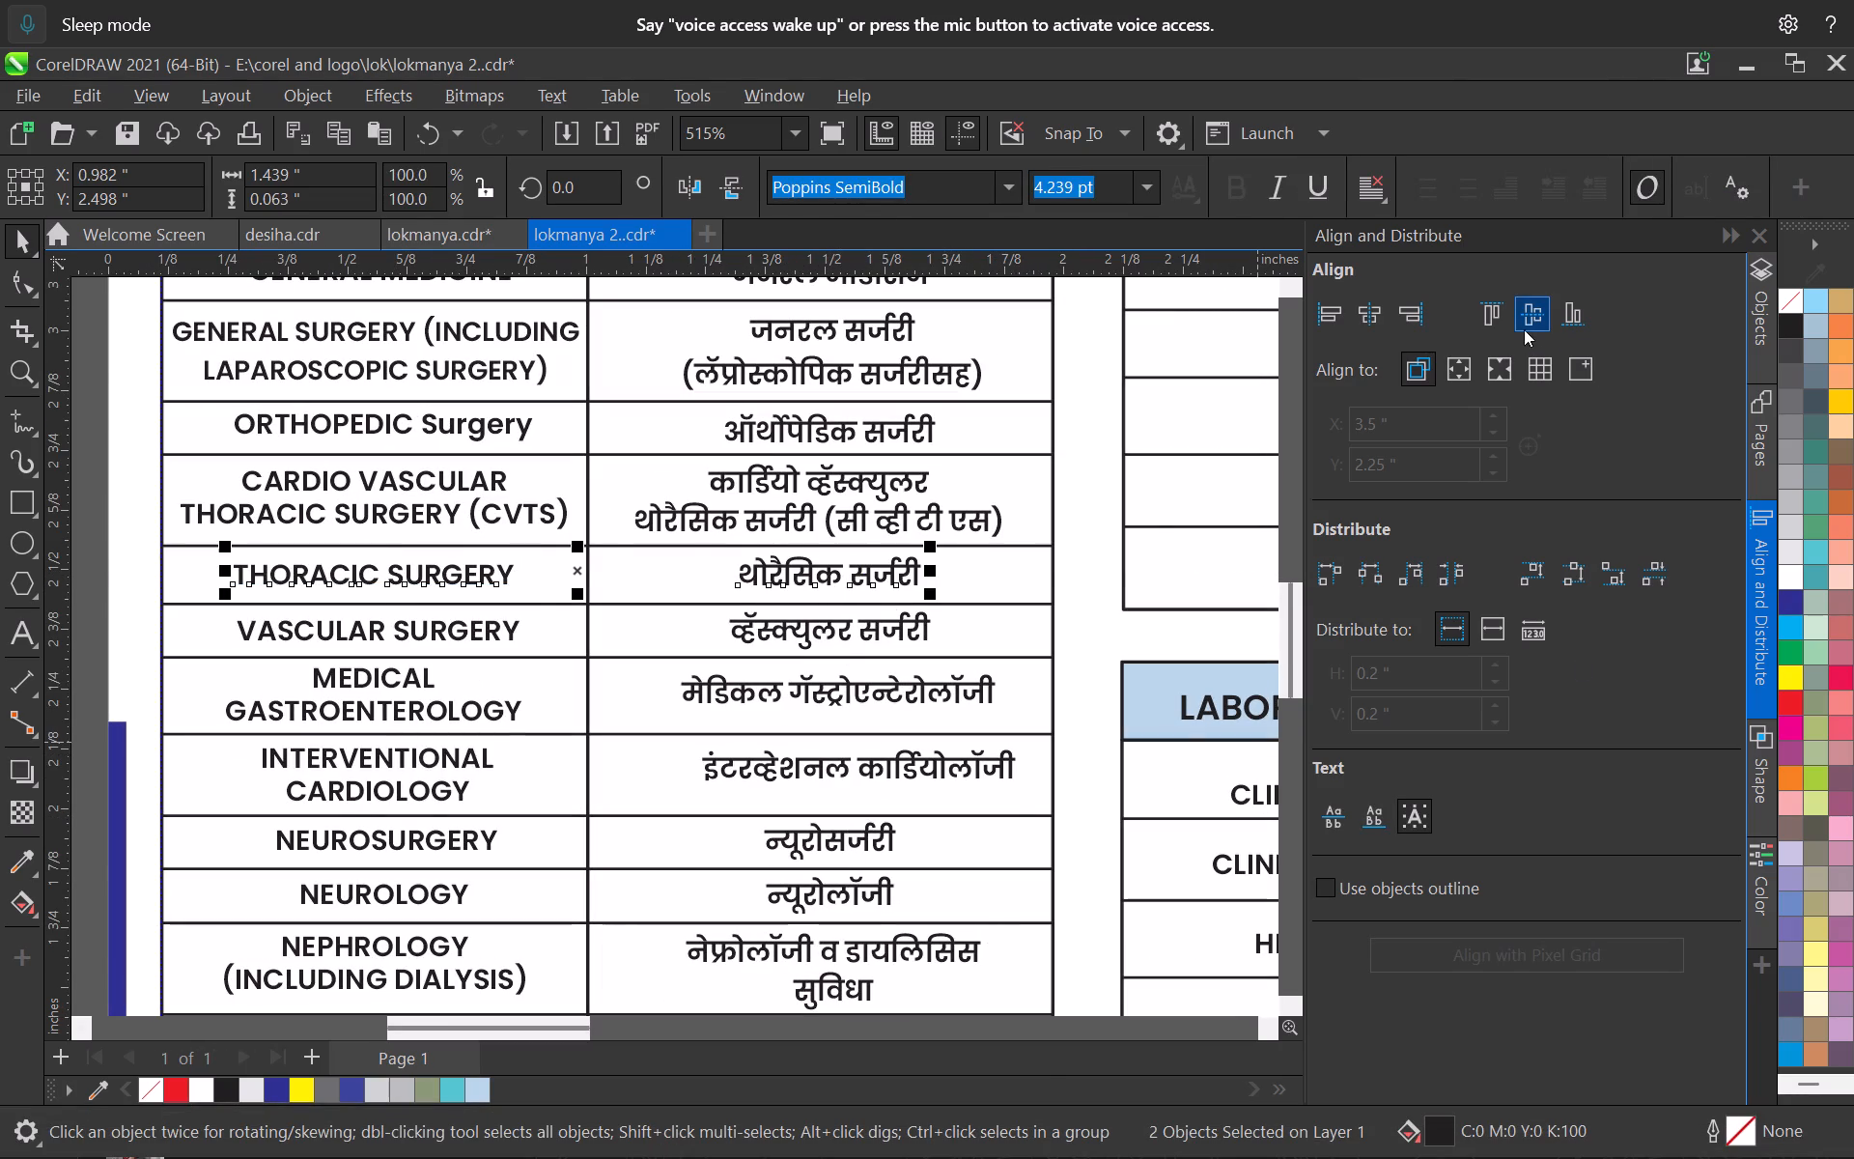
Align the VASCULAR SURGERY text and its Marathi translation with each other on their vertical centres.
{"action": "left_click", "coordinate": [640, 646]}
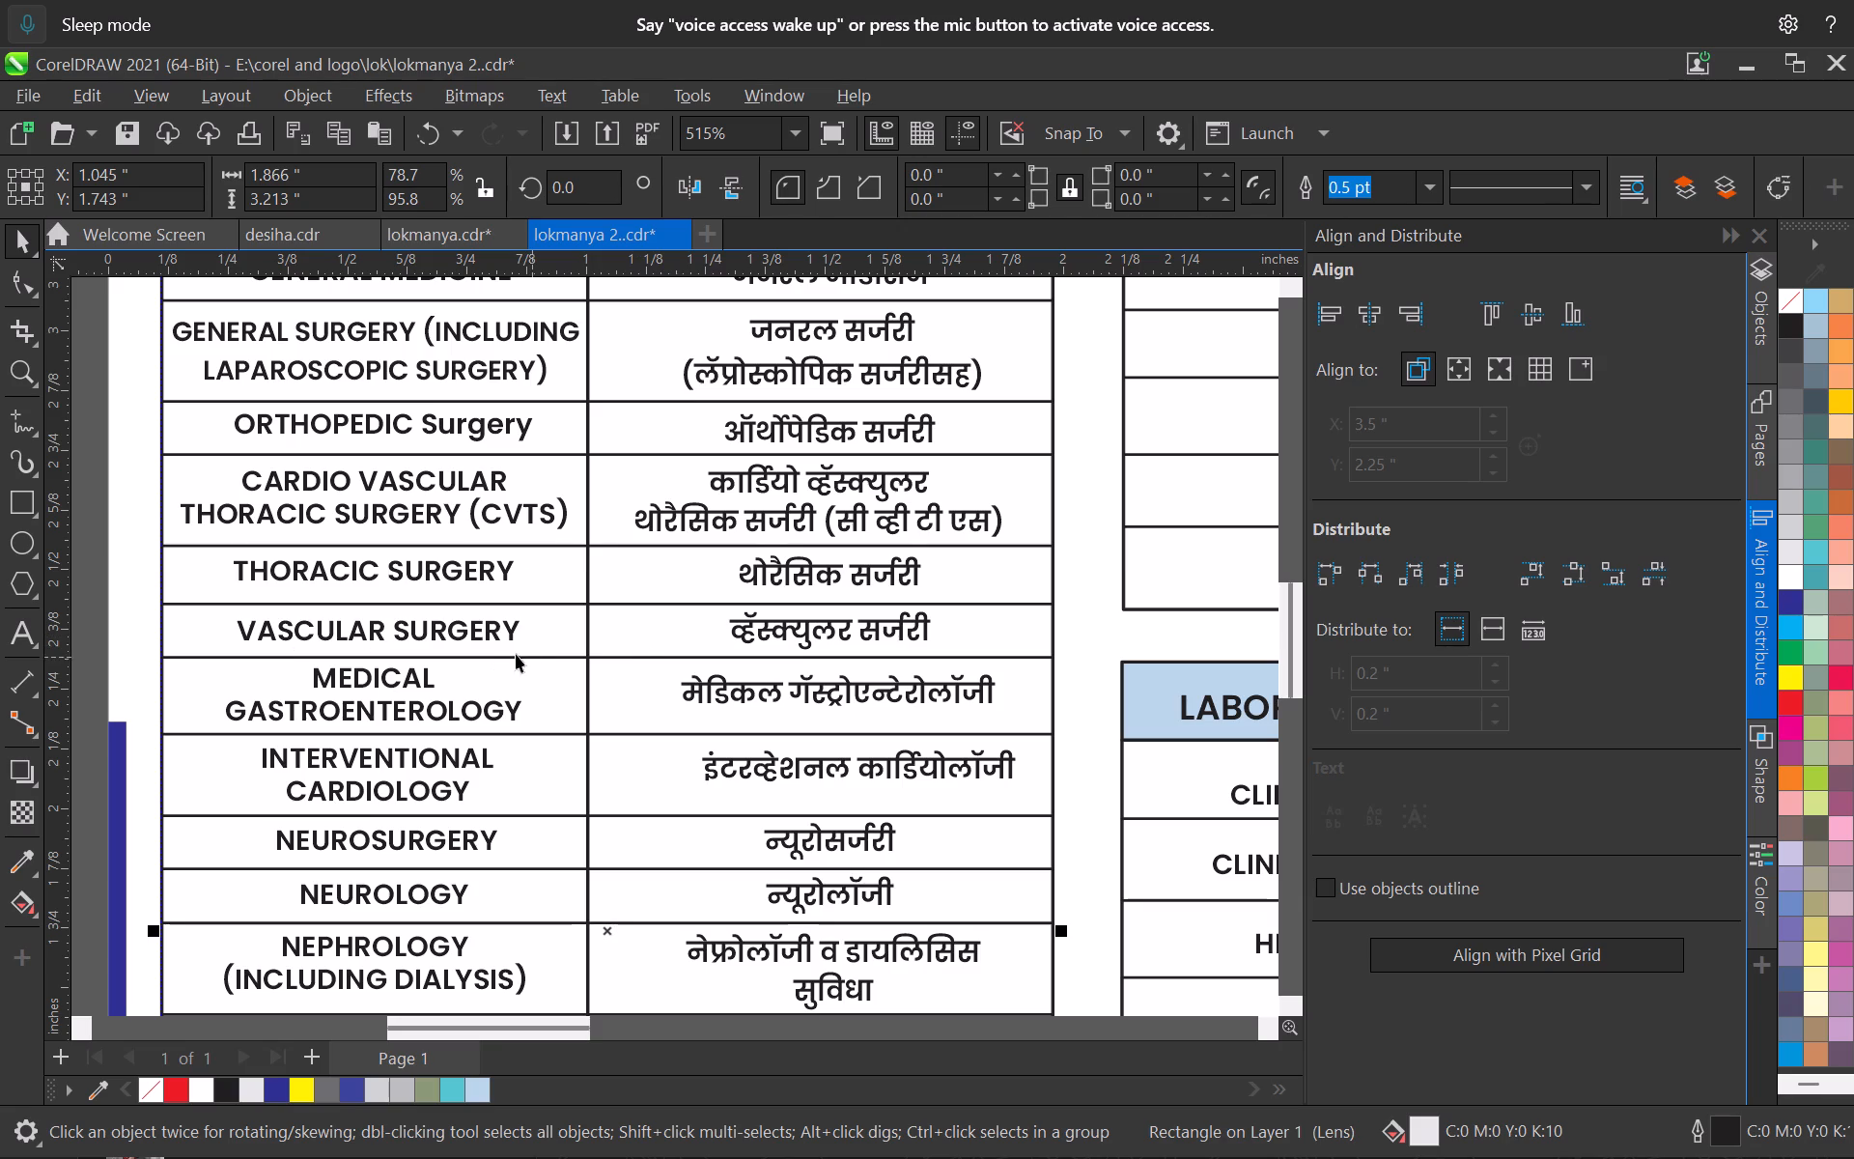
{"action": "left_click", "coordinate": [472, 647]}
{"action": "left_click", "coordinate": [467, 636]}
{"action": "left_click", "coordinate": [784, 632], "text": "shift"}
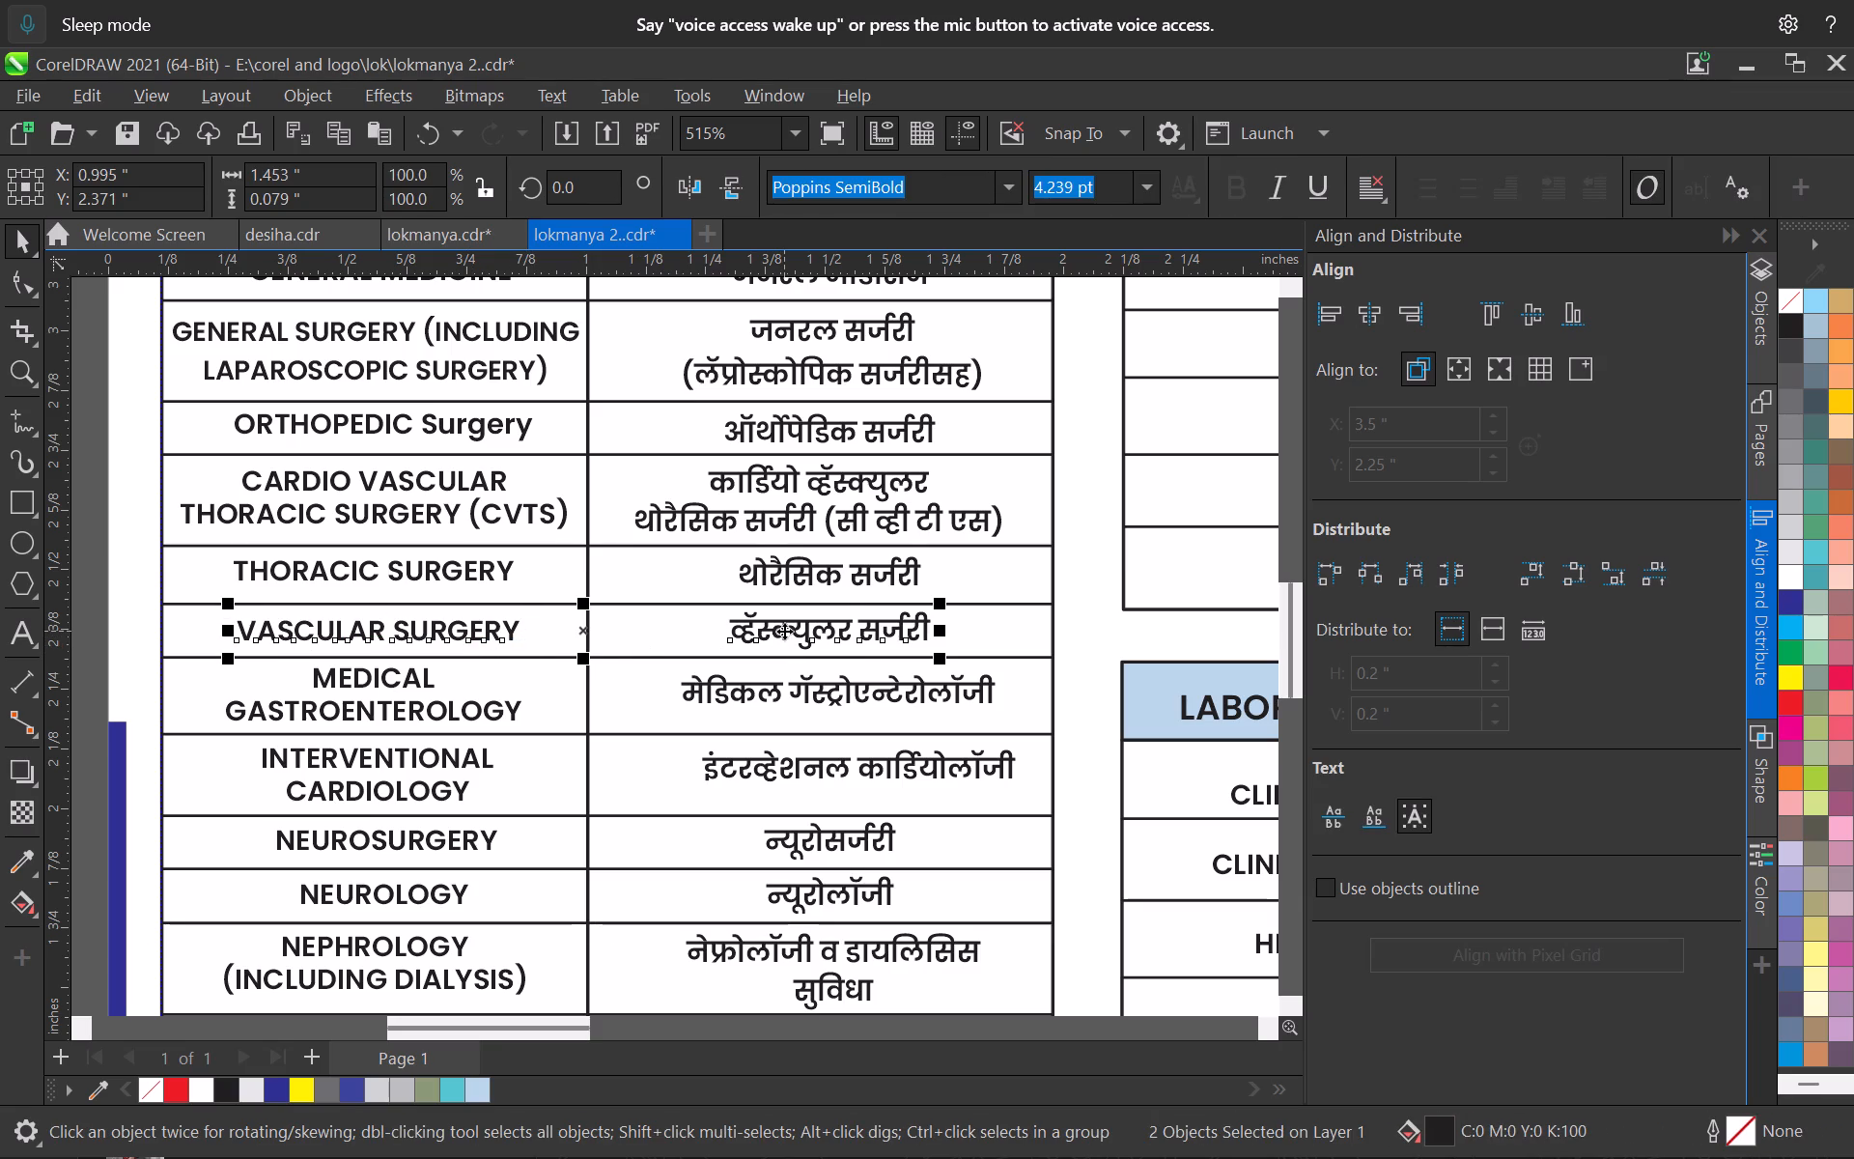
{"action": "left_click", "coordinate": [1532, 312]}
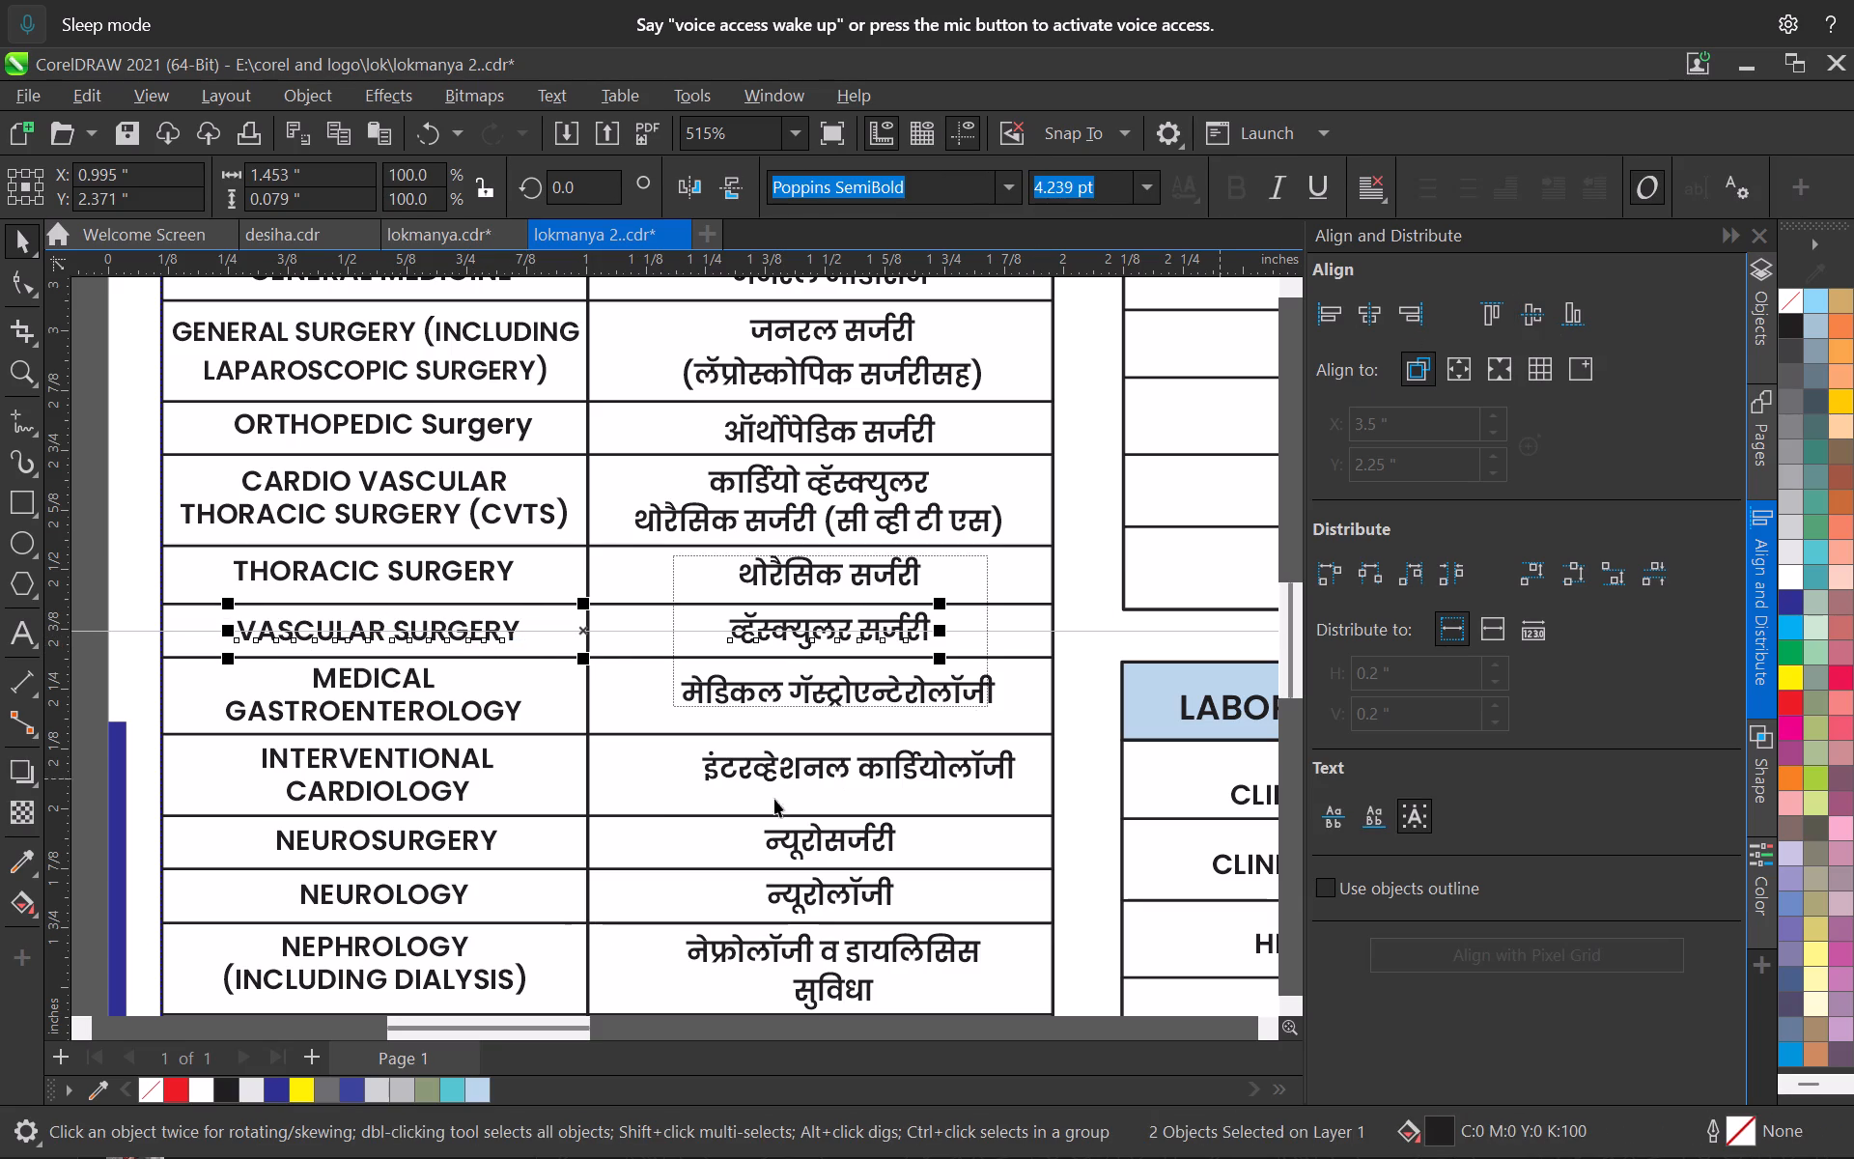
Vertically centre MEDICAL GASTROENTEROLOGY and its Marathi translation with each other, and nudge the pair down 0.01 inch in its row.
{"action": "left_click", "coordinate": [551, 793]}
{"action": "left_click", "coordinate": [474, 716]}
{"action": "left_click", "coordinate": [781, 695], "text": "shift"}
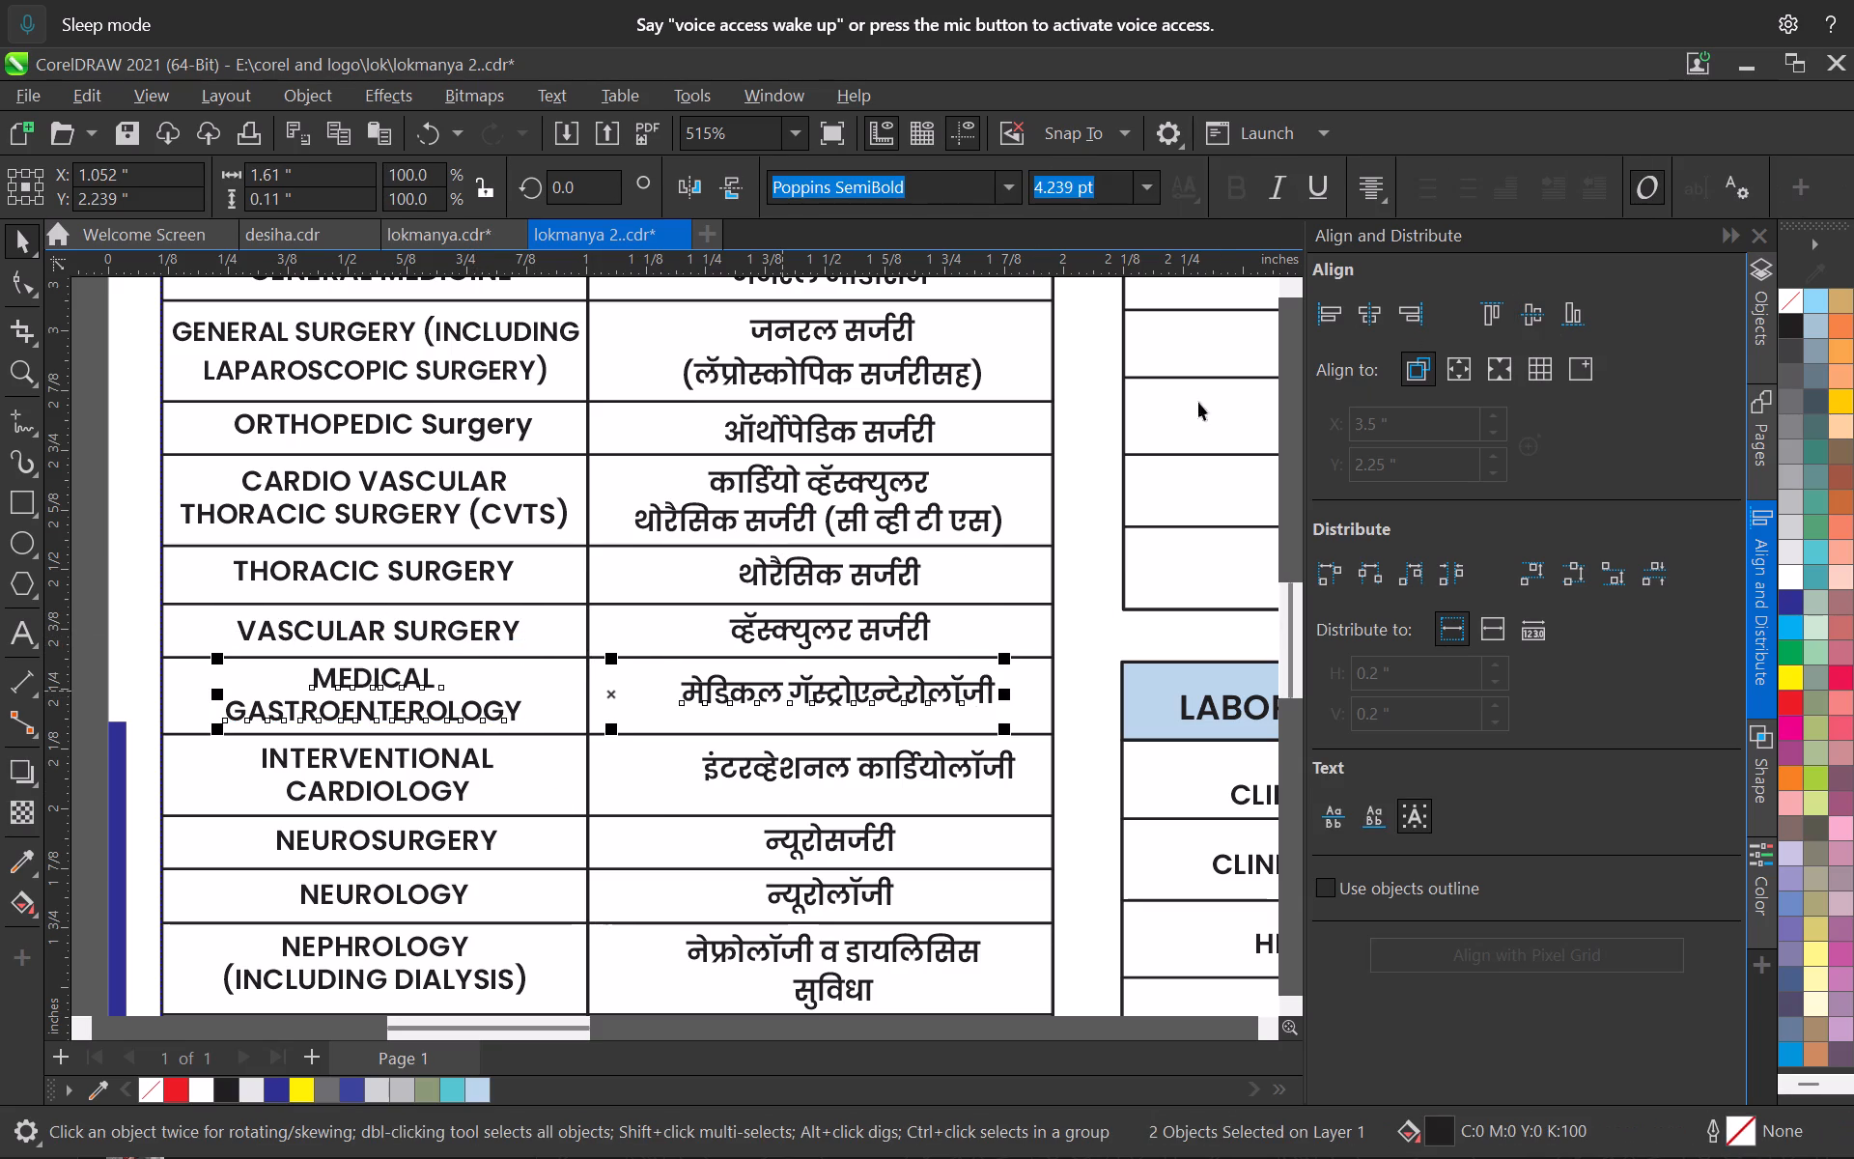
{"action": "left_click", "coordinate": [1524, 306]}
{"action": "middle_click_drag", "start_coordinate": [892, 608], "coordinate": [909, 456]}
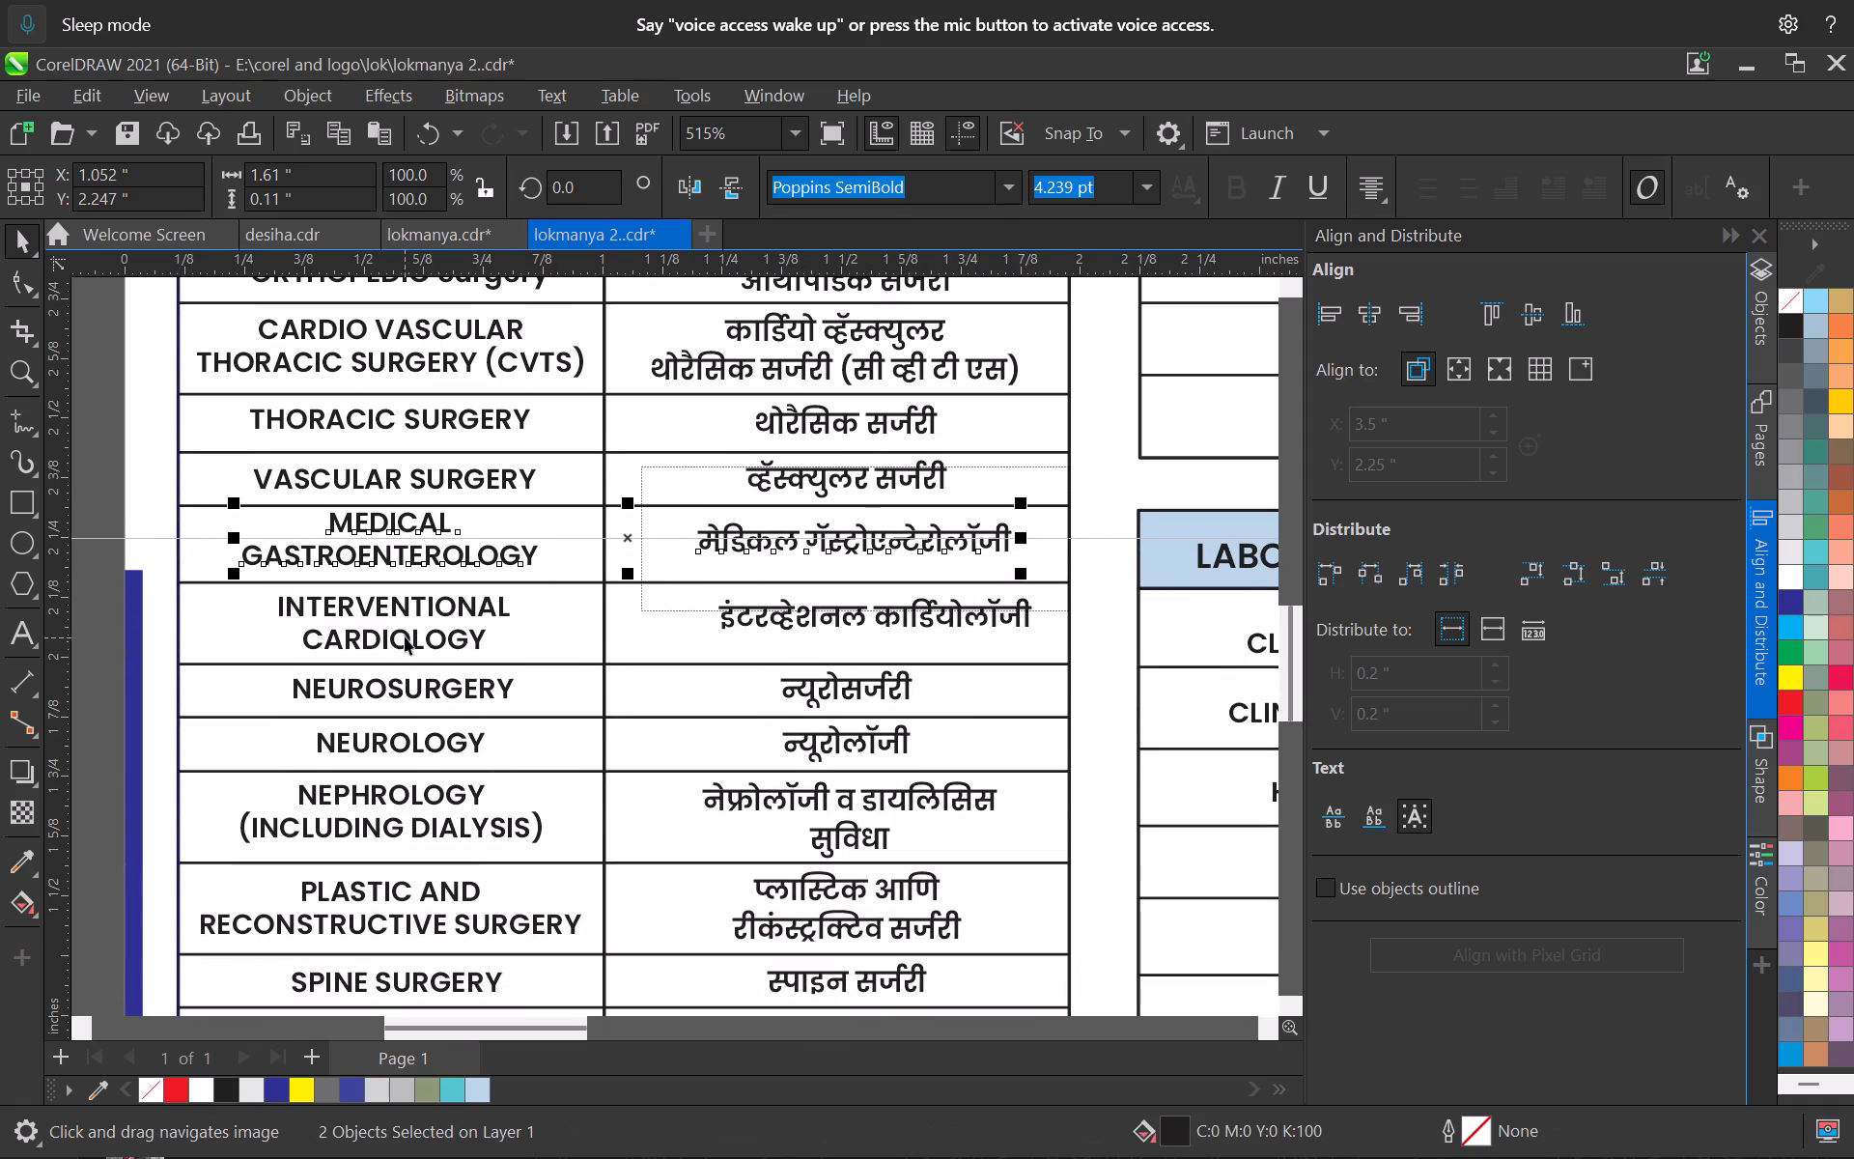
{"action": "left_click", "coordinate": [673, 613]}
{"action": "left_click", "coordinate": [523, 557]}
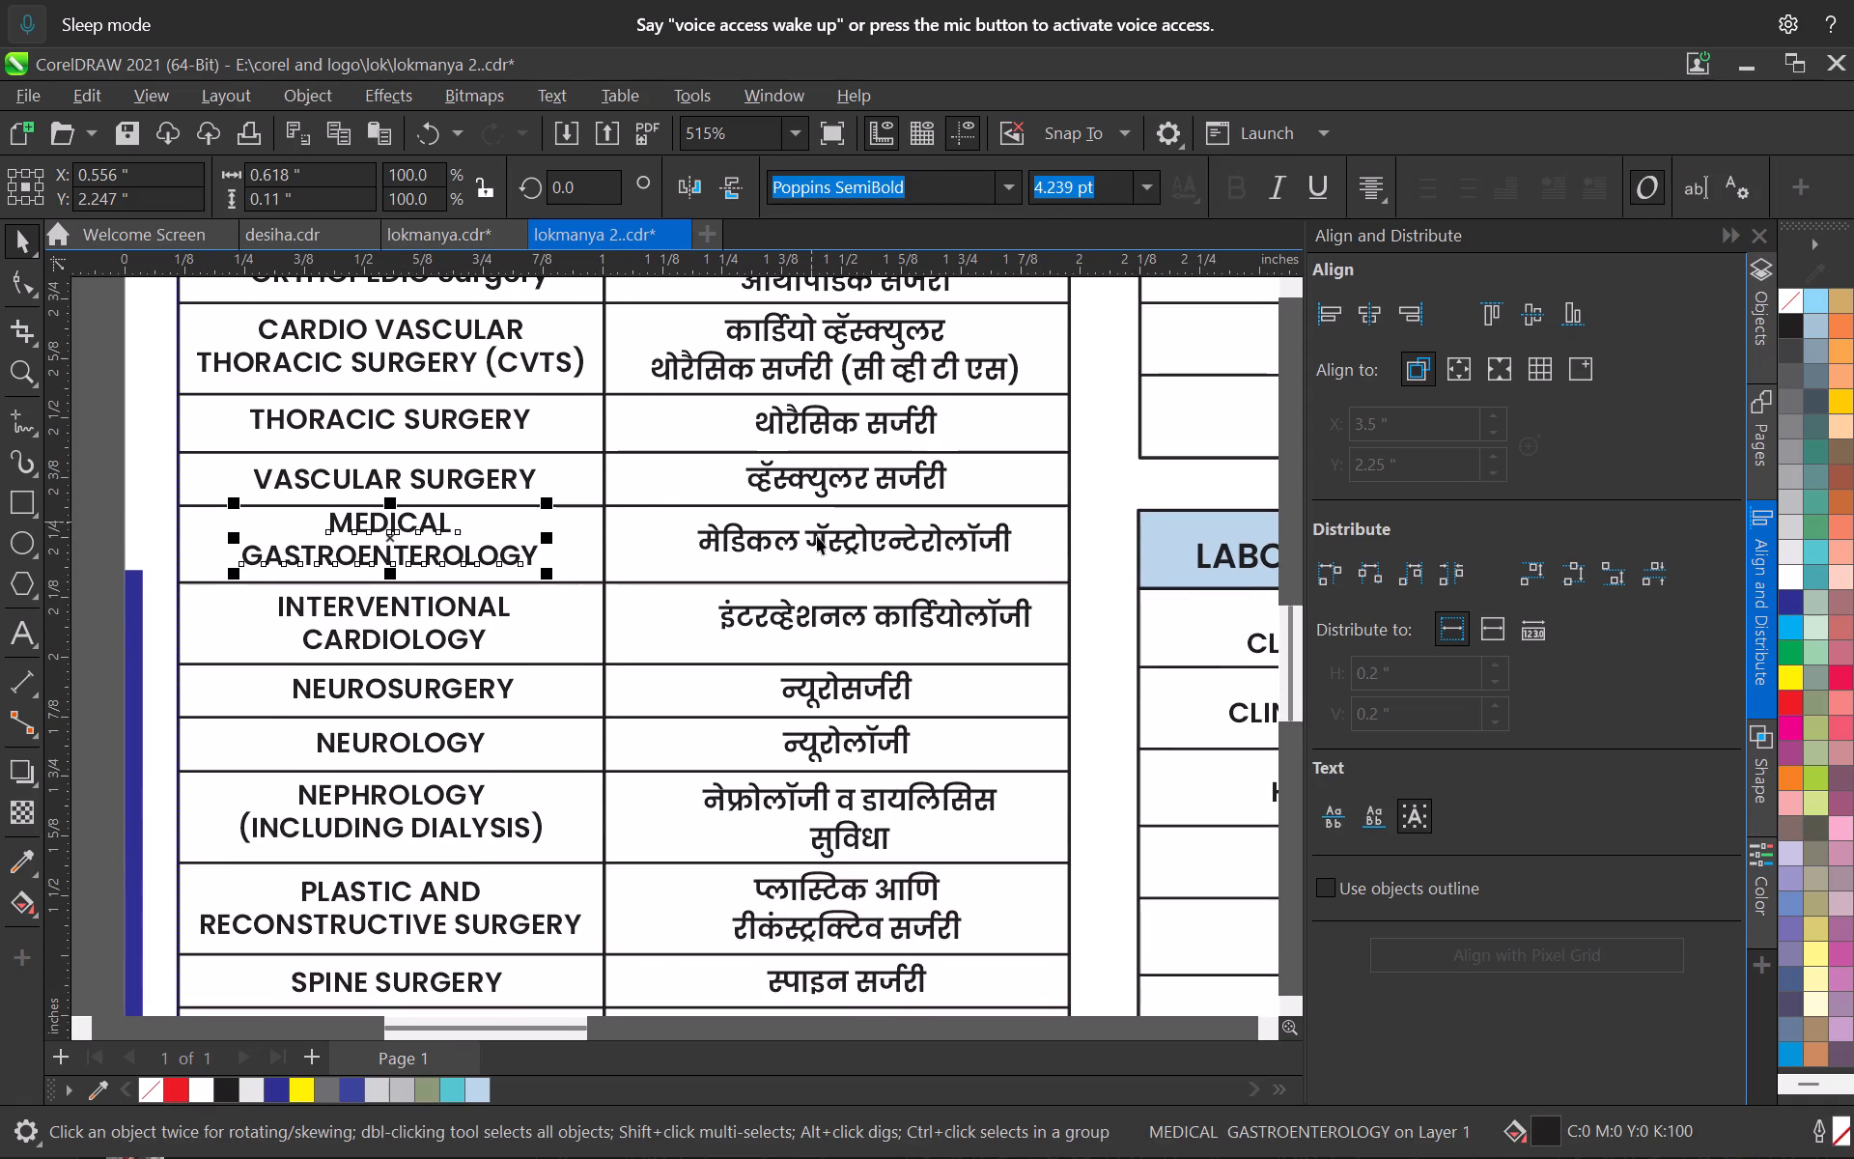
{"action": "left_click", "coordinate": [818, 540], "text": "shift"}
{"action": "key", "text": "Down"}
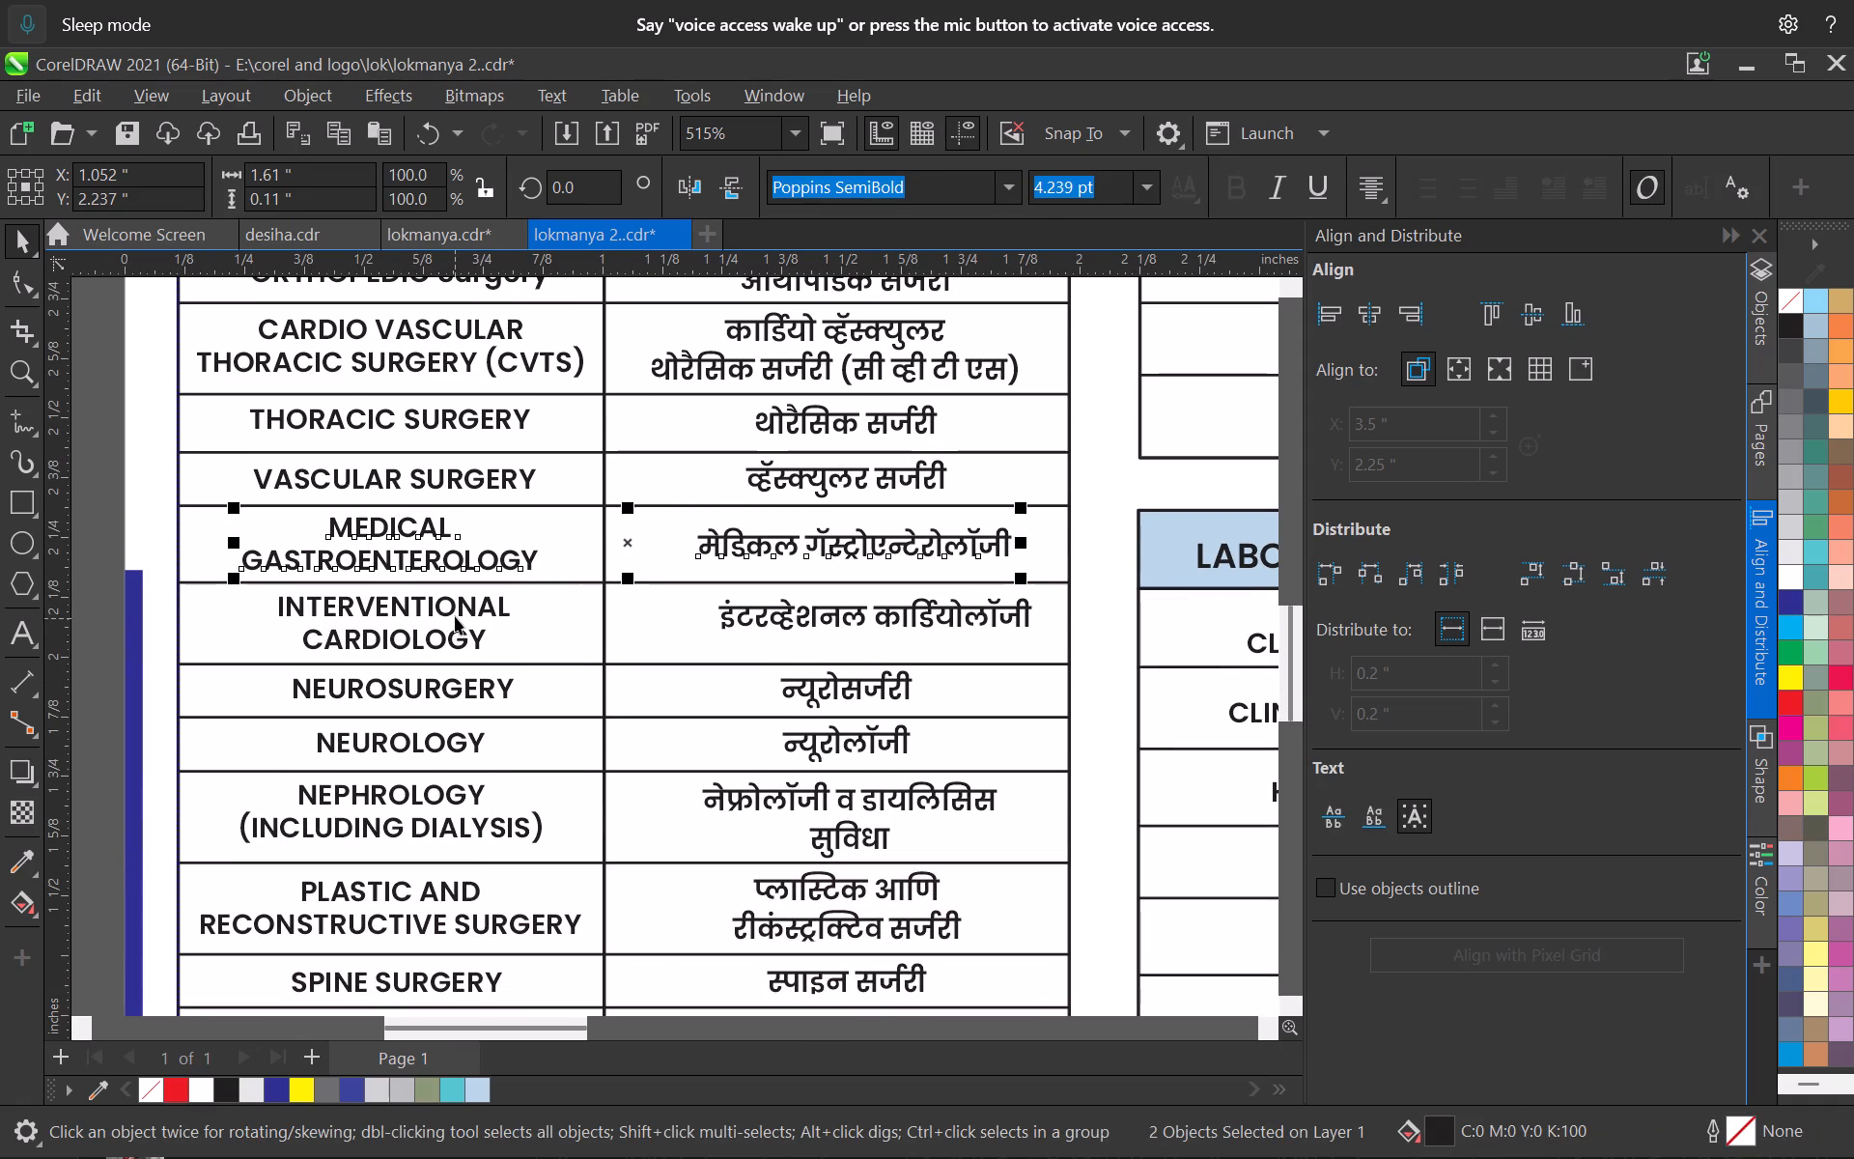
Vertically centre INTERVENTIONAL CARDIOLOGY and its Marathi translation with each other, and nudge the pair down 0.02 inch in its row.
{"action": "left_click", "coordinate": [455, 616]}
{"action": "left_click", "coordinate": [802, 611], "text": "shift"}
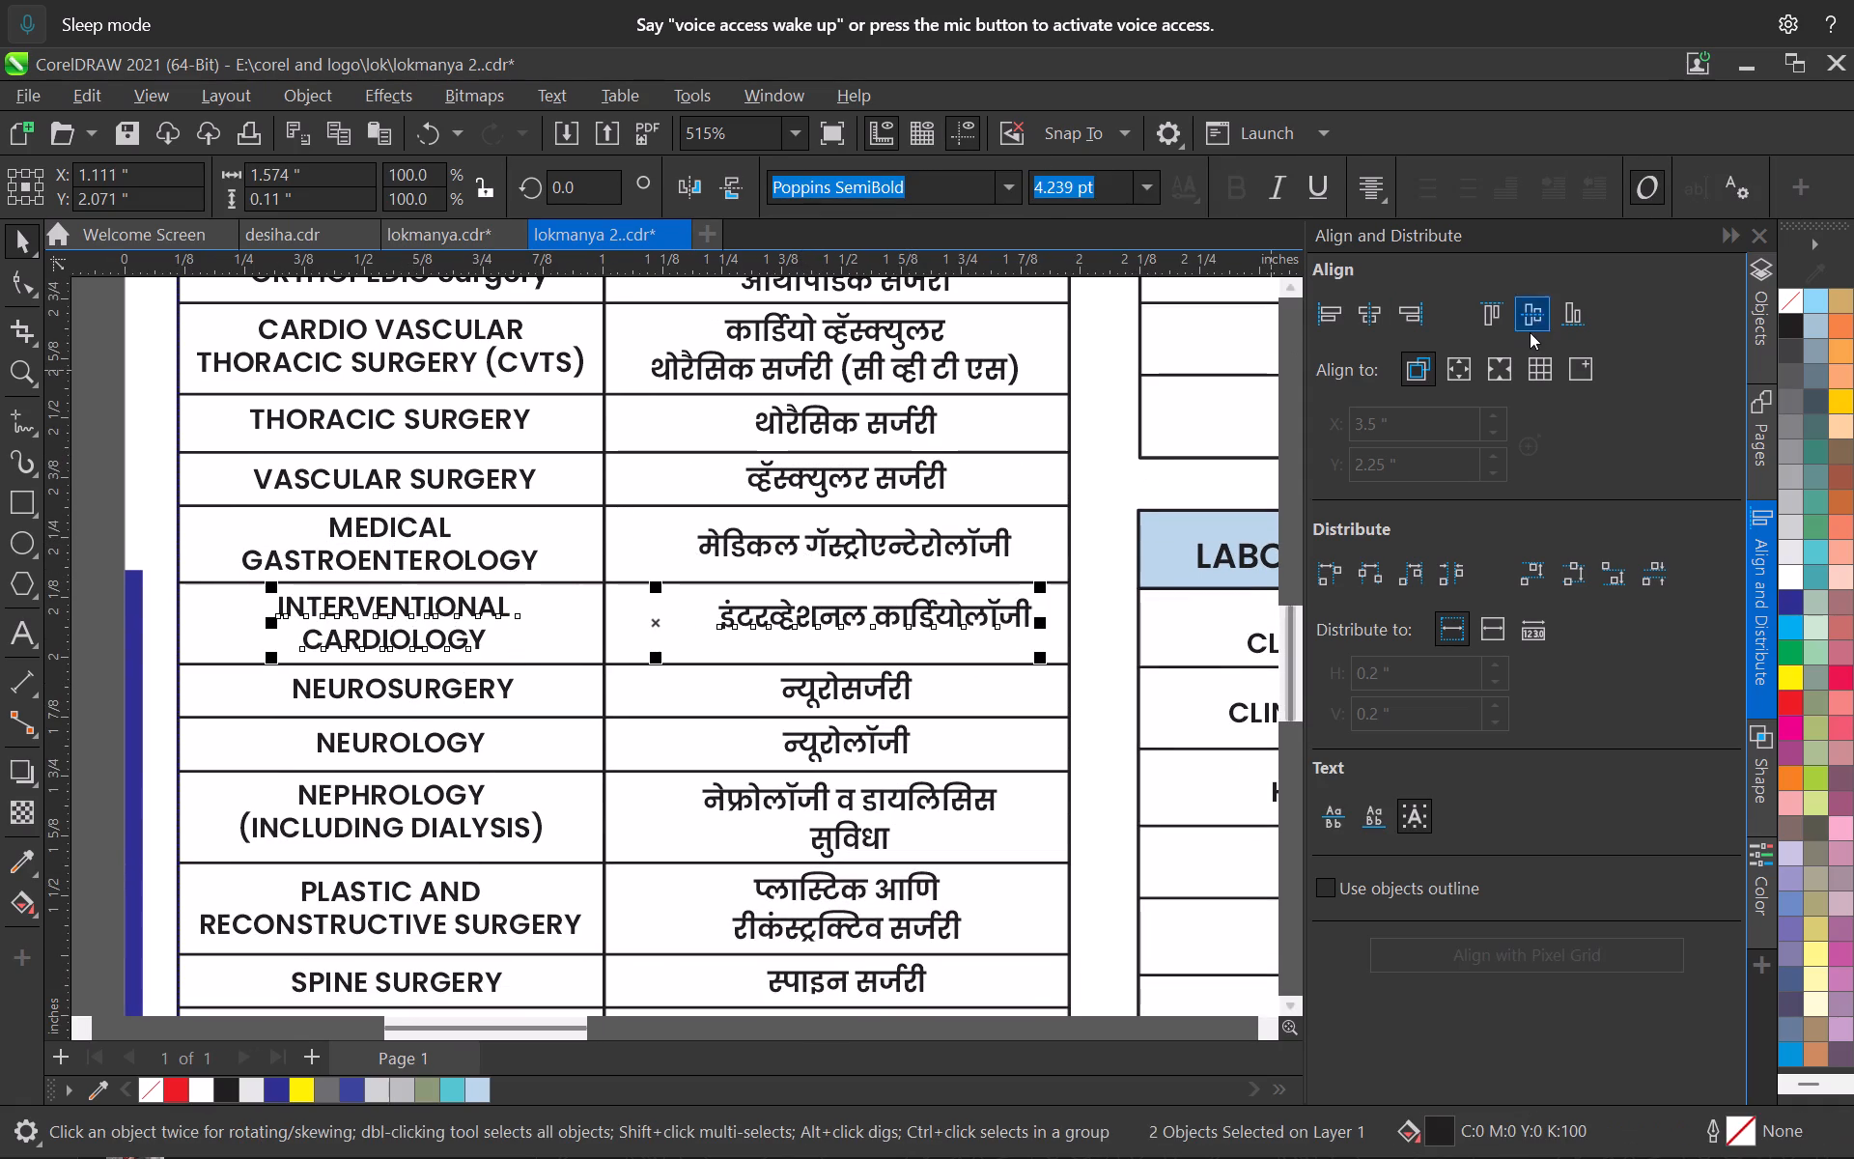
{"action": "left_click", "coordinate": [1530, 323]}
{"action": "left_click", "coordinate": [633, 731]}
{"action": "left_click", "coordinate": [467, 636]}
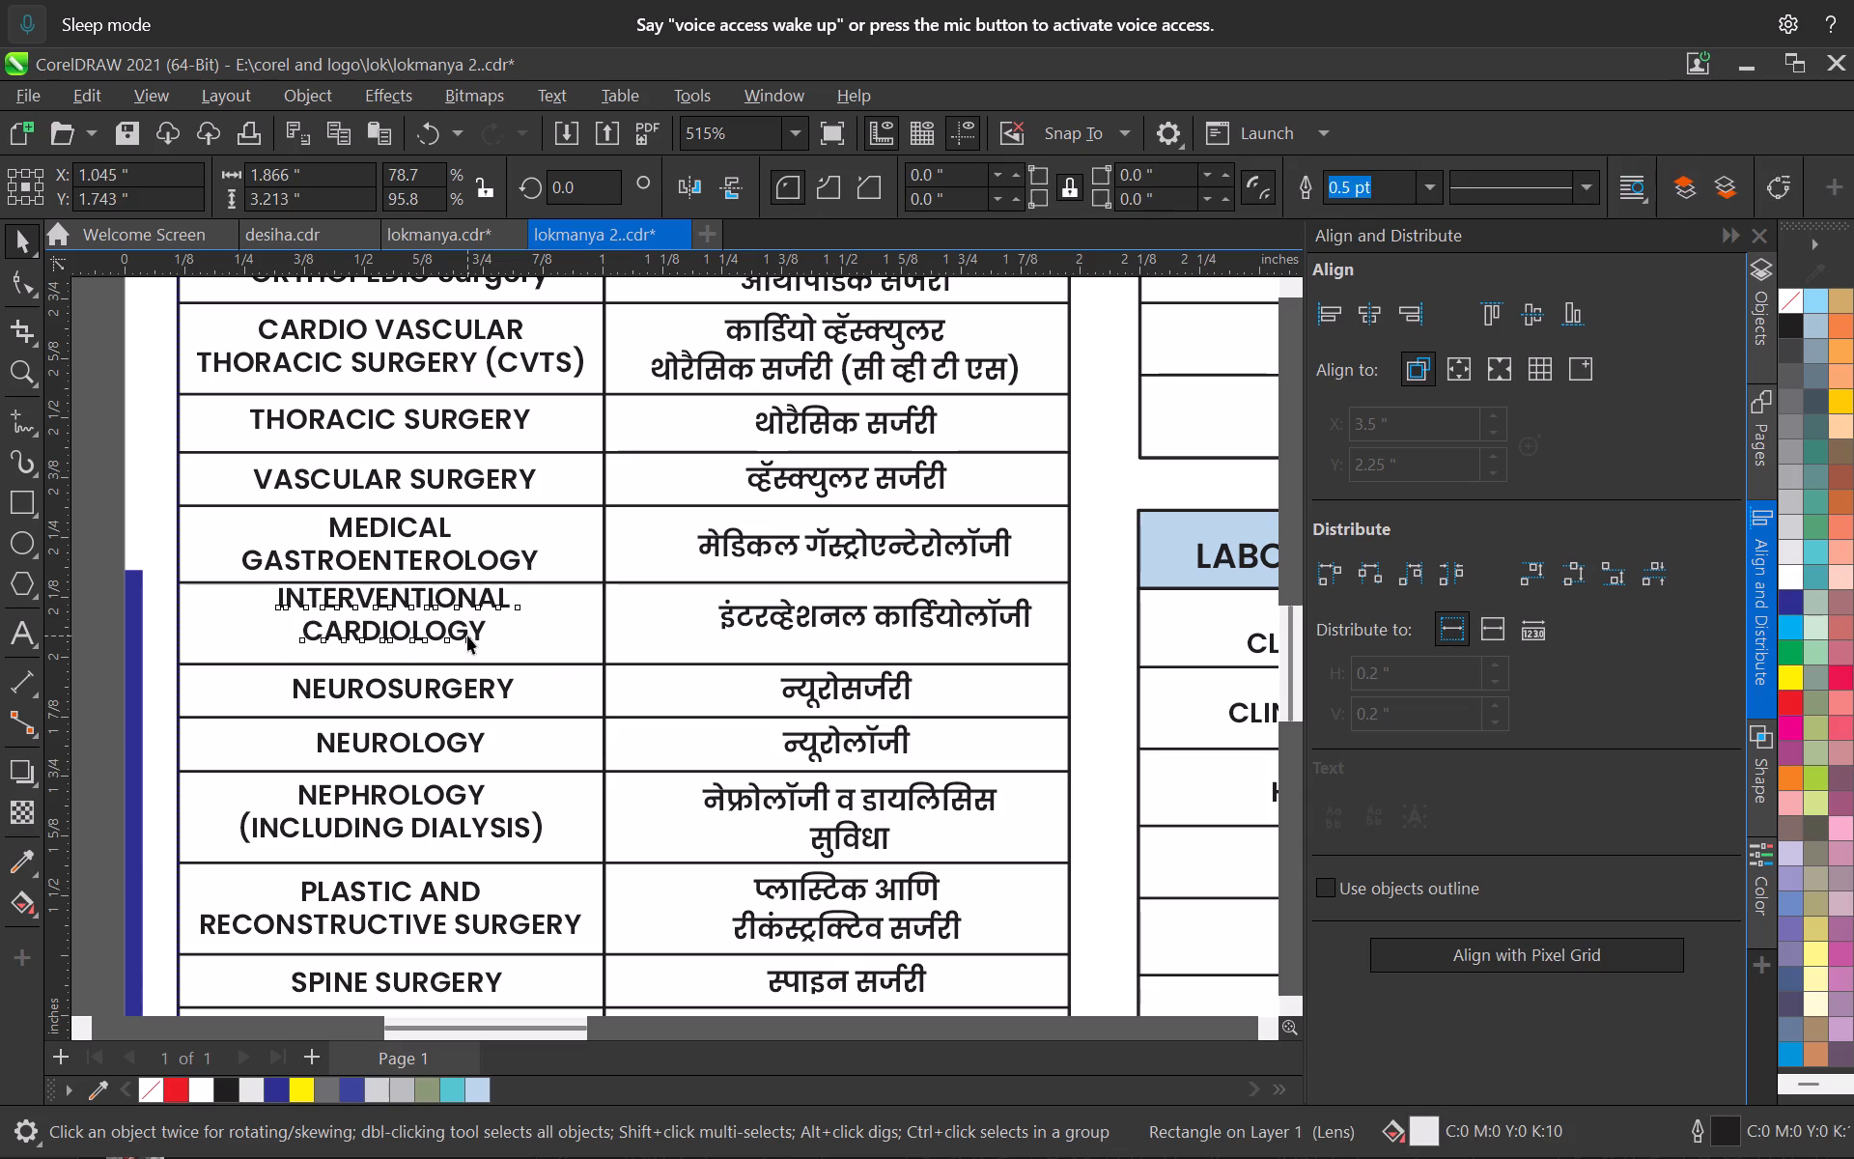
{"action": "left_click", "coordinate": [810, 616], "text": "shift"}
{"action": "key", "text": "Down"}
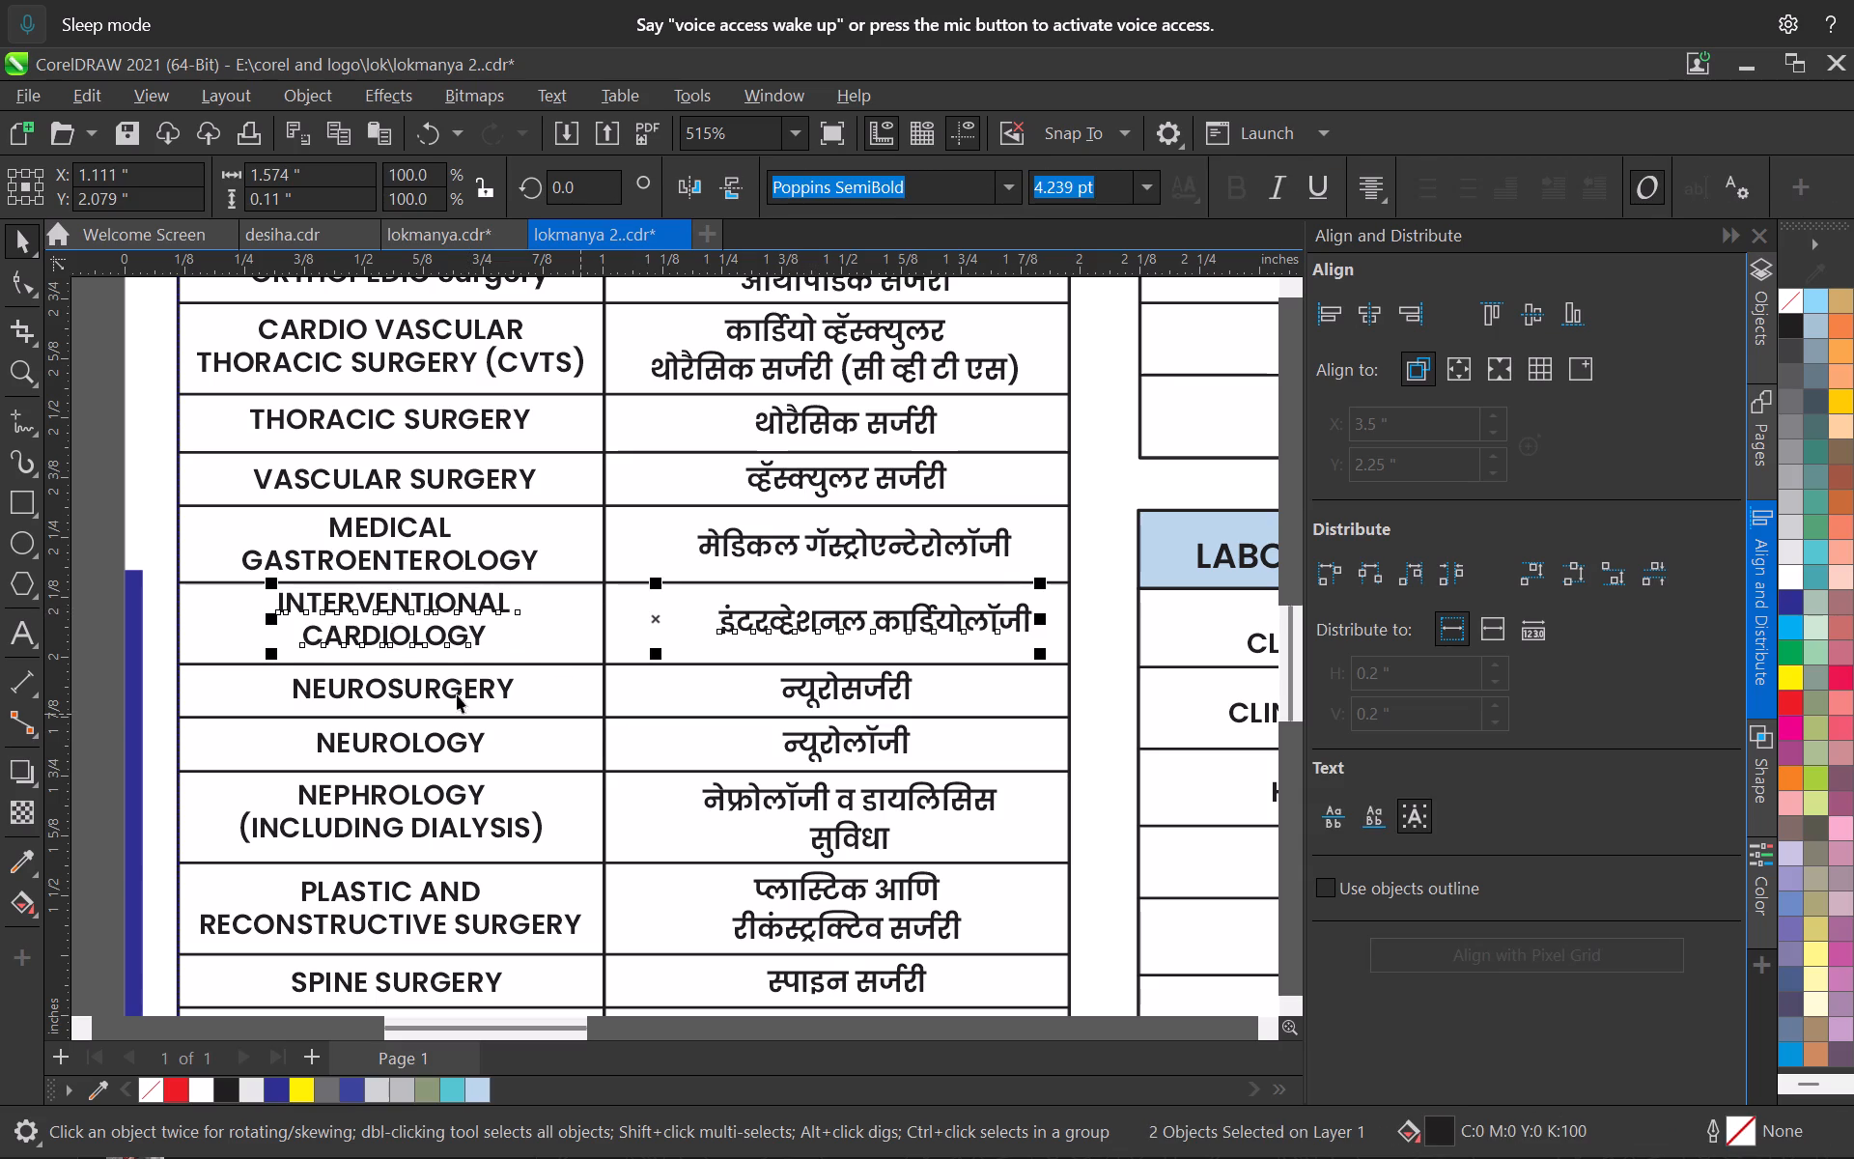
{"action": "key", "text": "Down"}
Vertically centre the English and Marathi texts with each other in the NEUROSURGERY row and in the NEUROLOGY row.
{"action": "left_click", "coordinate": [452, 685]}
{"action": "left_click", "coordinate": [805, 686], "text": "shift"}
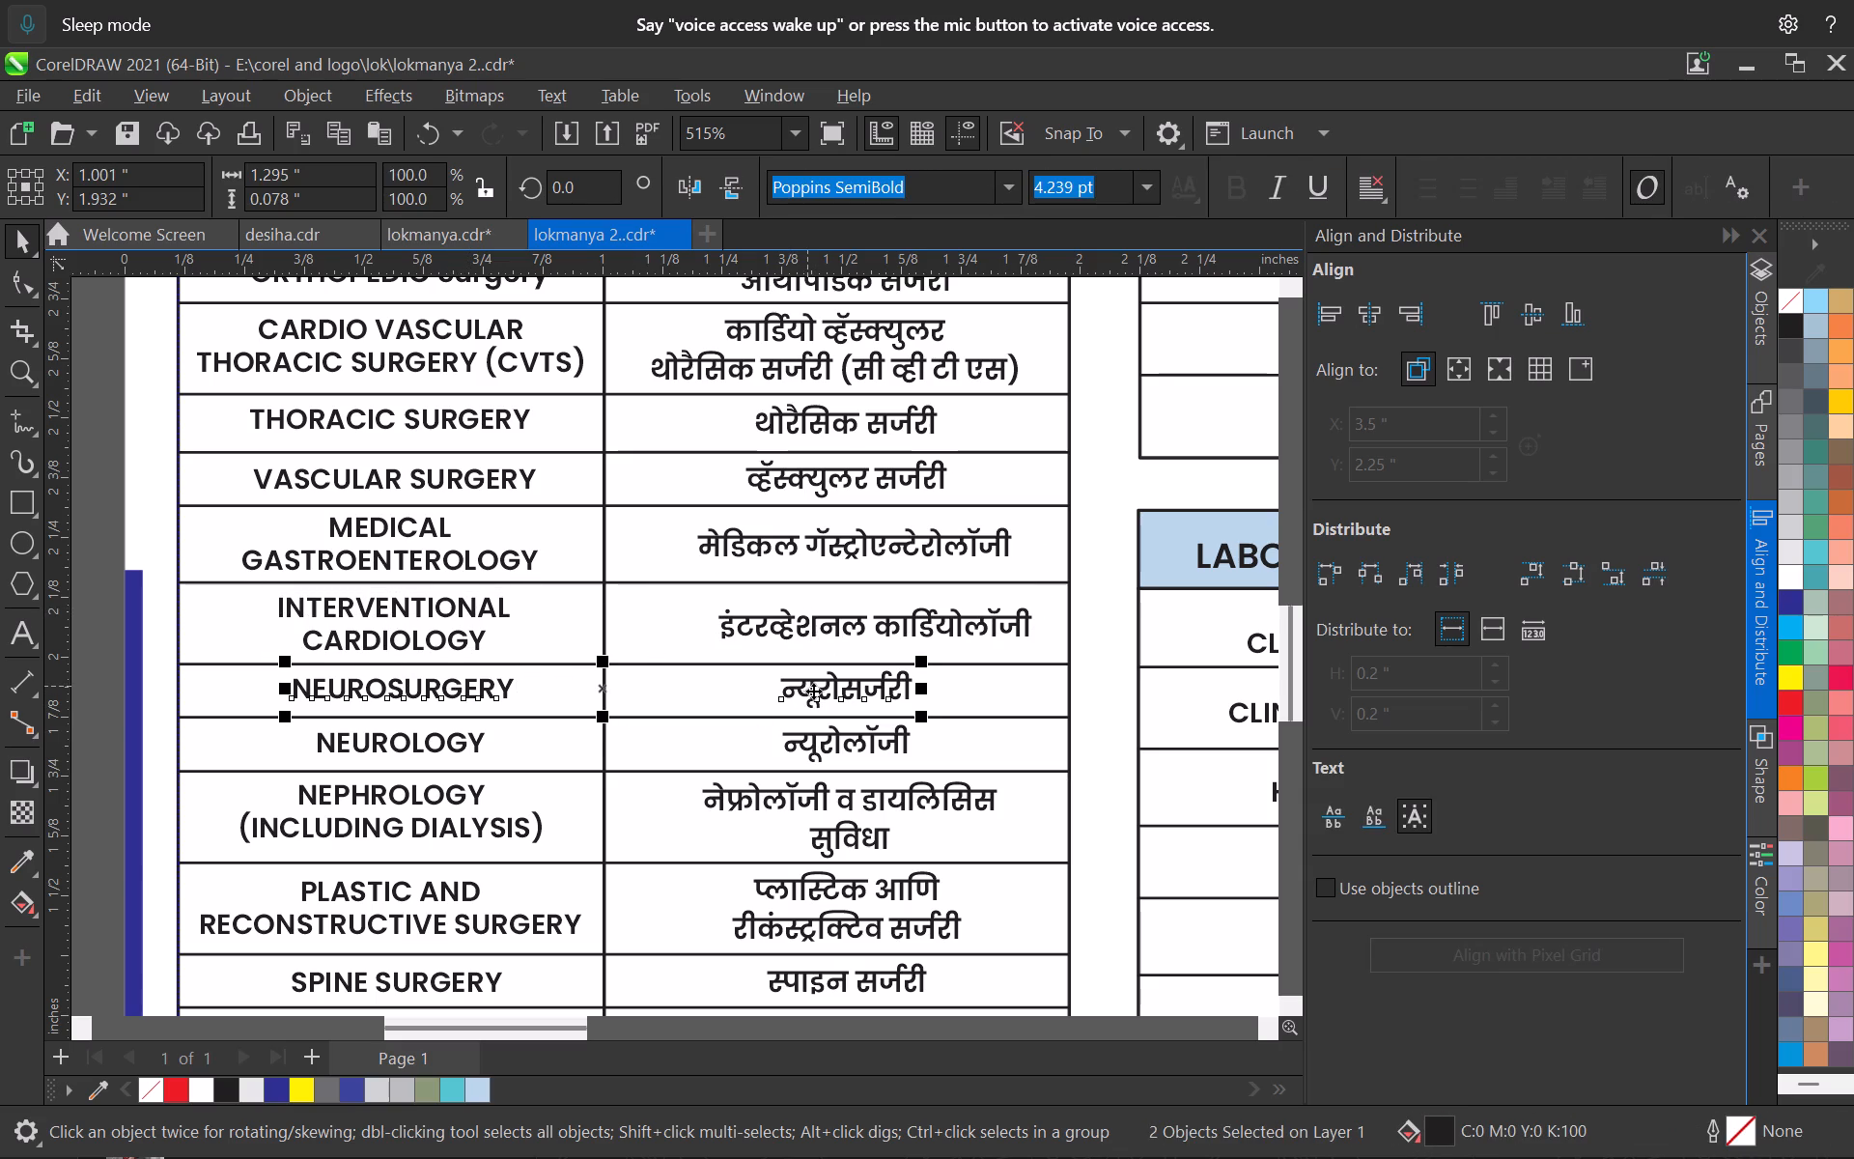
{"action": "left_click", "coordinate": [1531, 313]}
{"action": "middle_click_drag", "start_coordinate": [688, 802], "coordinate": [746, 731]}
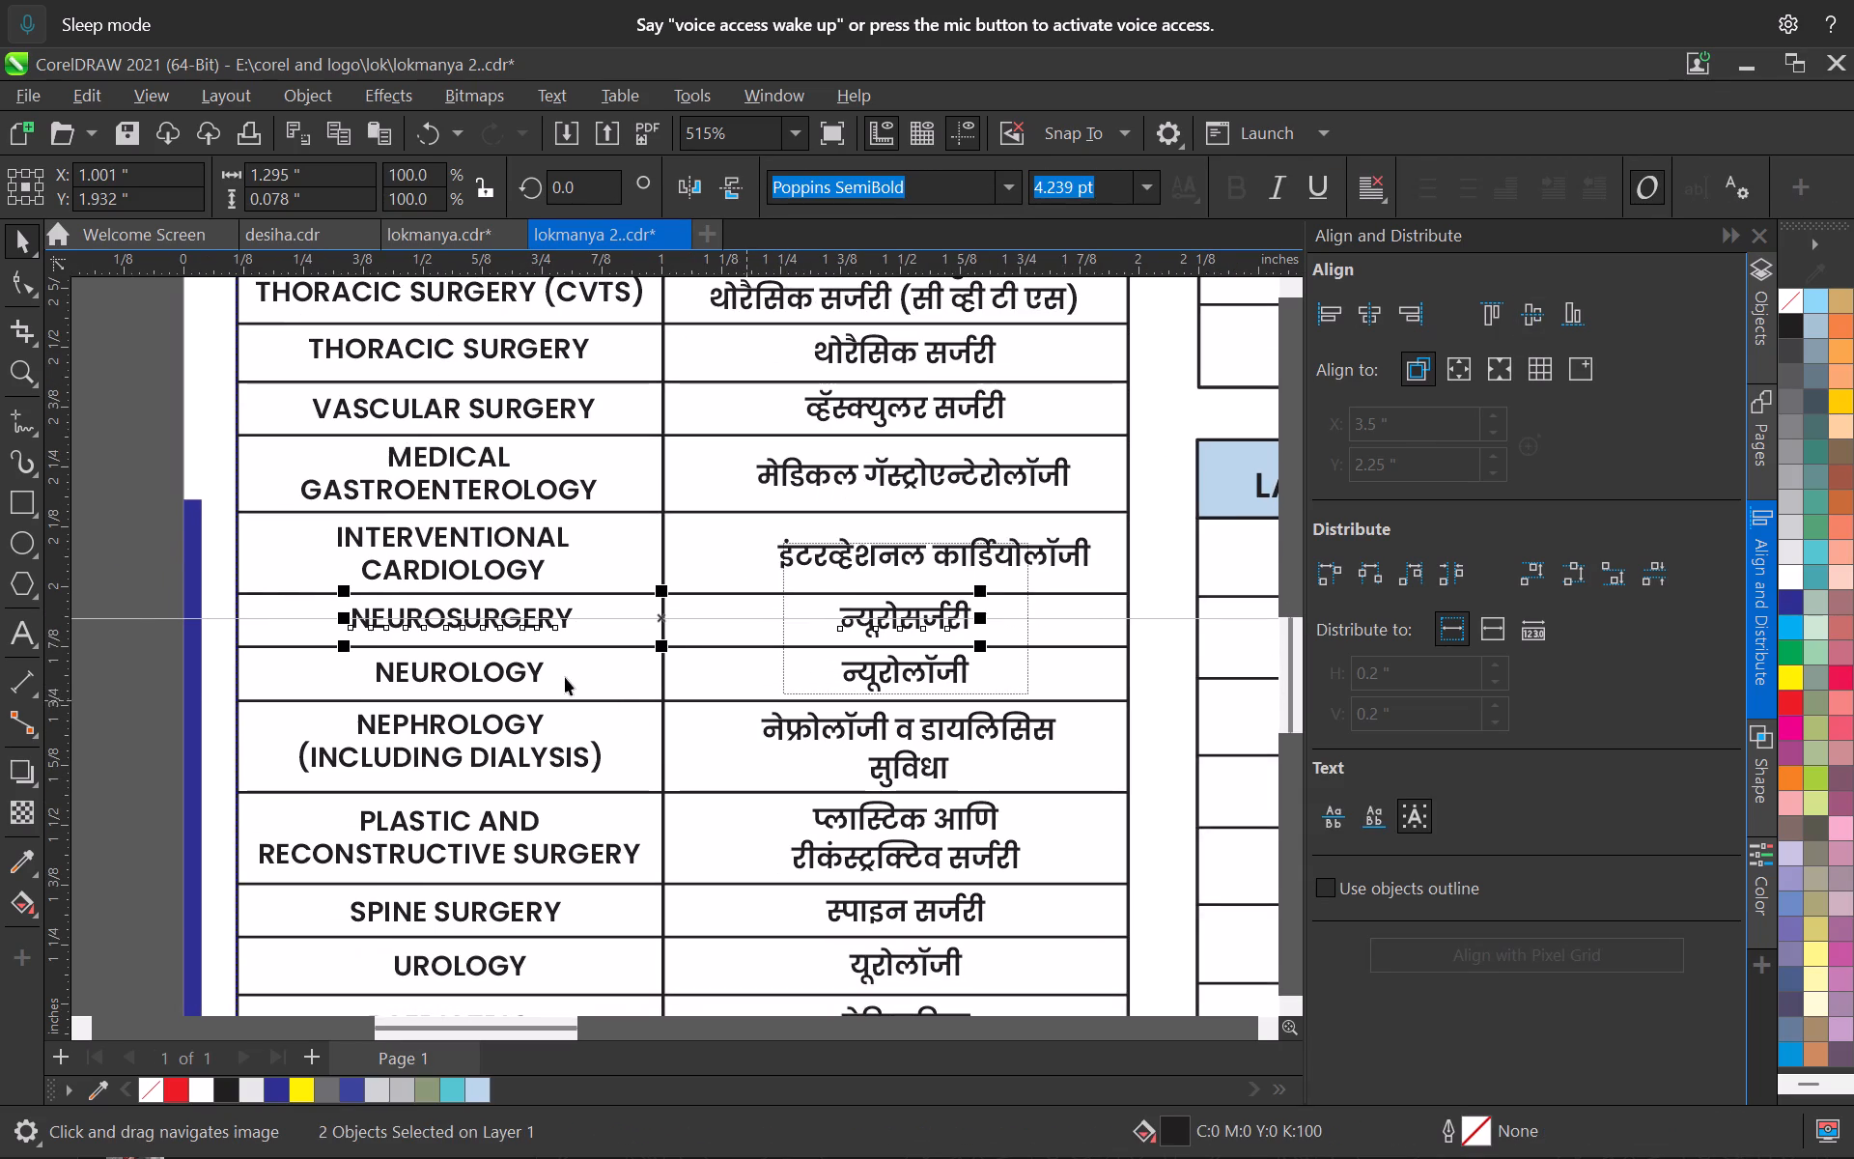
{"action": "left_click", "coordinate": [533, 673]}
{"action": "left_click", "coordinate": [894, 668], "text": "shift"}
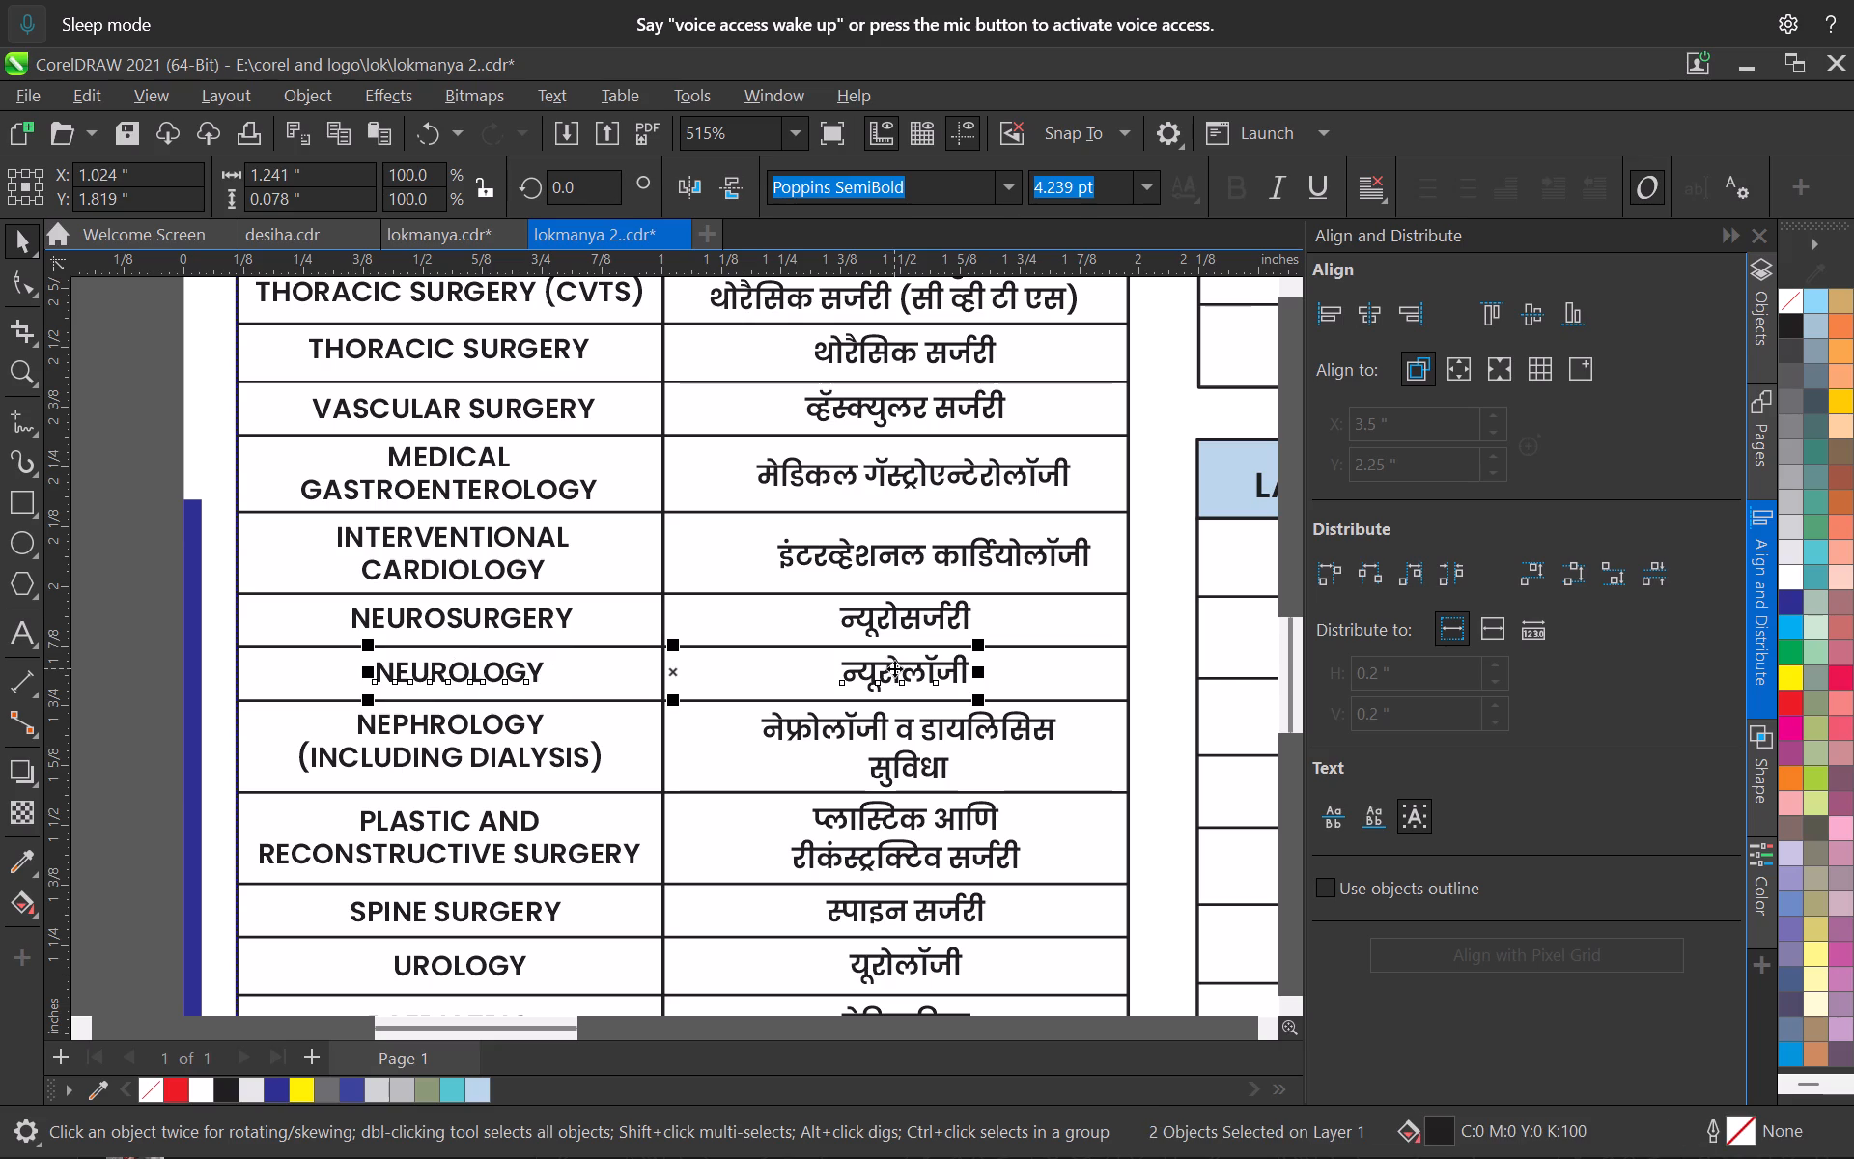
{"action": "left_click", "coordinate": [1531, 319]}
Vertically centre the English and Marathi texts with each other in the NEPHROLOGY (INCLUDING DIALYSIS) and PLASTIC AND RECONSTRUCTIVE SURGERY rows.
{"action": "middle_click_drag", "start_coordinate": [866, 786], "coordinate": [872, 741]}
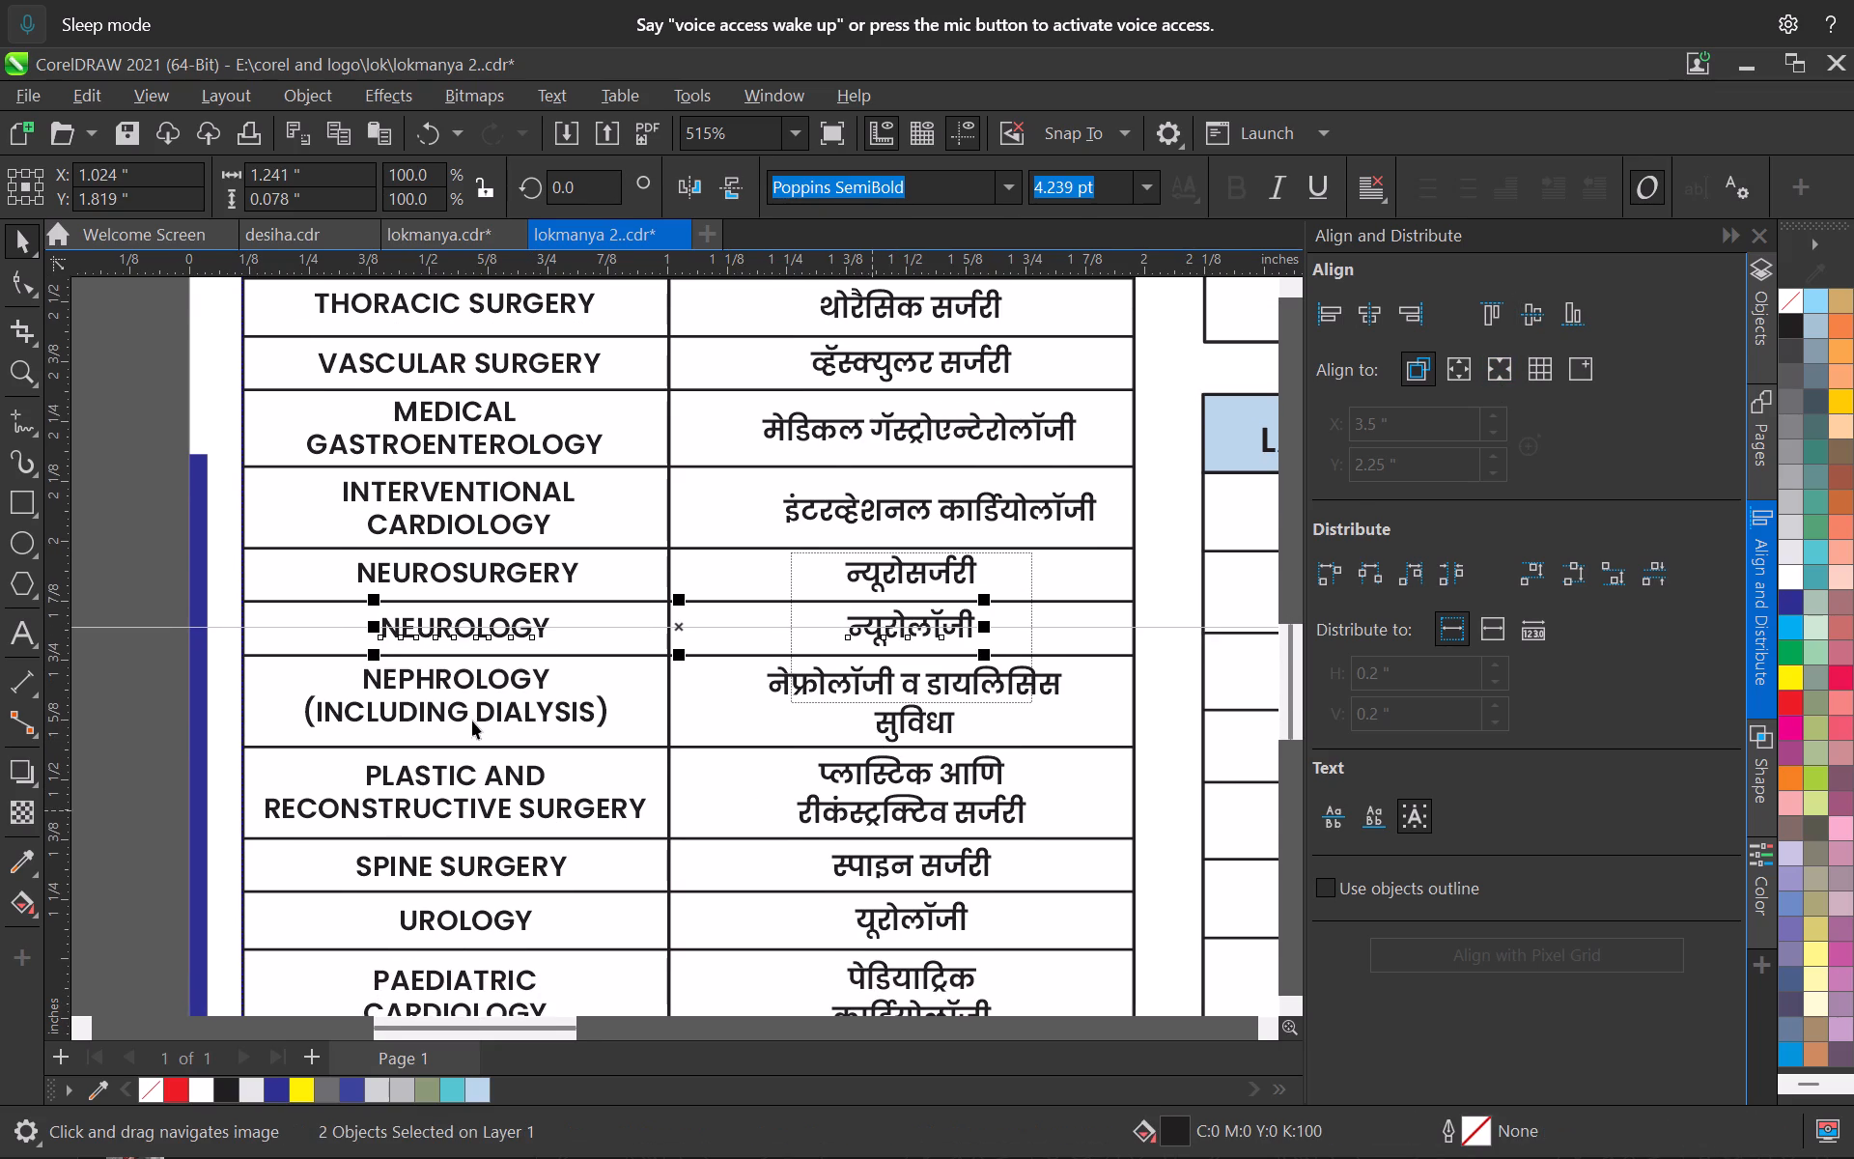
{"action": "left_click", "coordinate": [476, 717]}
{"action": "left_click", "coordinate": [889, 686], "text": "shift"}
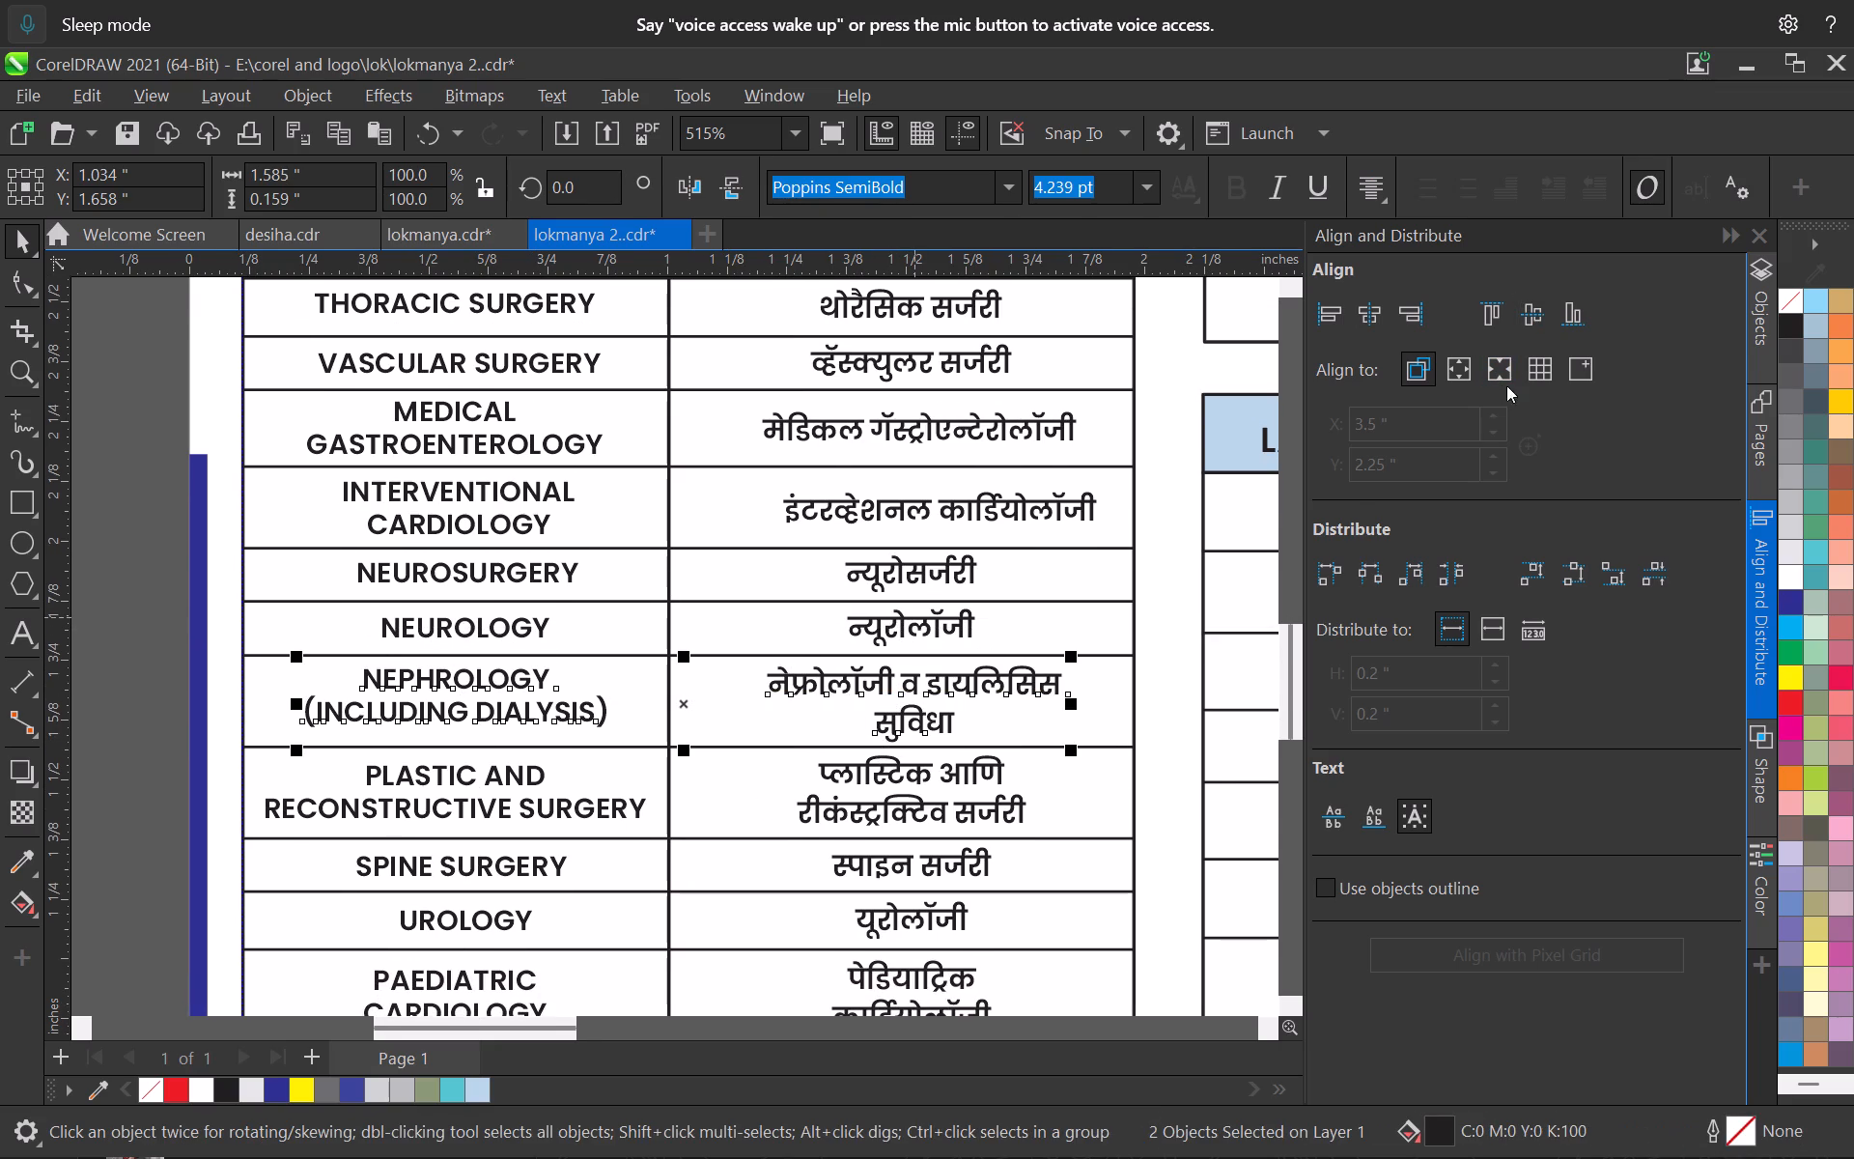
{"action": "left_click", "coordinate": [1524, 306]}
{"action": "middle_click_drag", "start_coordinate": [600, 807], "coordinate": [617, 753]}
{"action": "left_click", "coordinate": [617, 756]}
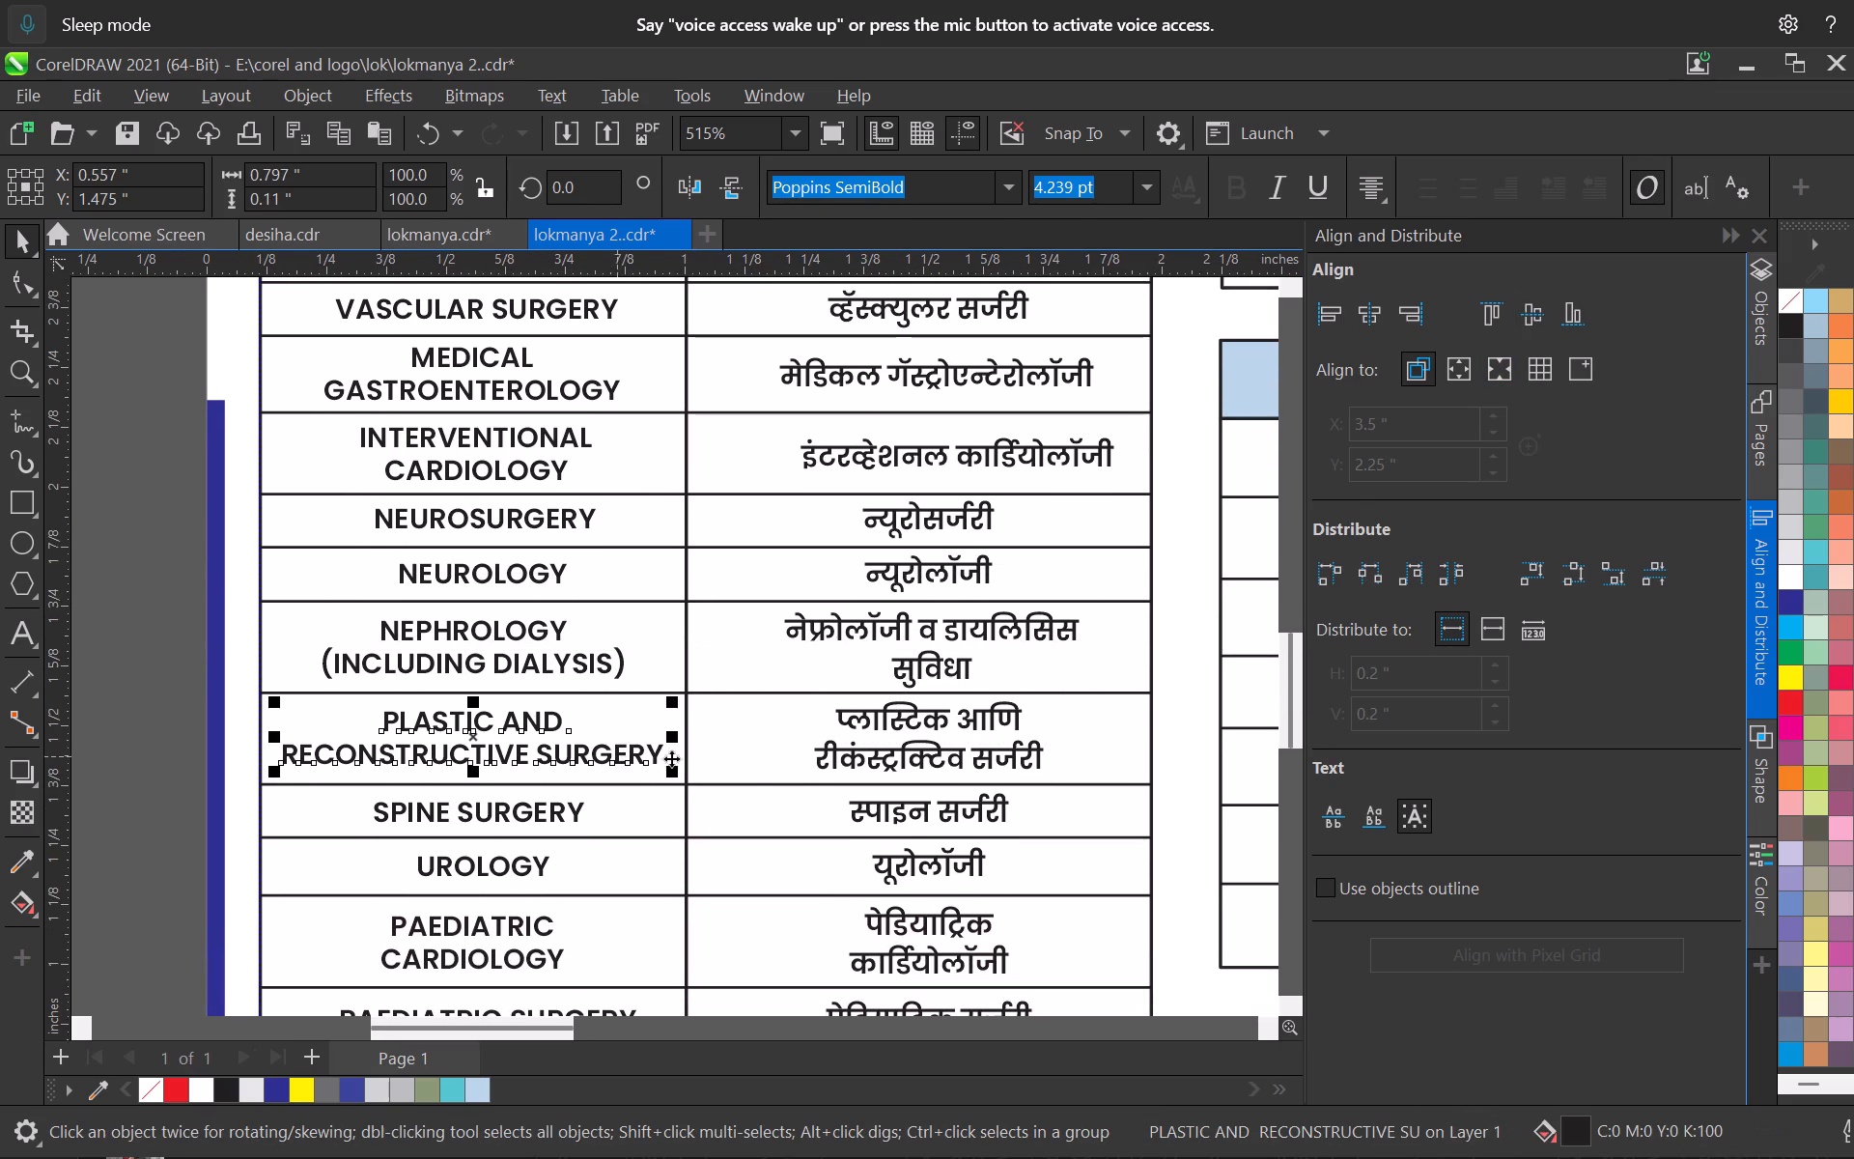
{"action": "left_click", "coordinate": [987, 714], "text": "shift"}
{"action": "left_click", "coordinate": [1527, 312]}
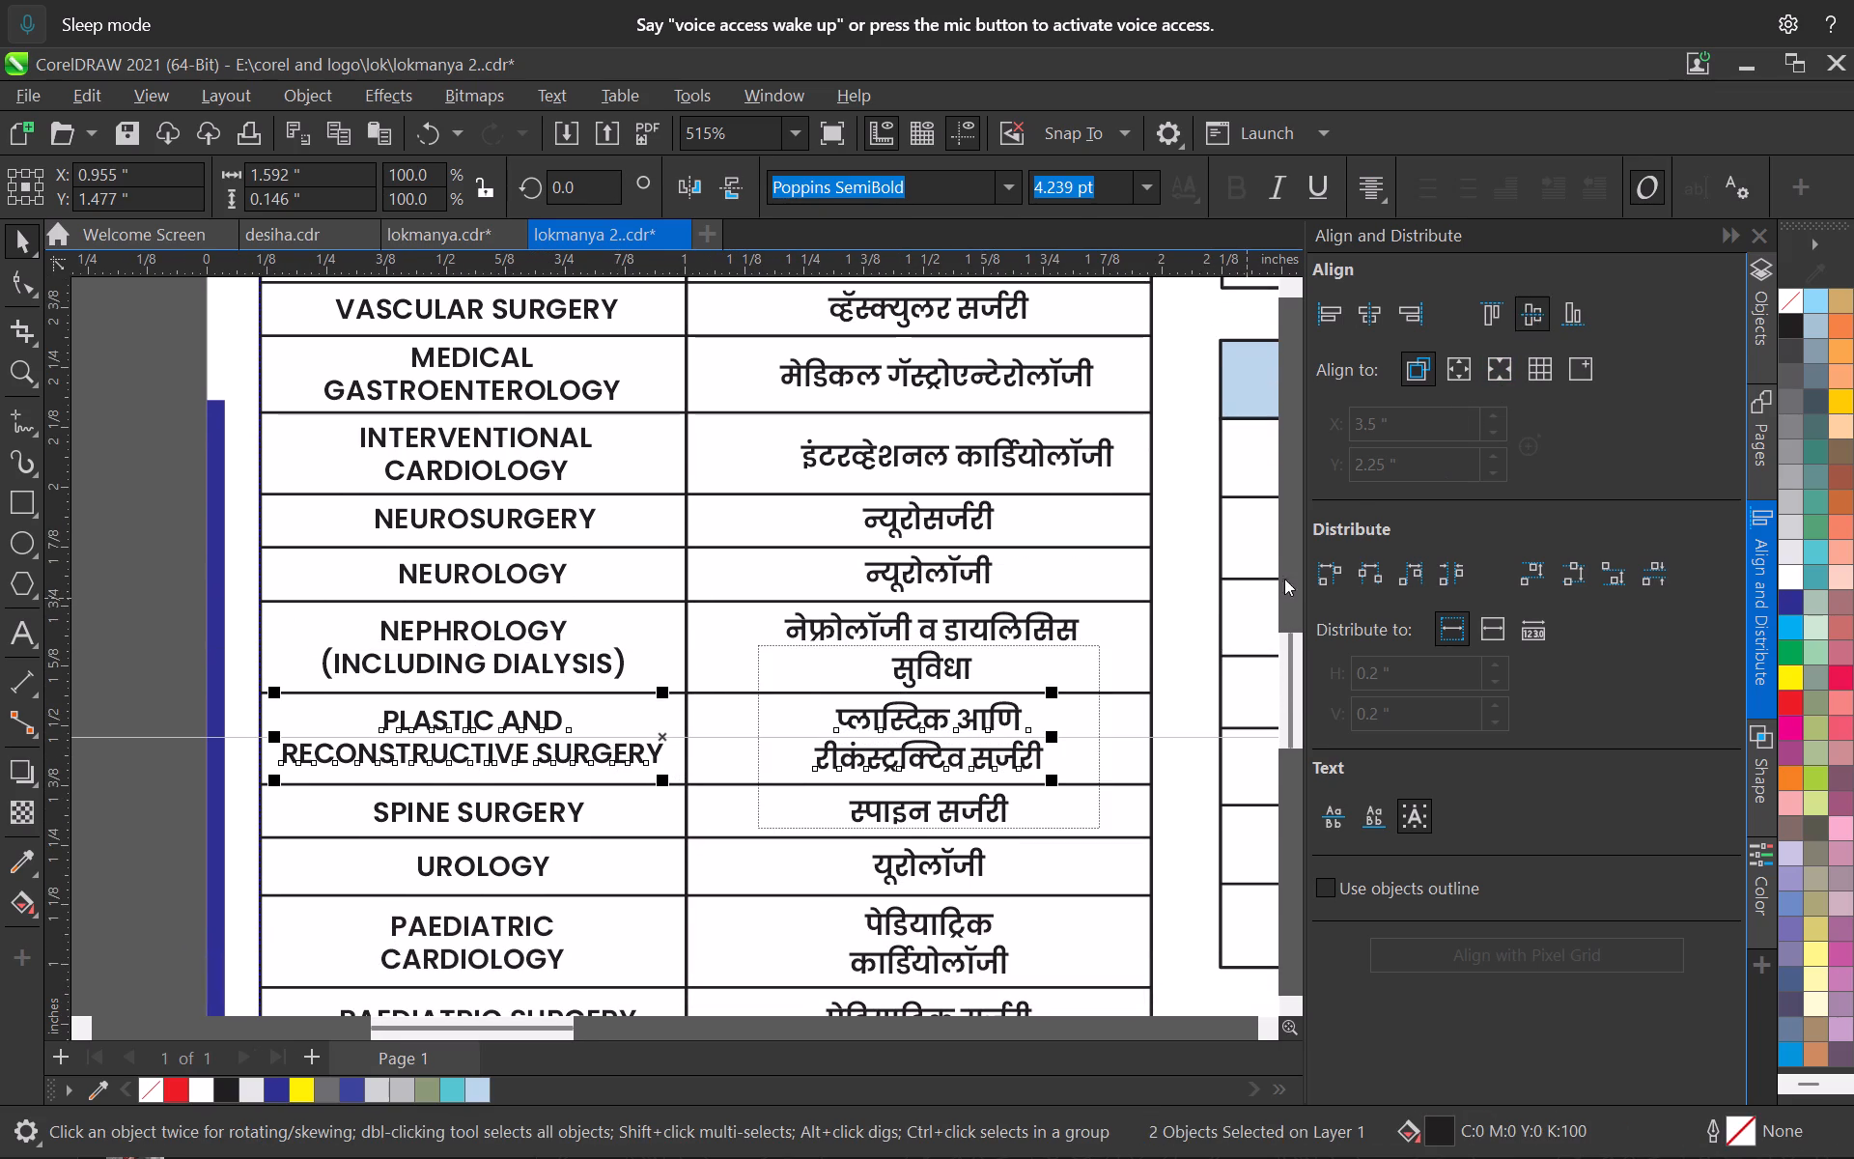
Vertically centre the English and Marathi texts with each other in the SPINE SURGERY row and in the UROLOGY row.
{"action": "middle_click_drag", "start_coordinate": [398, 860], "coordinate": [463, 749]}
{"action": "left_click", "coordinate": [599, 695]}
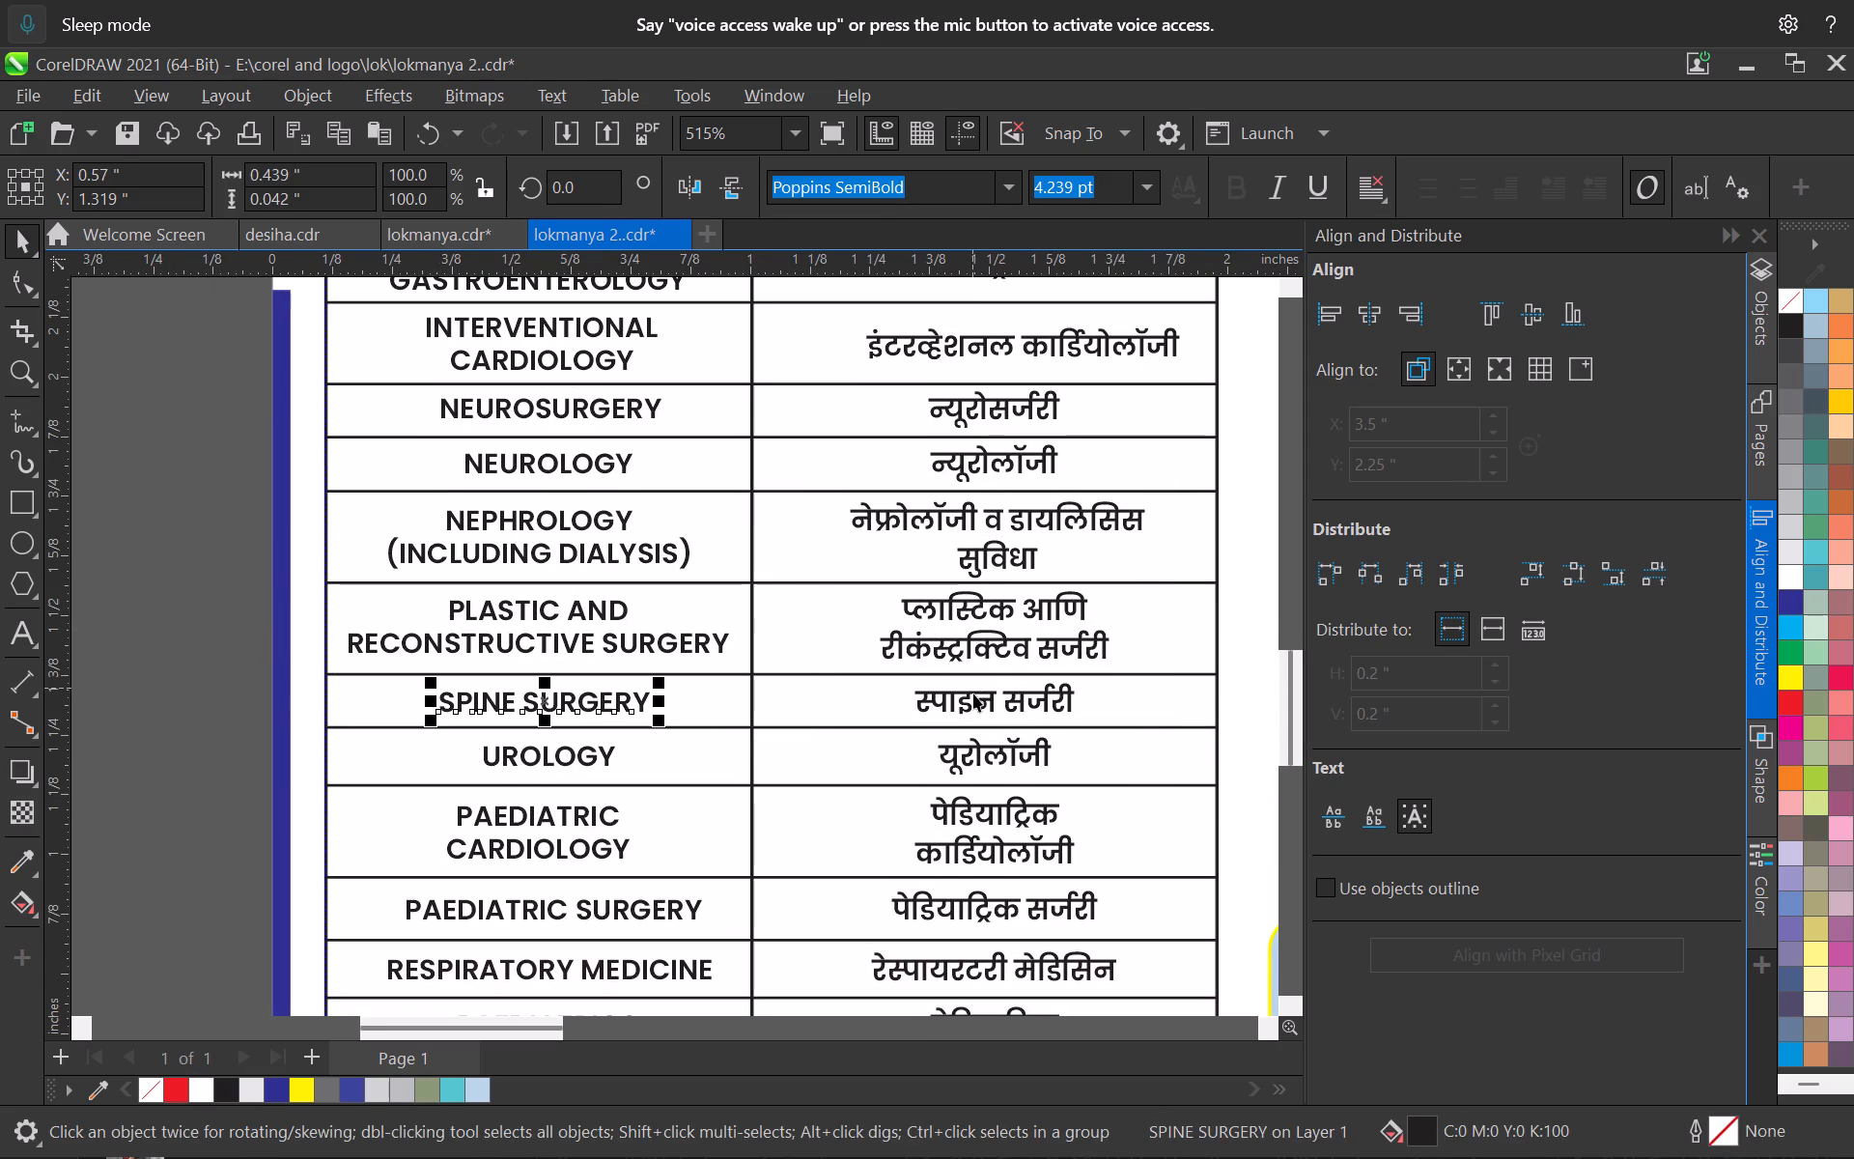
{"action": "left_click", "coordinate": [973, 693], "text": "shift"}
{"action": "left_click", "coordinate": [1530, 314]}
{"action": "left_click", "coordinate": [570, 756]}
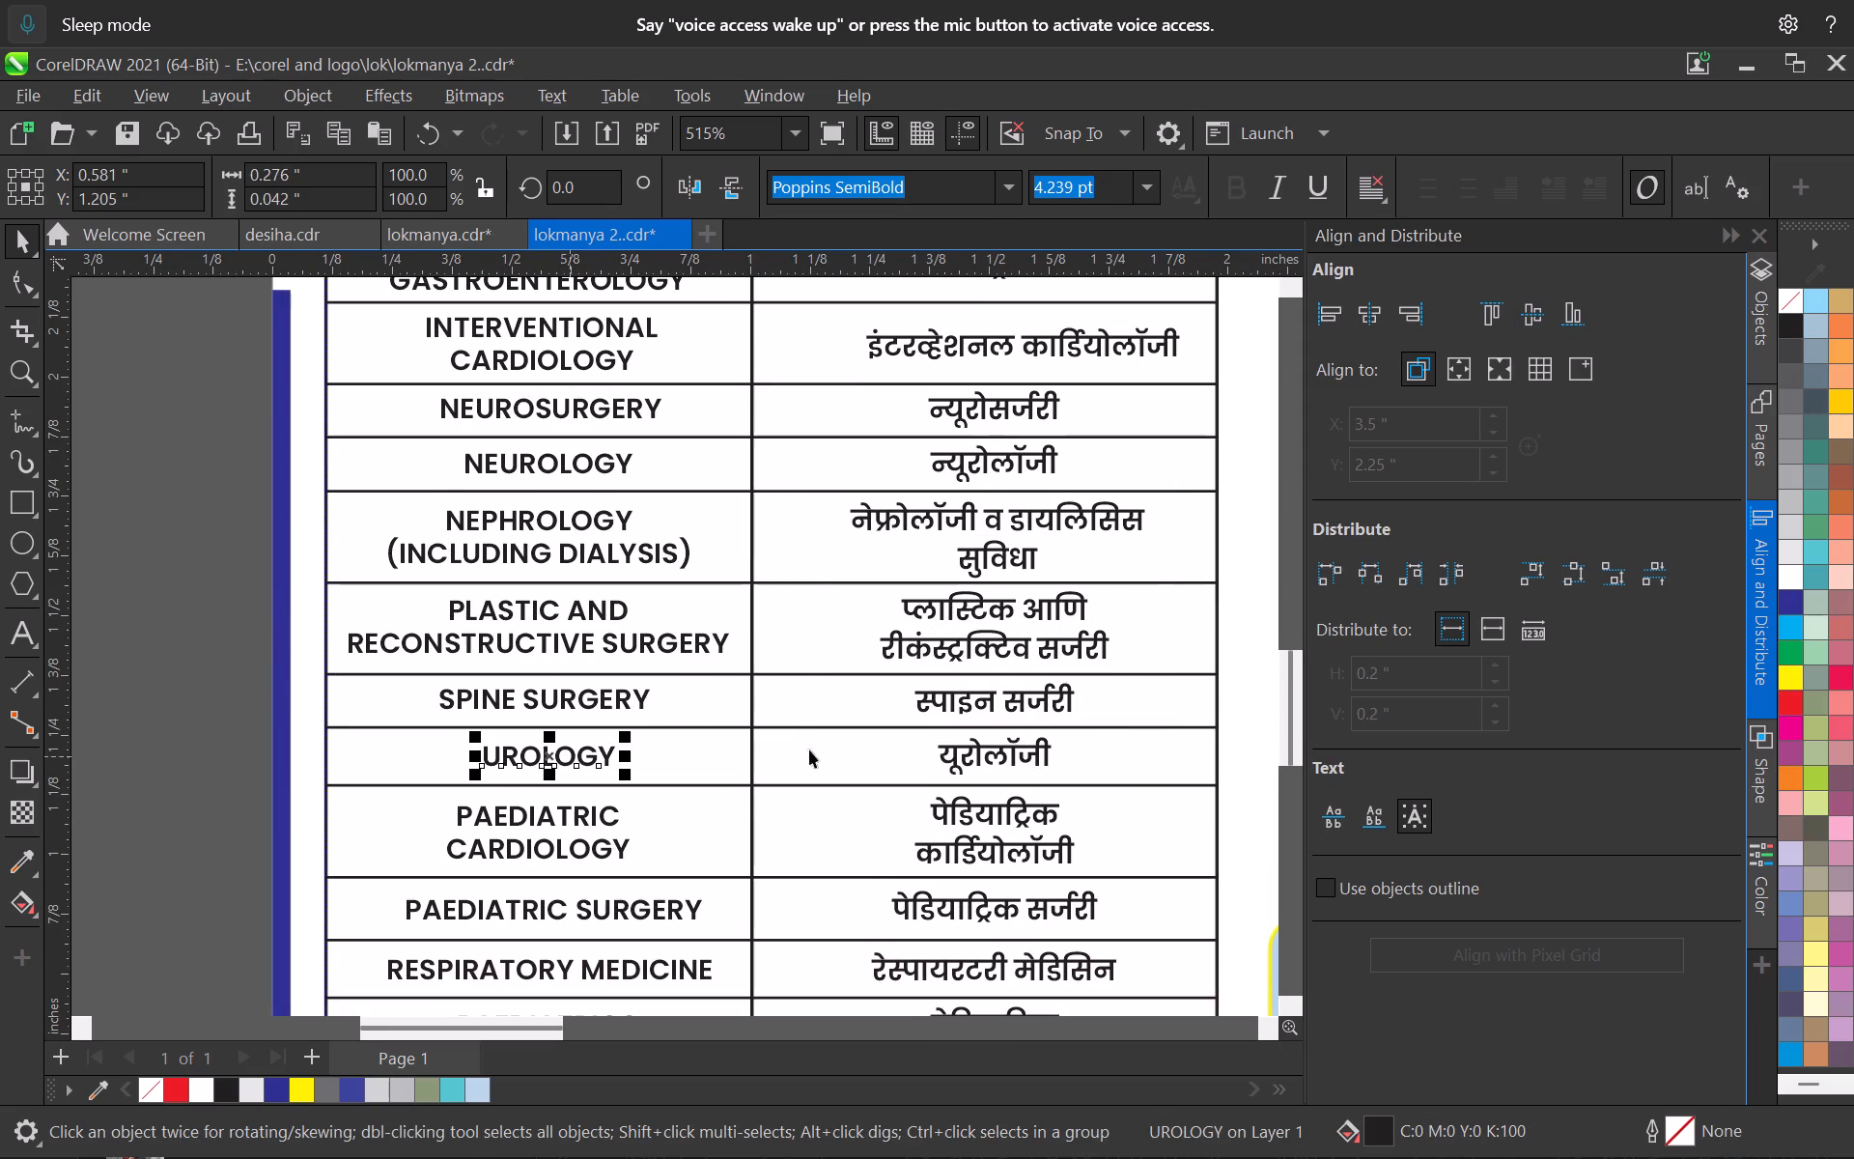
{"action": "left_click", "coordinate": [1028, 751], "text": "shift"}
{"action": "left_click", "coordinate": [1534, 316]}
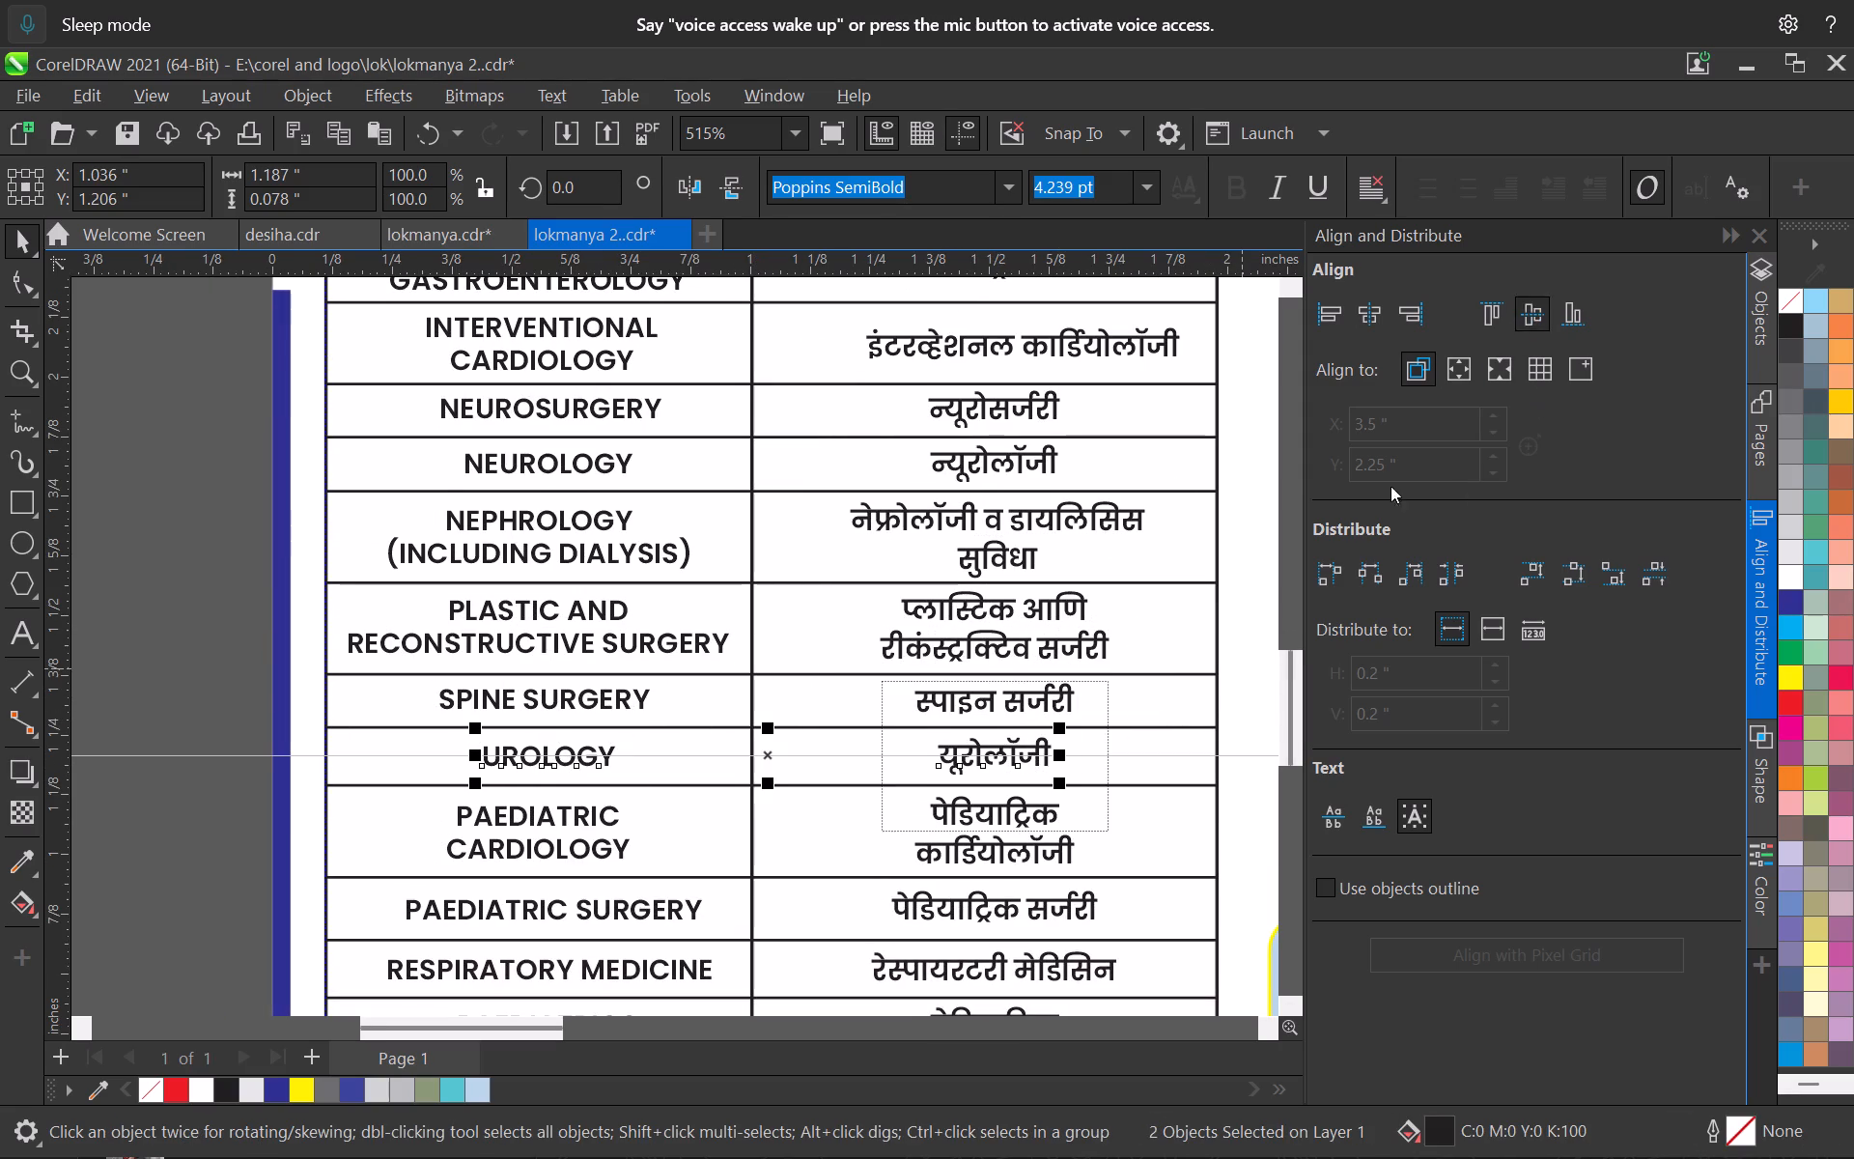
Vertically centre the English and Marathi texts with each other in the PAEDIATRIC CARDIOLOGY and PAEDIATRIC SURGERY rows.
{"action": "left_click", "coordinate": [597, 821]}
{"action": "left_click", "coordinate": [996, 806], "text": "shift"}
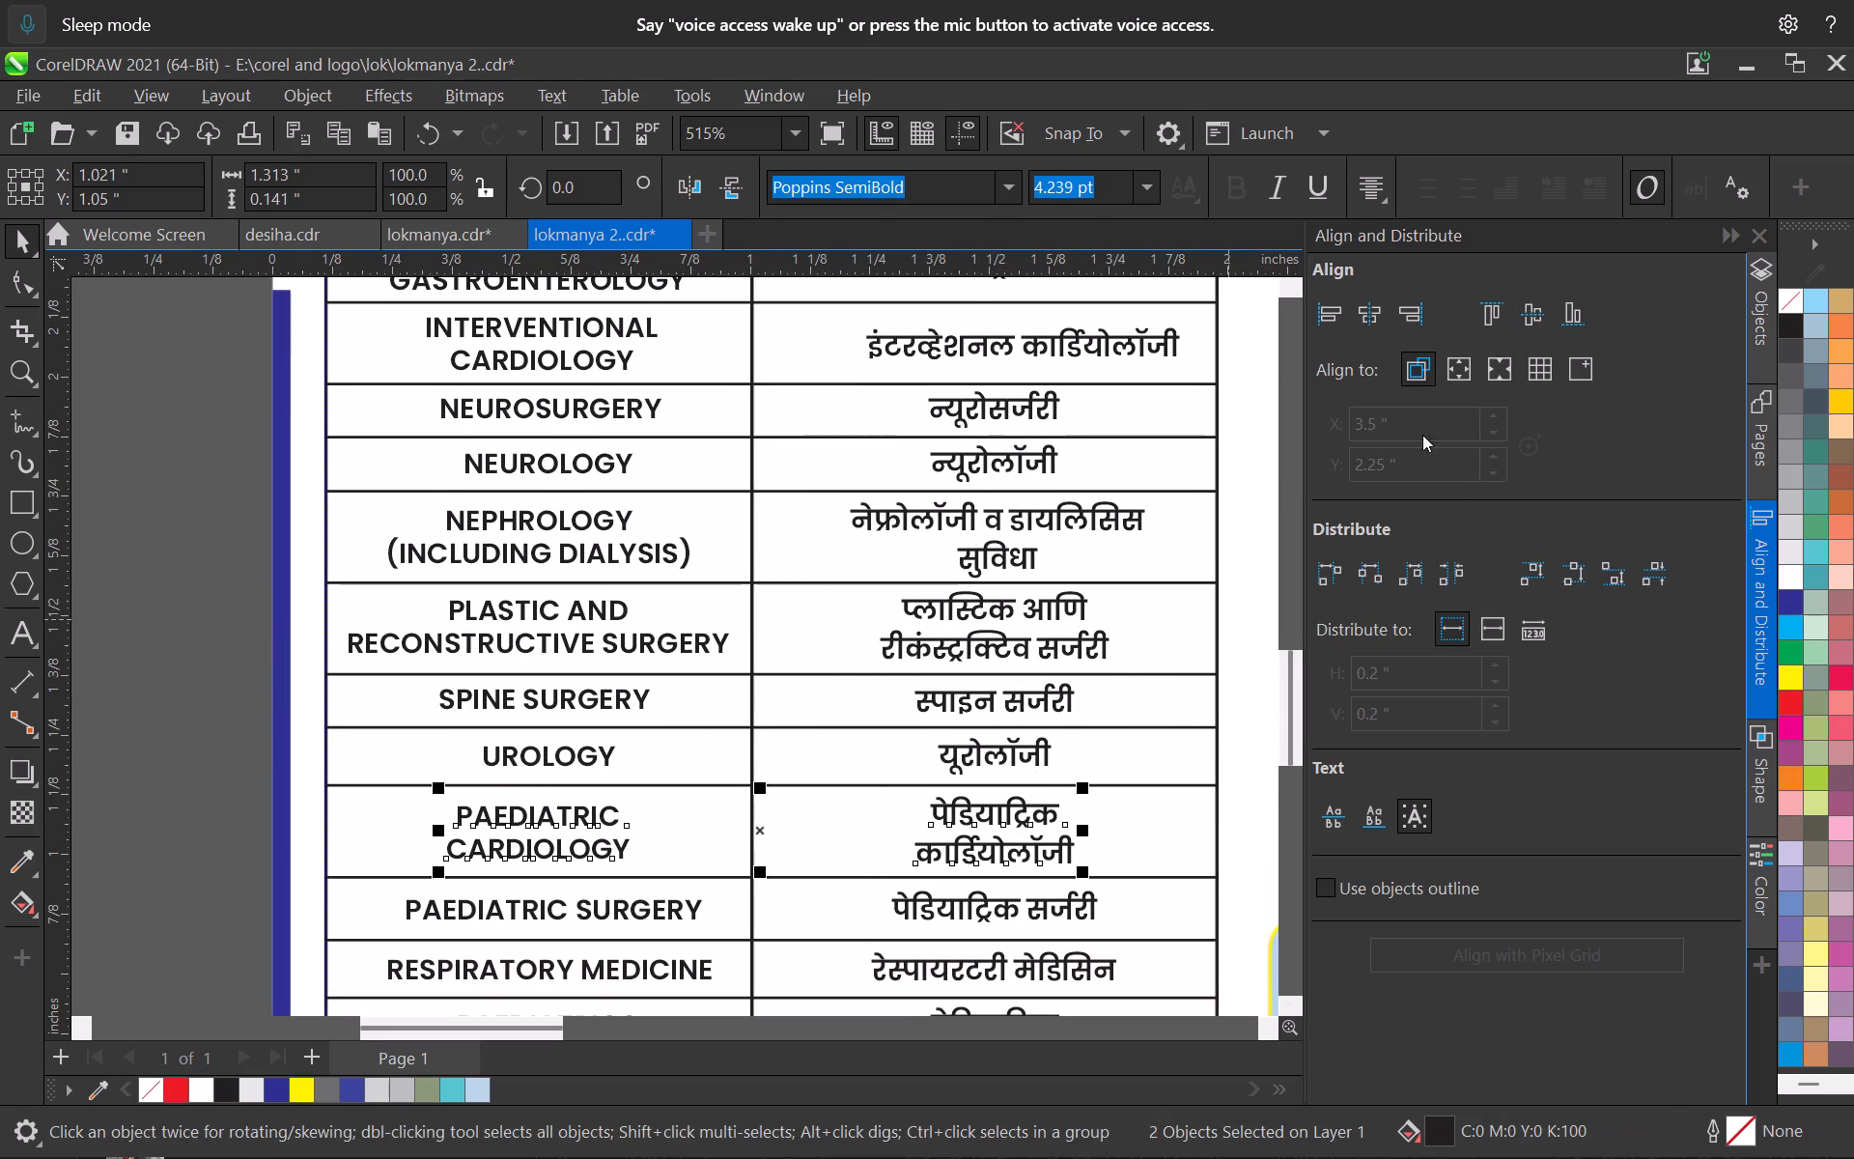
{"action": "left_click", "coordinate": [1531, 319]}
{"action": "middle_click_drag", "start_coordinate": [863, 843], "coordinate": [882, 751]}
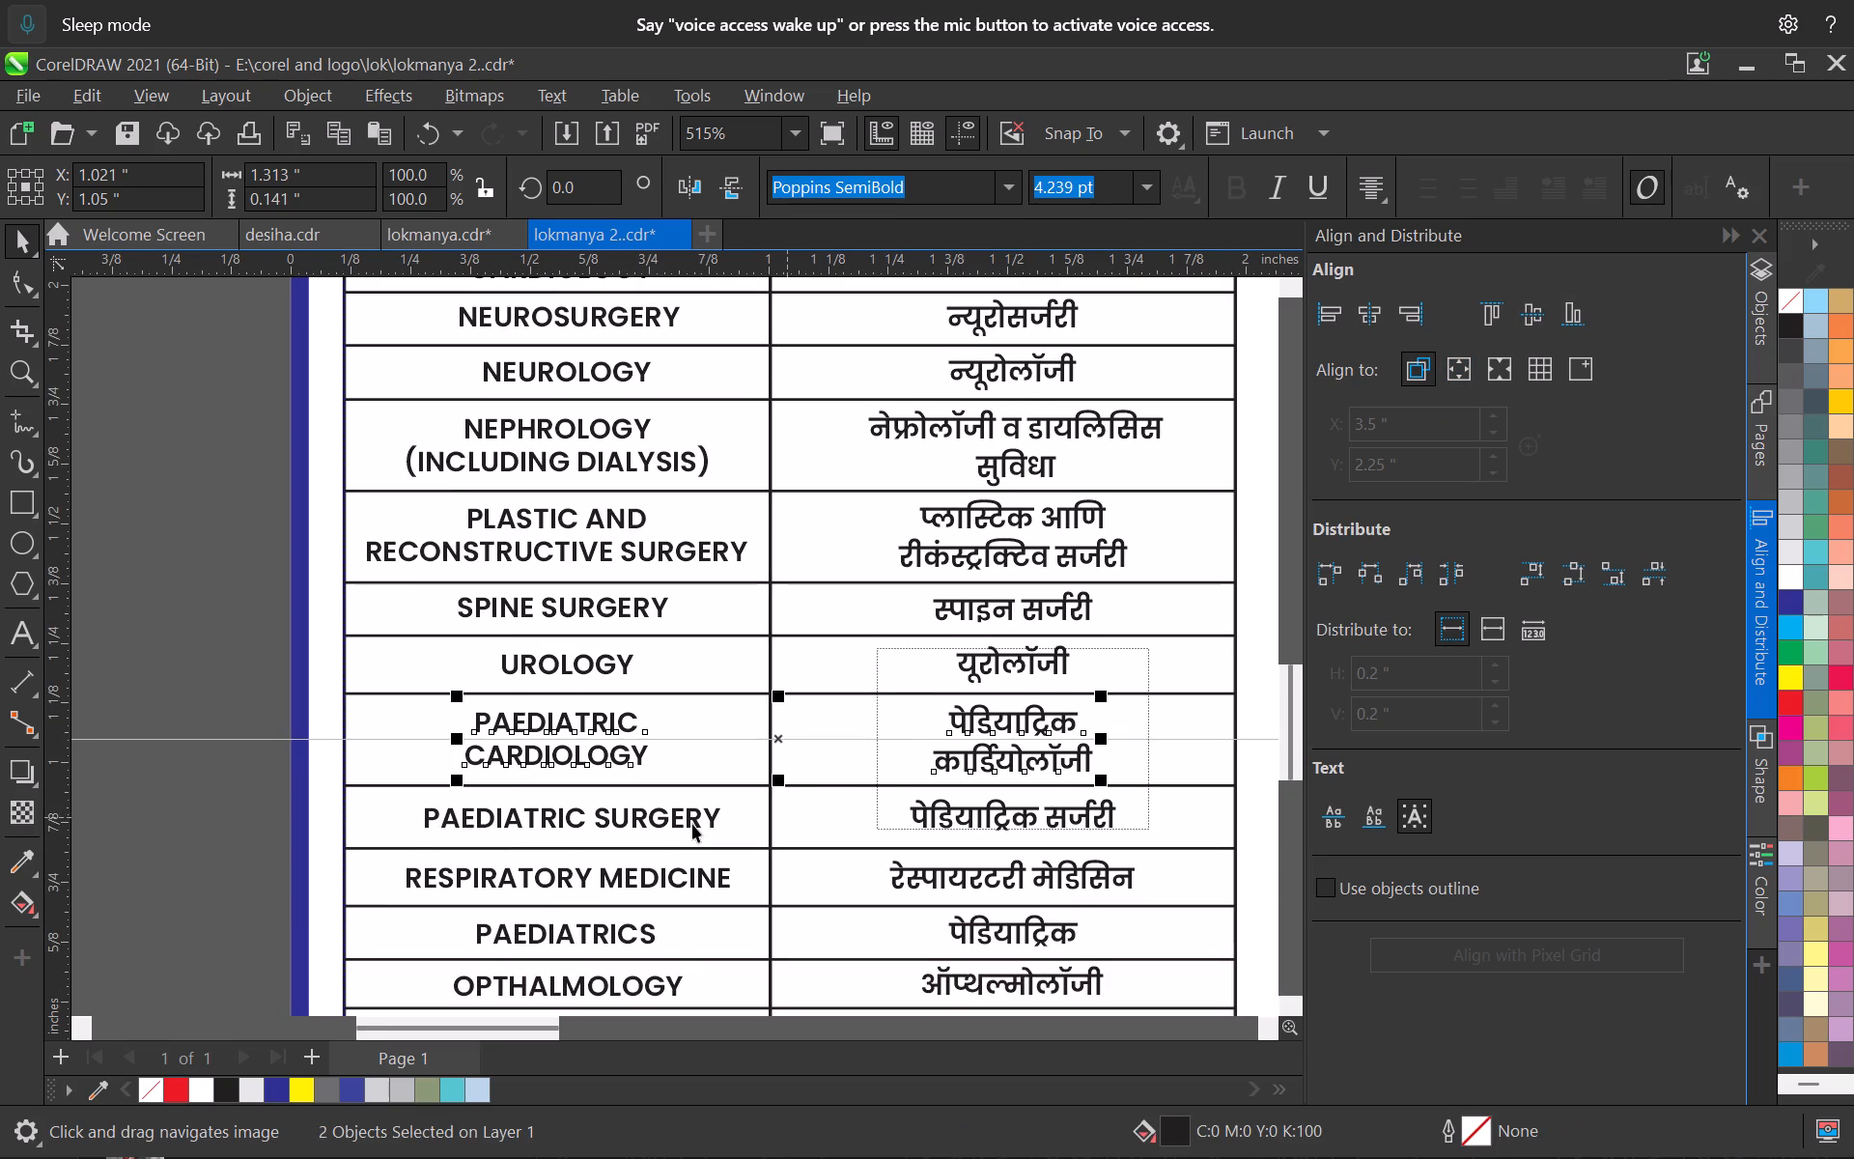
{"action": "left_click", "coordinate": [692, 824]}
{"action": "left_click", "coordinate": [1002, 815], "text": "shift"}
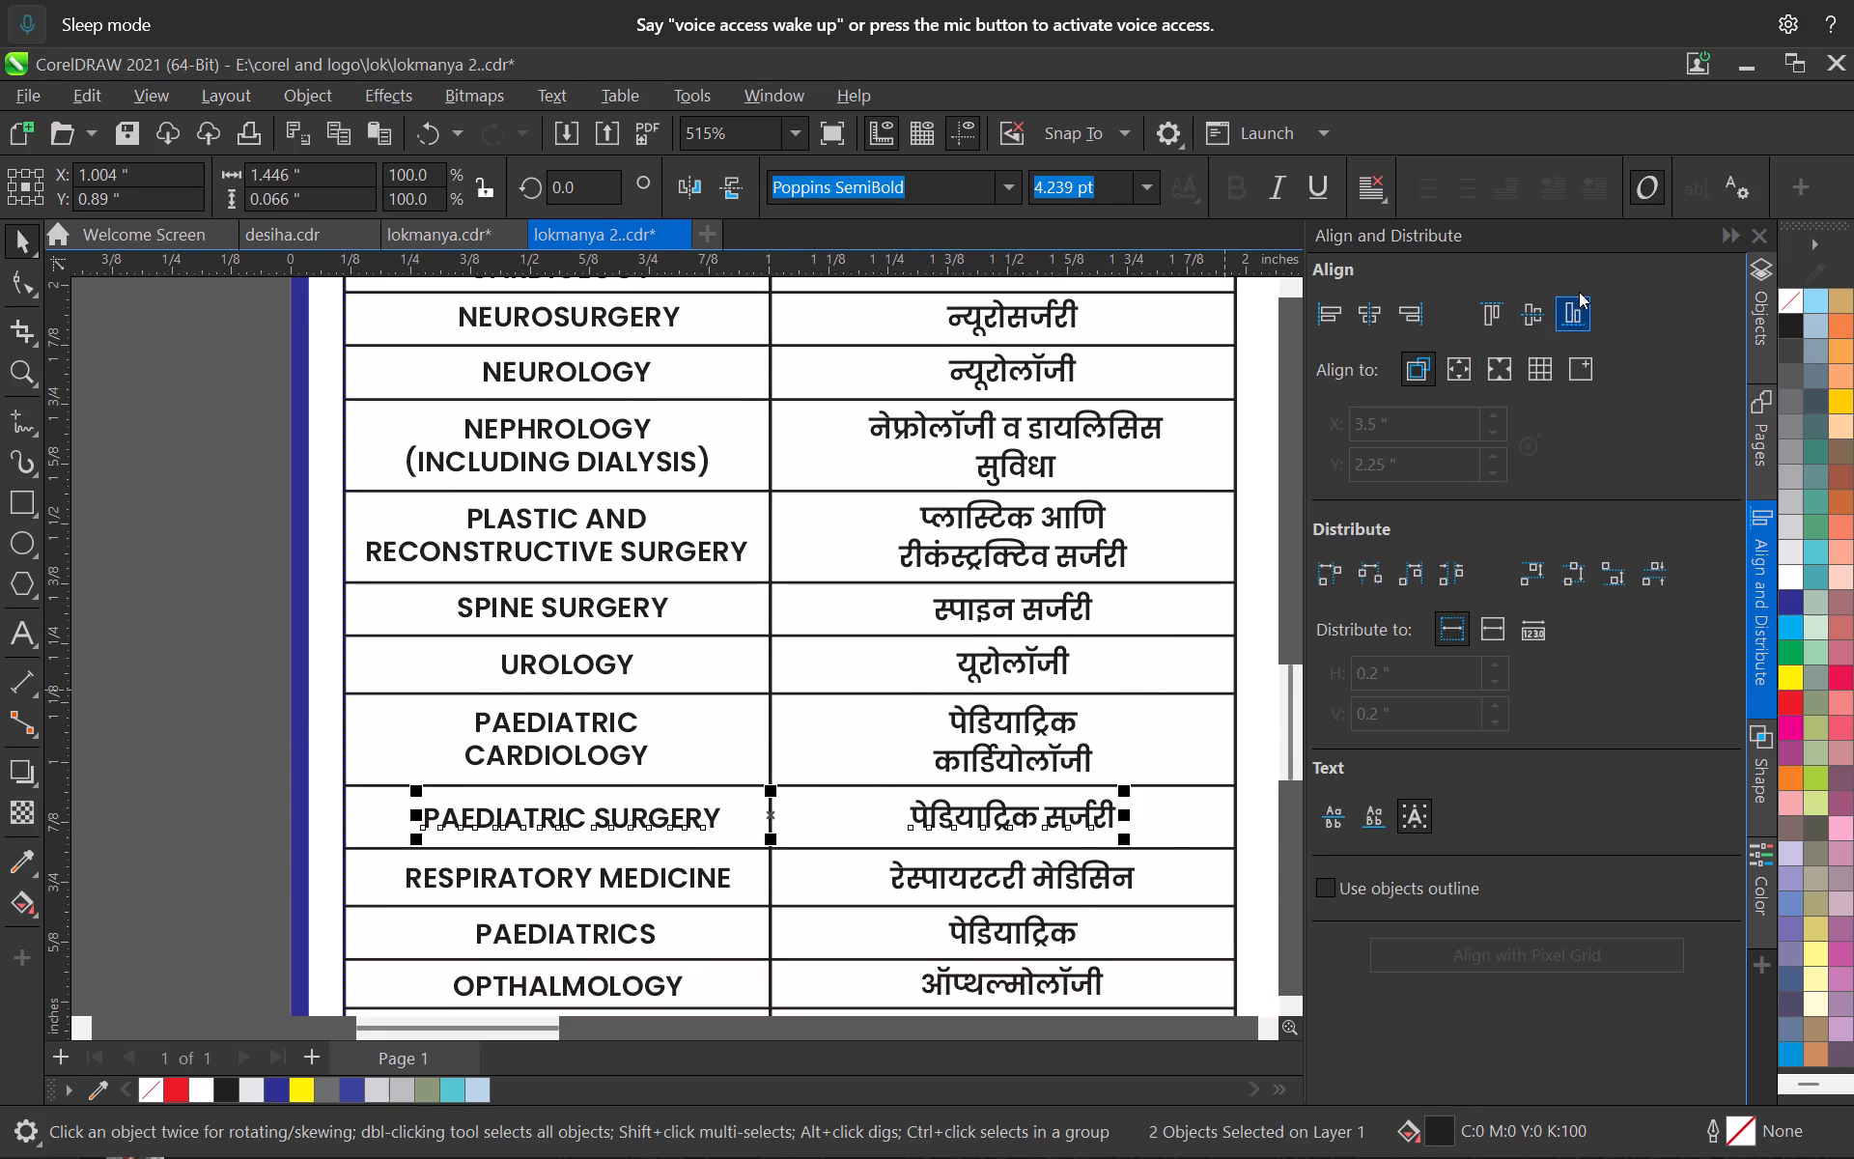
{"action": "left_click", "coordinate": [1537, 304]}
Vertically centre the English and Marathi texts with each other in the RESPIRATORY MEDICINE row and in the PAEDIATRICS row.
{"action": "middle_click_drag", "start_coordinate": [819, 737], "coordinate": [813, 565]}
{"action": "left_click", "coordinate": [711, 699]}
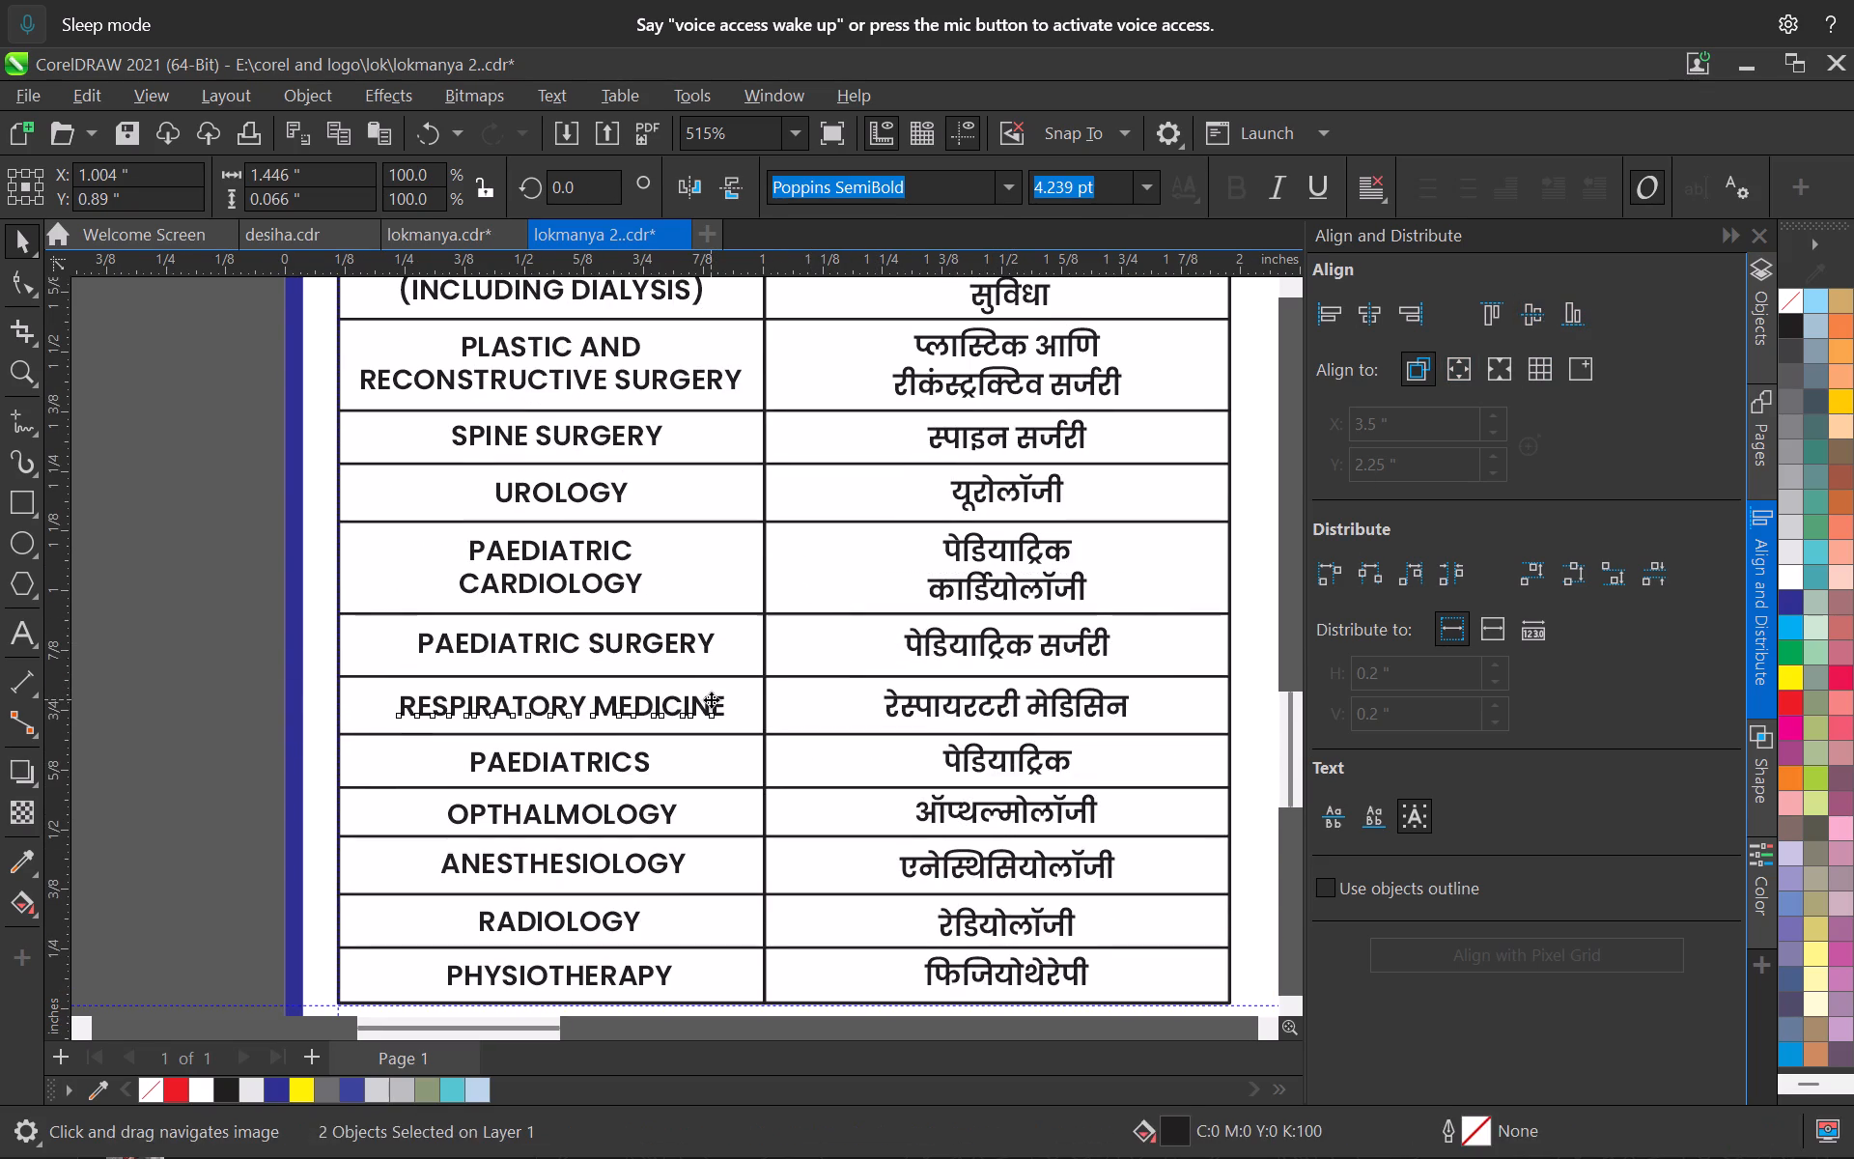
{"action": "left_click", "coordinate": [1082, 695], "text": "shift"}
{"action": "left_click", "coordinate": [1545, 308]}
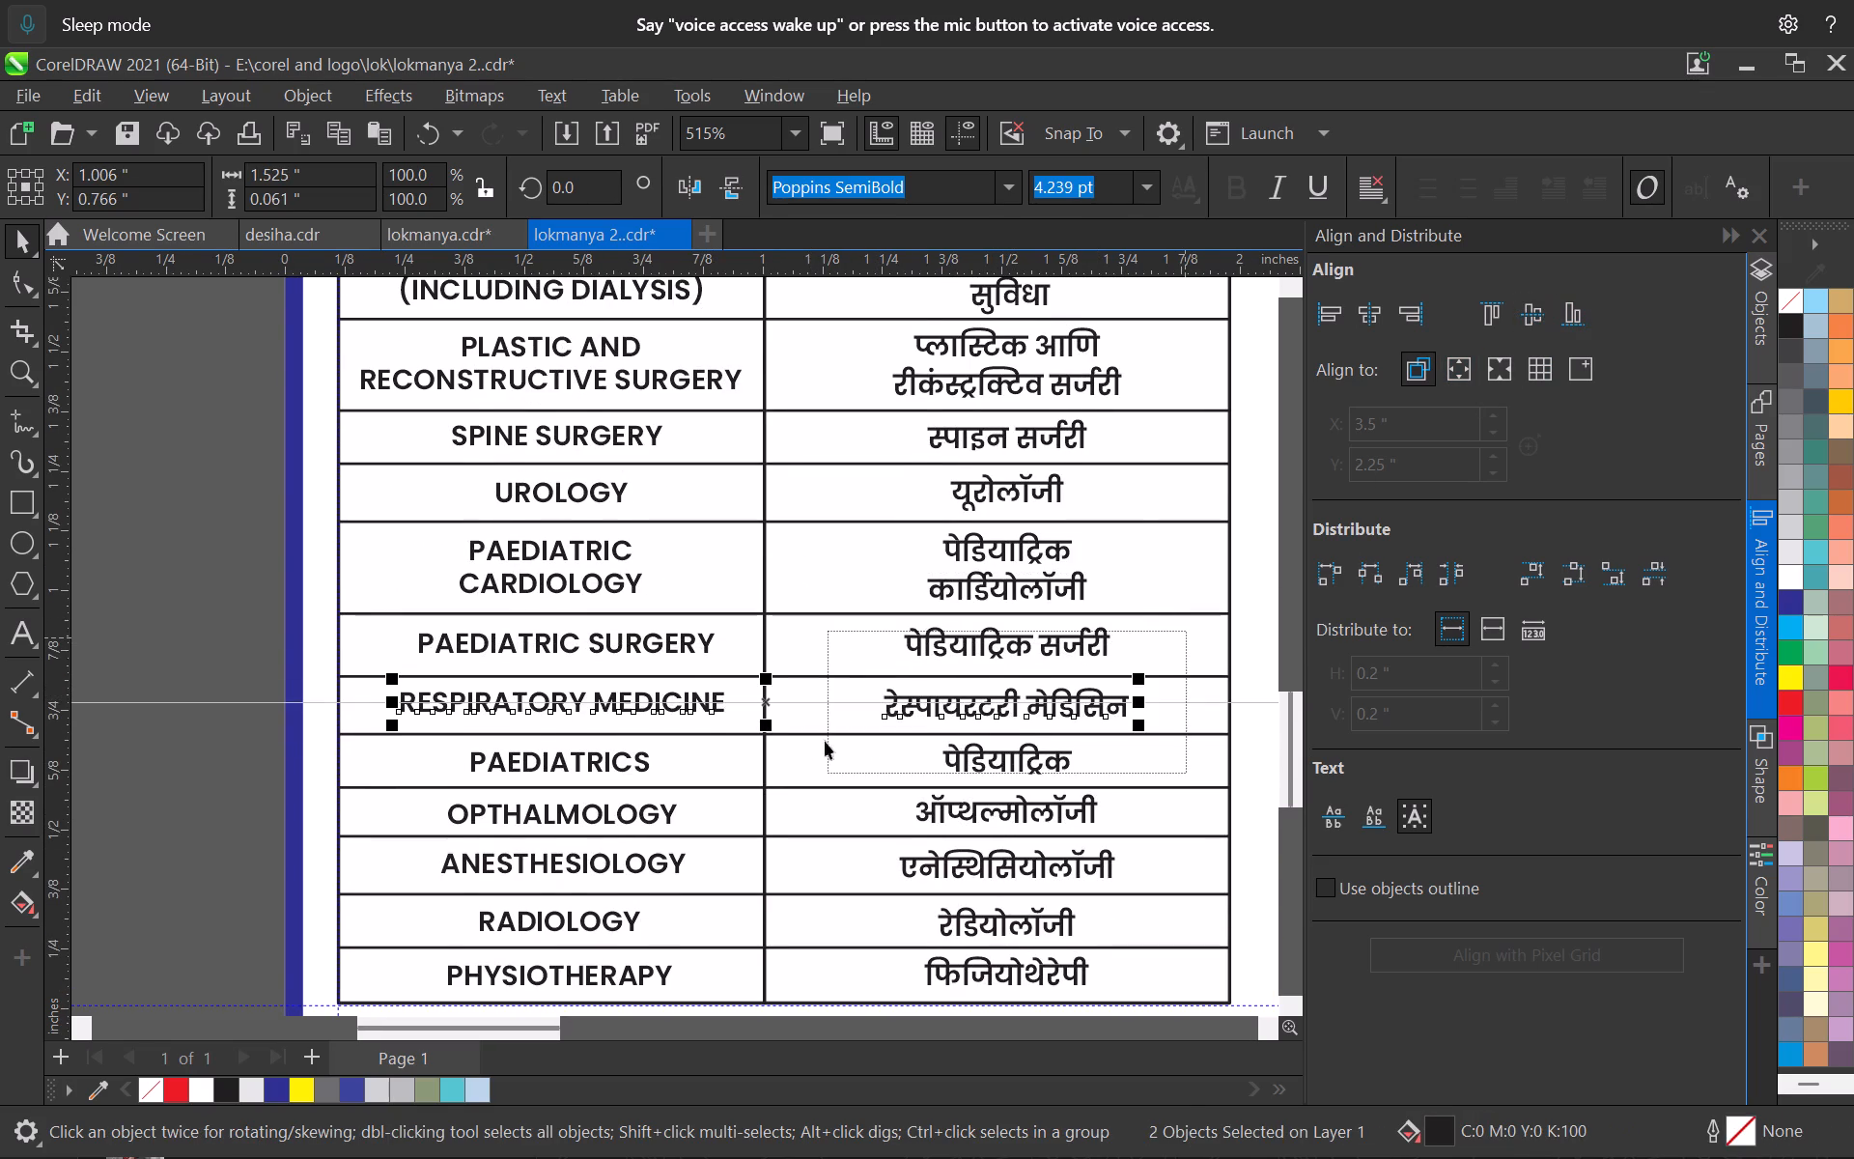
{"action": "middle_click_drag", "start_coordinate": [770, 762], "coordinate": [778, 692]}
{"action": "left_click", "coordinate": [645, 689]}
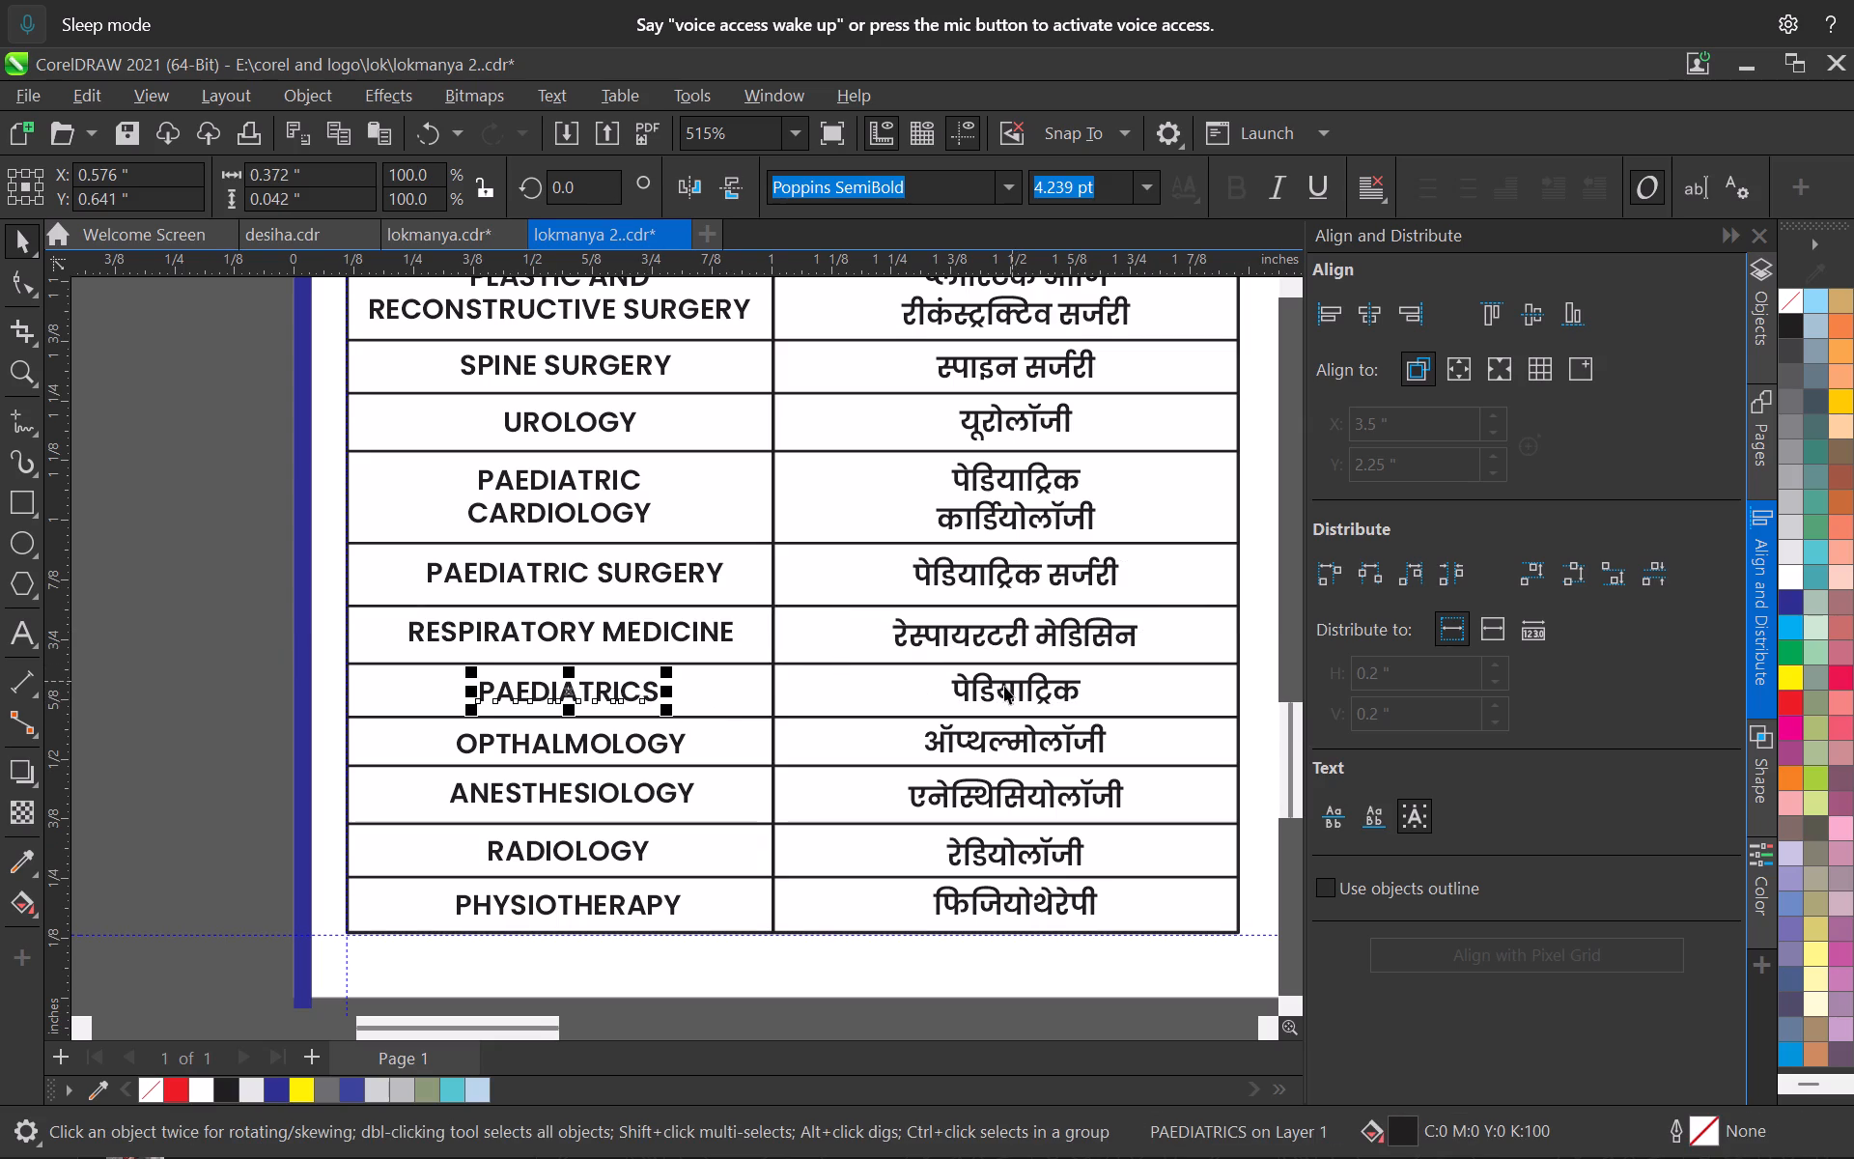
{"action": "left_click", "coordinate": [1004, 687], "text": "shift"}
{"action": "left_click", "coordinate": [1535, 317]}
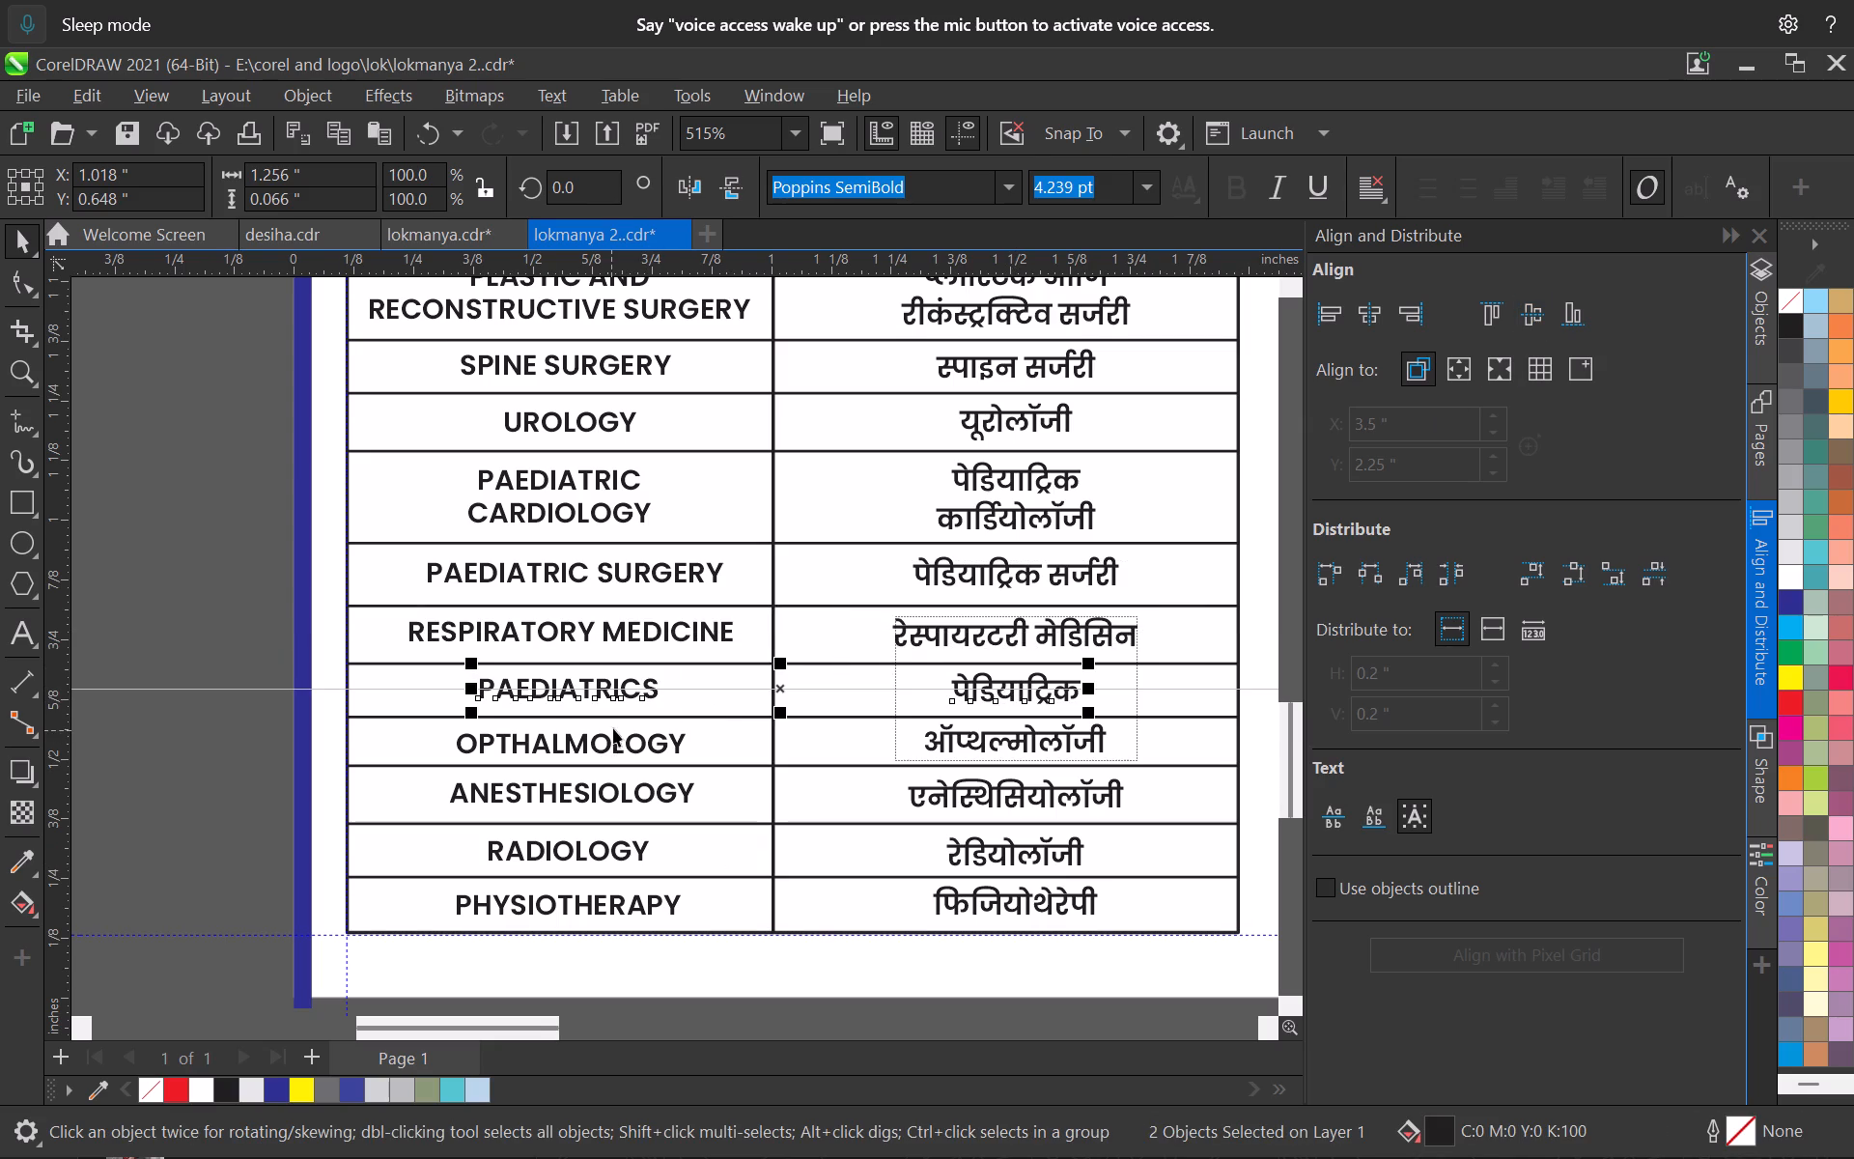
Vertically centre the English and Marathi texts with each other in the OPTHALMOLOGY row and in the ANESTHESIOLOGY row.
{"action": "left_click", "coordinate": [613, 728]}
{"action": "left_click", "coordinate": [612, 748]}
{"action": "left_click", "coordinate": [1054, 733], "text": "shift"}
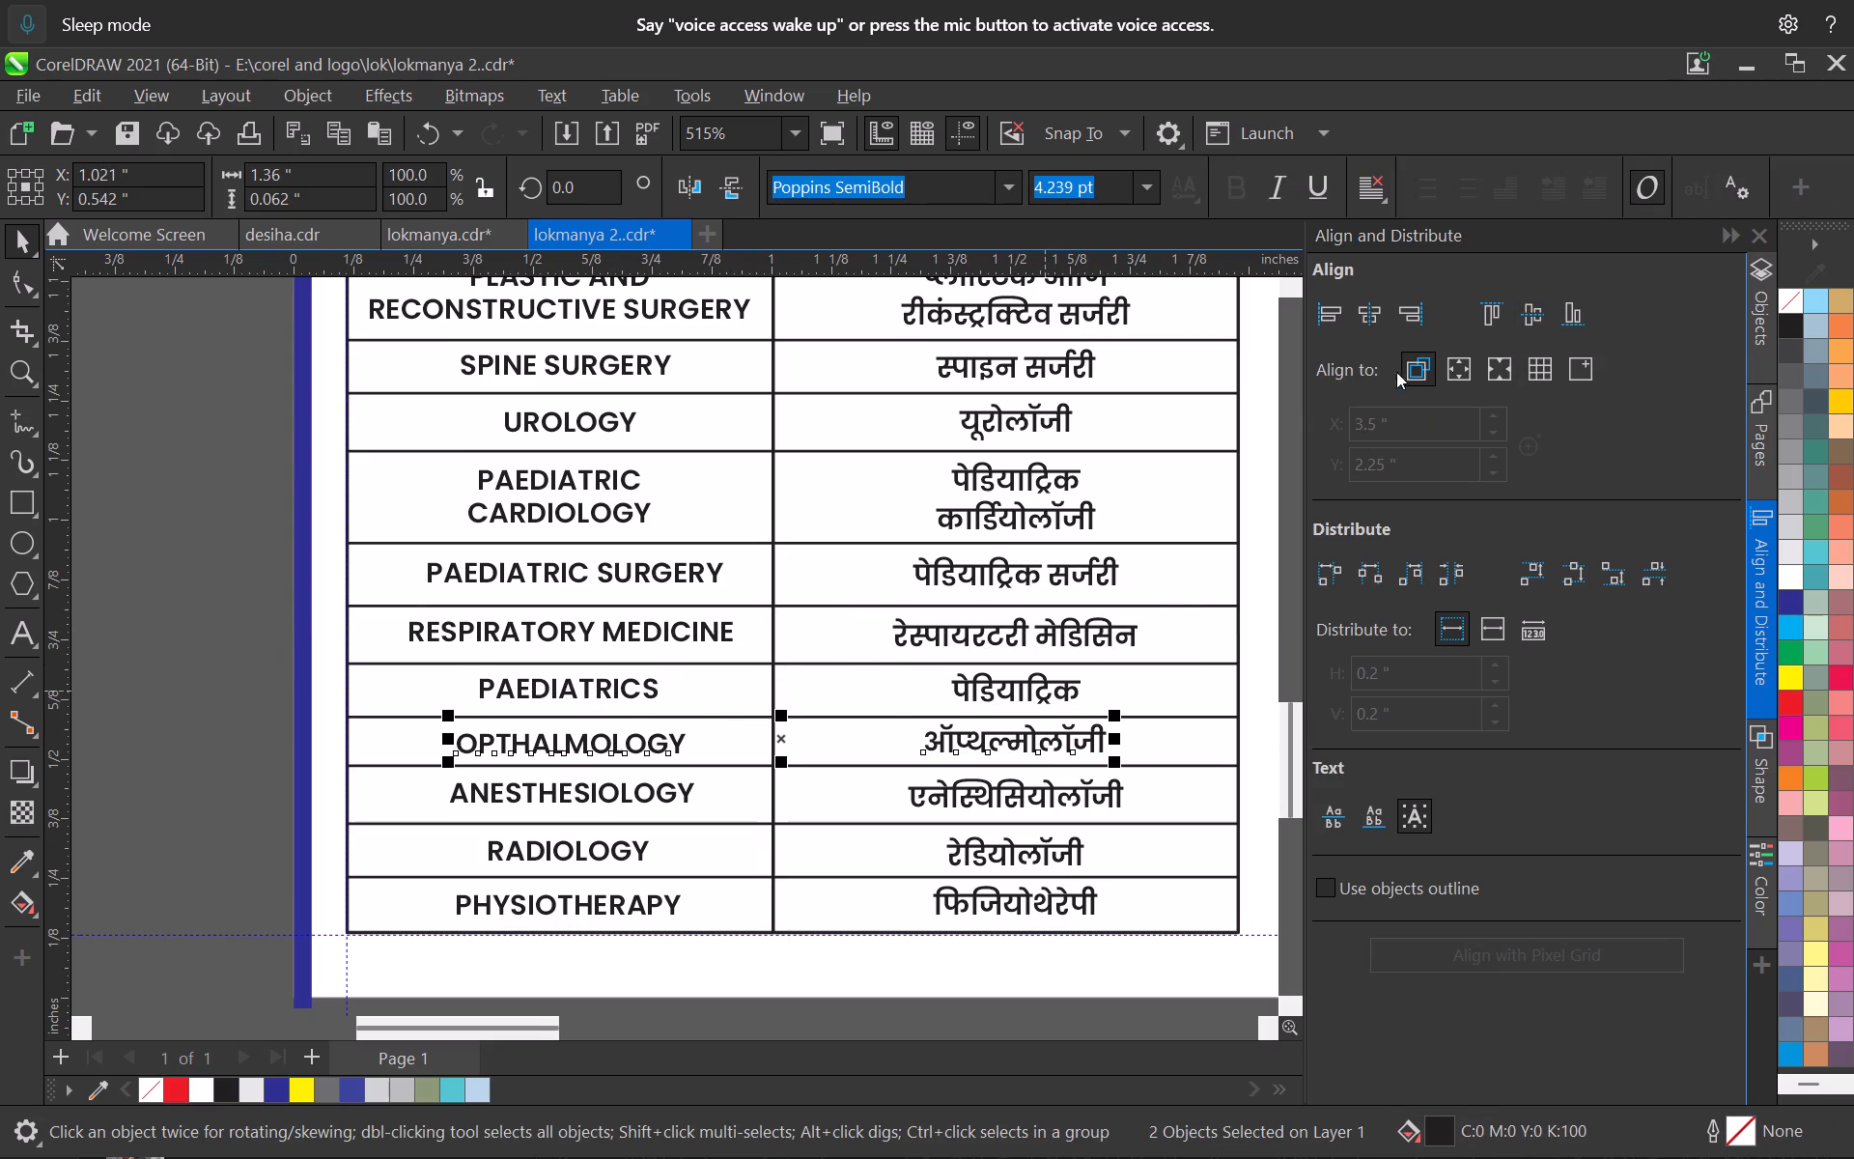
{"action": "left_click", "coordinate": [1541, 316]}
{"action": "middle_click_drag", "start_coordinate": [824, 806], "coordinate": [827, 734]}
{"action": "left_click", "coordinate": [680, 723]}
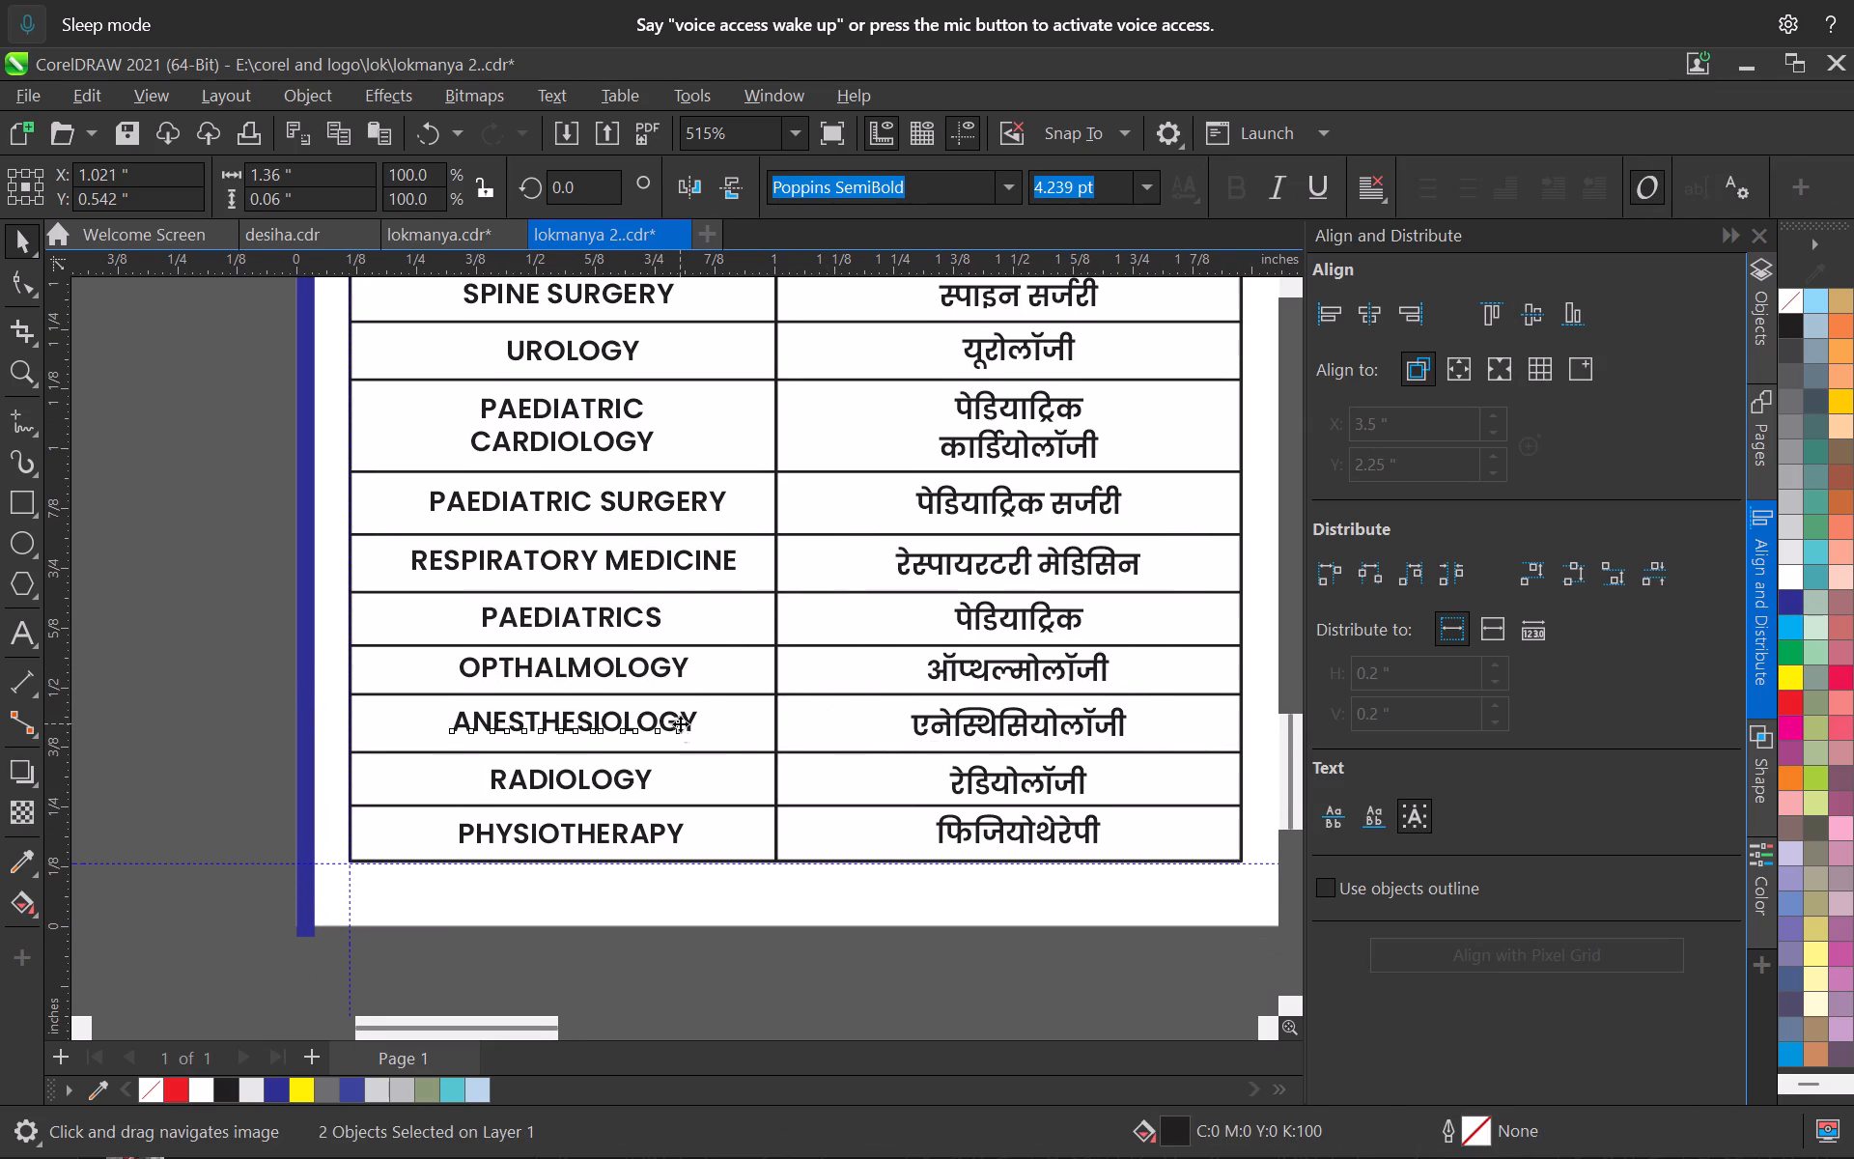
{"action": "left_click", "coordinate": [1054, 715], "text": "shift"}
{"action": "left_click", "coordinate": [1534, 315]}
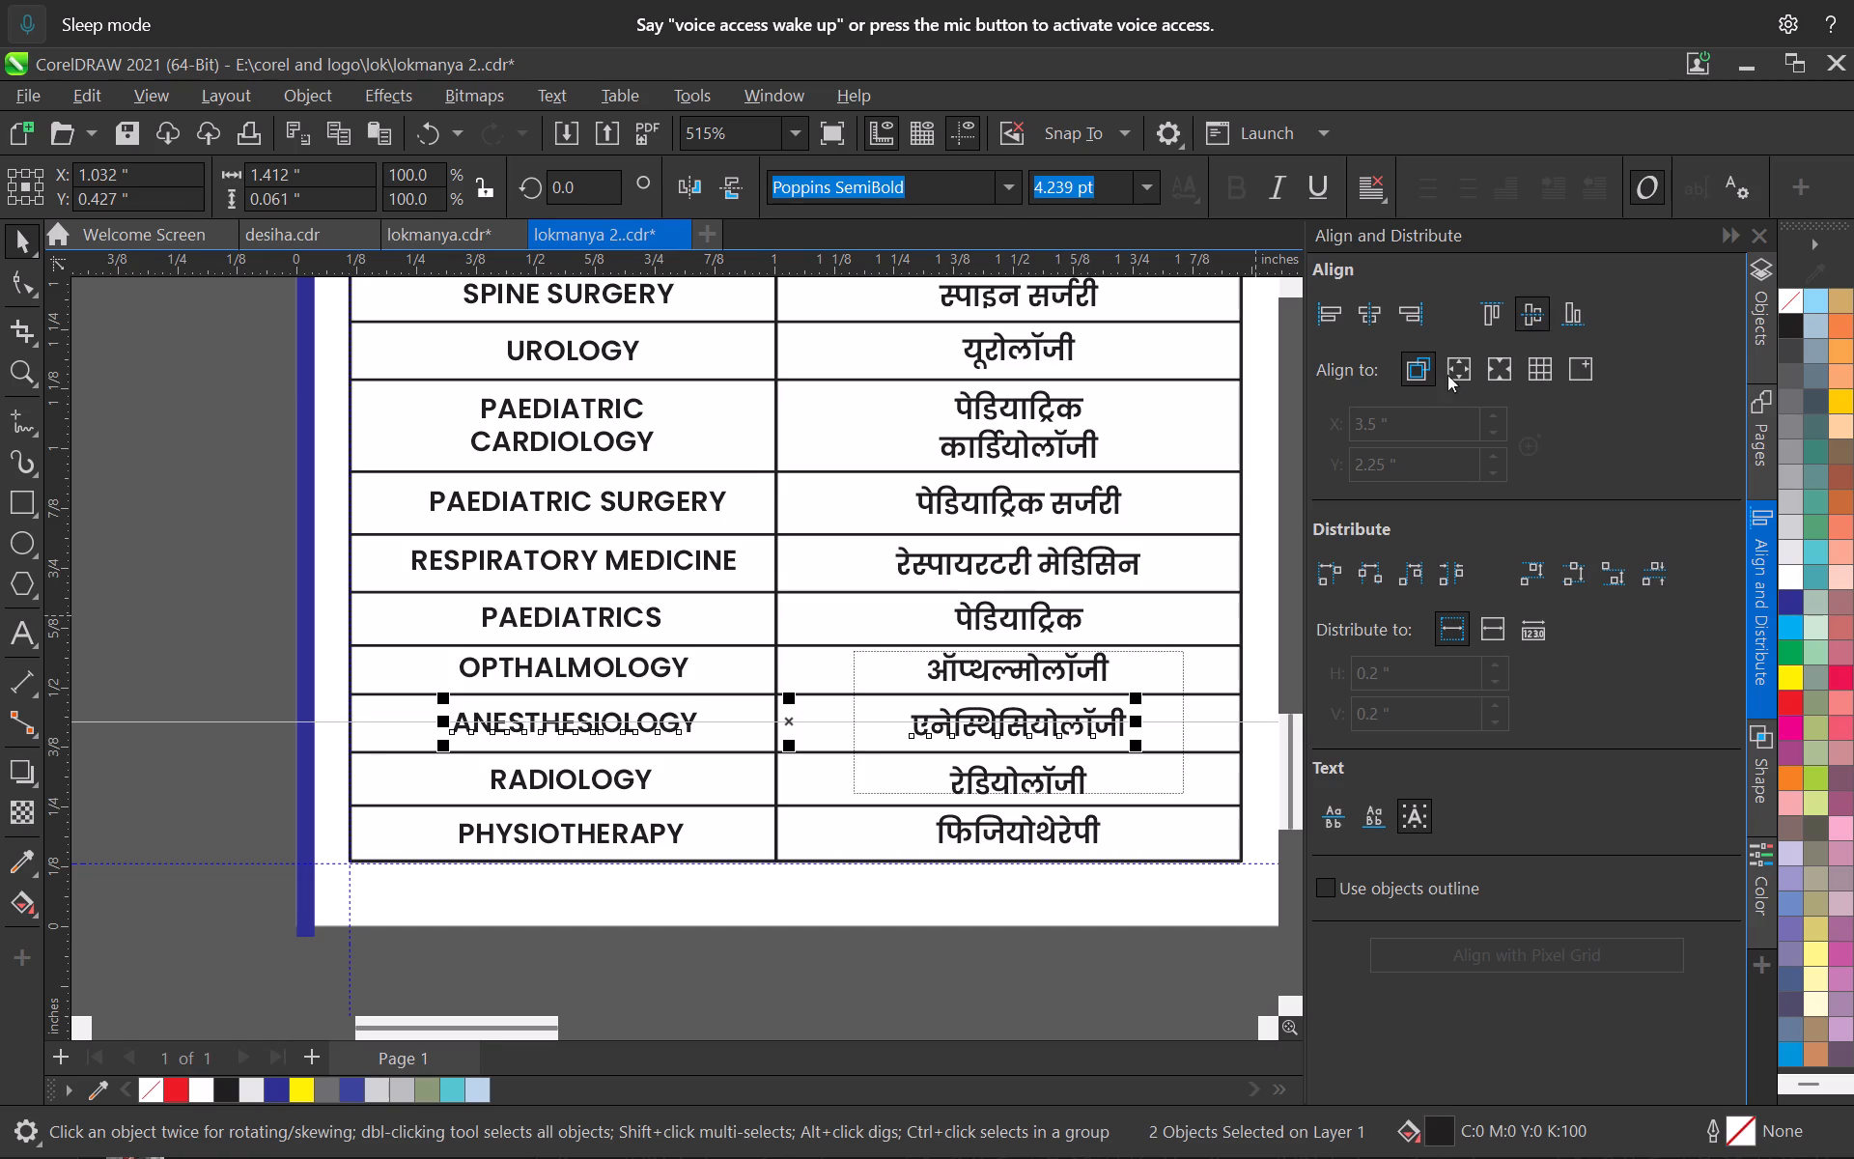
Vertically centre the English and Marathi texts with each other in the RADIOLOGY and PHYSIOTHERAPY rows and clear the selection.
{"action": "left_click", "coordinate": [622, 781]}
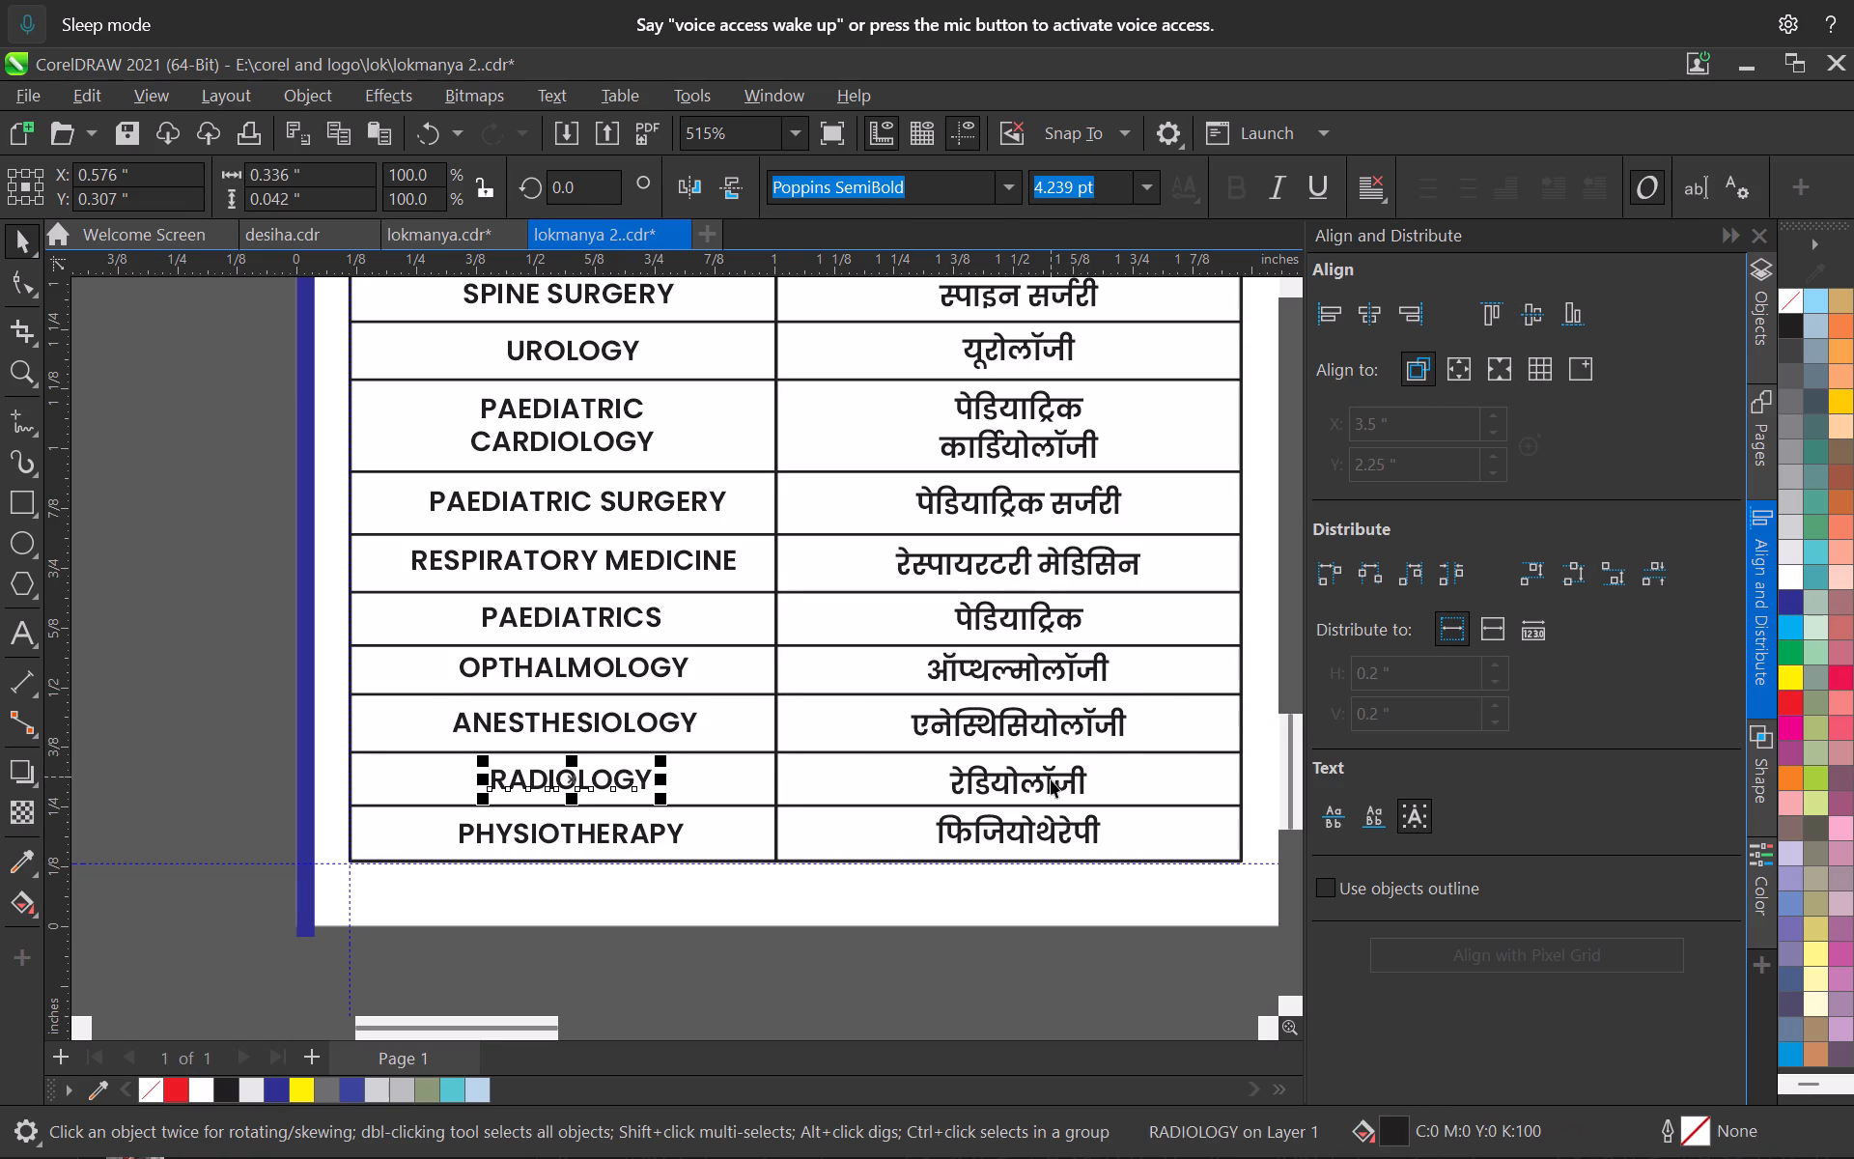
{"action": "left_click", "coordinate": [1052, 779], "text": "shift"}
{"action": "left_click", "coordinate": [1531, 313]}
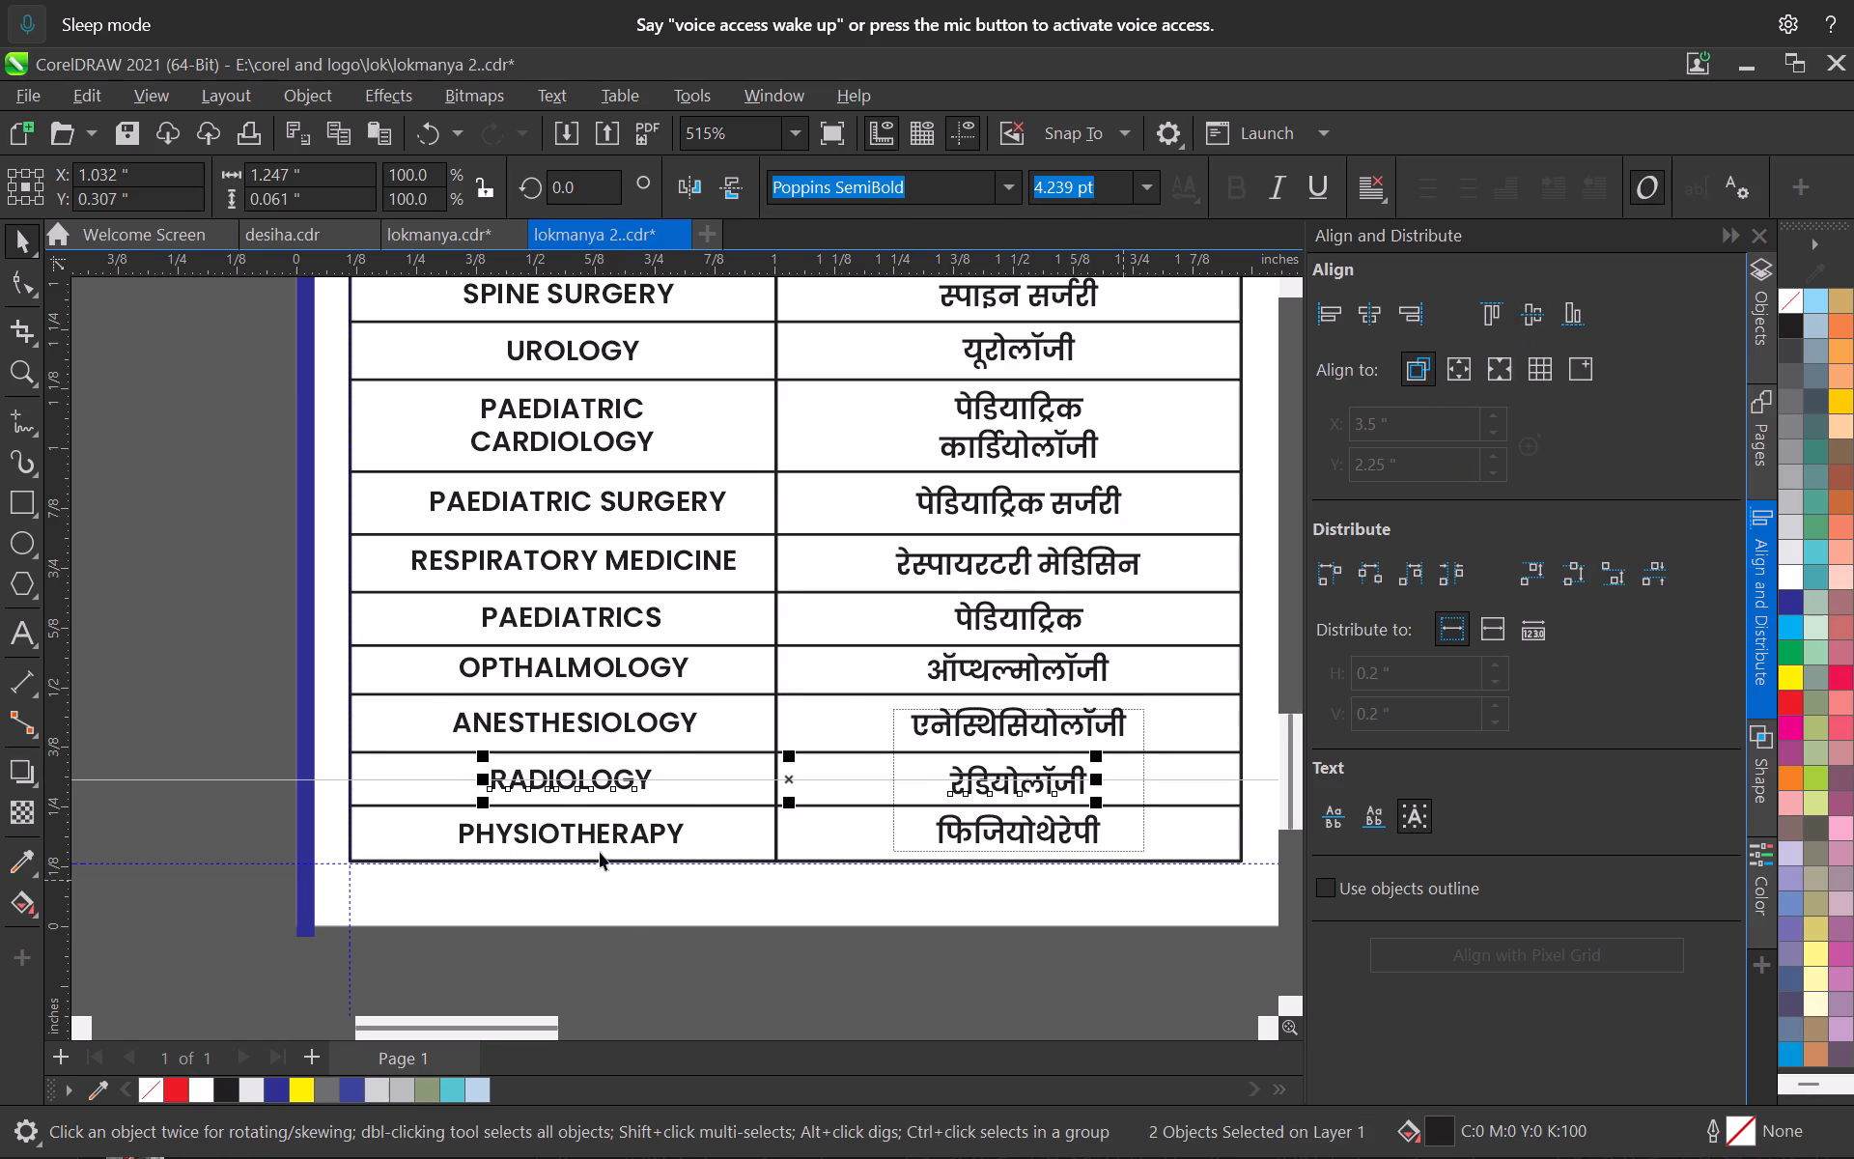
{"action": "left_click", "coordinate": [604, 836]}
{"action": "left_click", "coordinate": [970, 838], "text": "shift"}
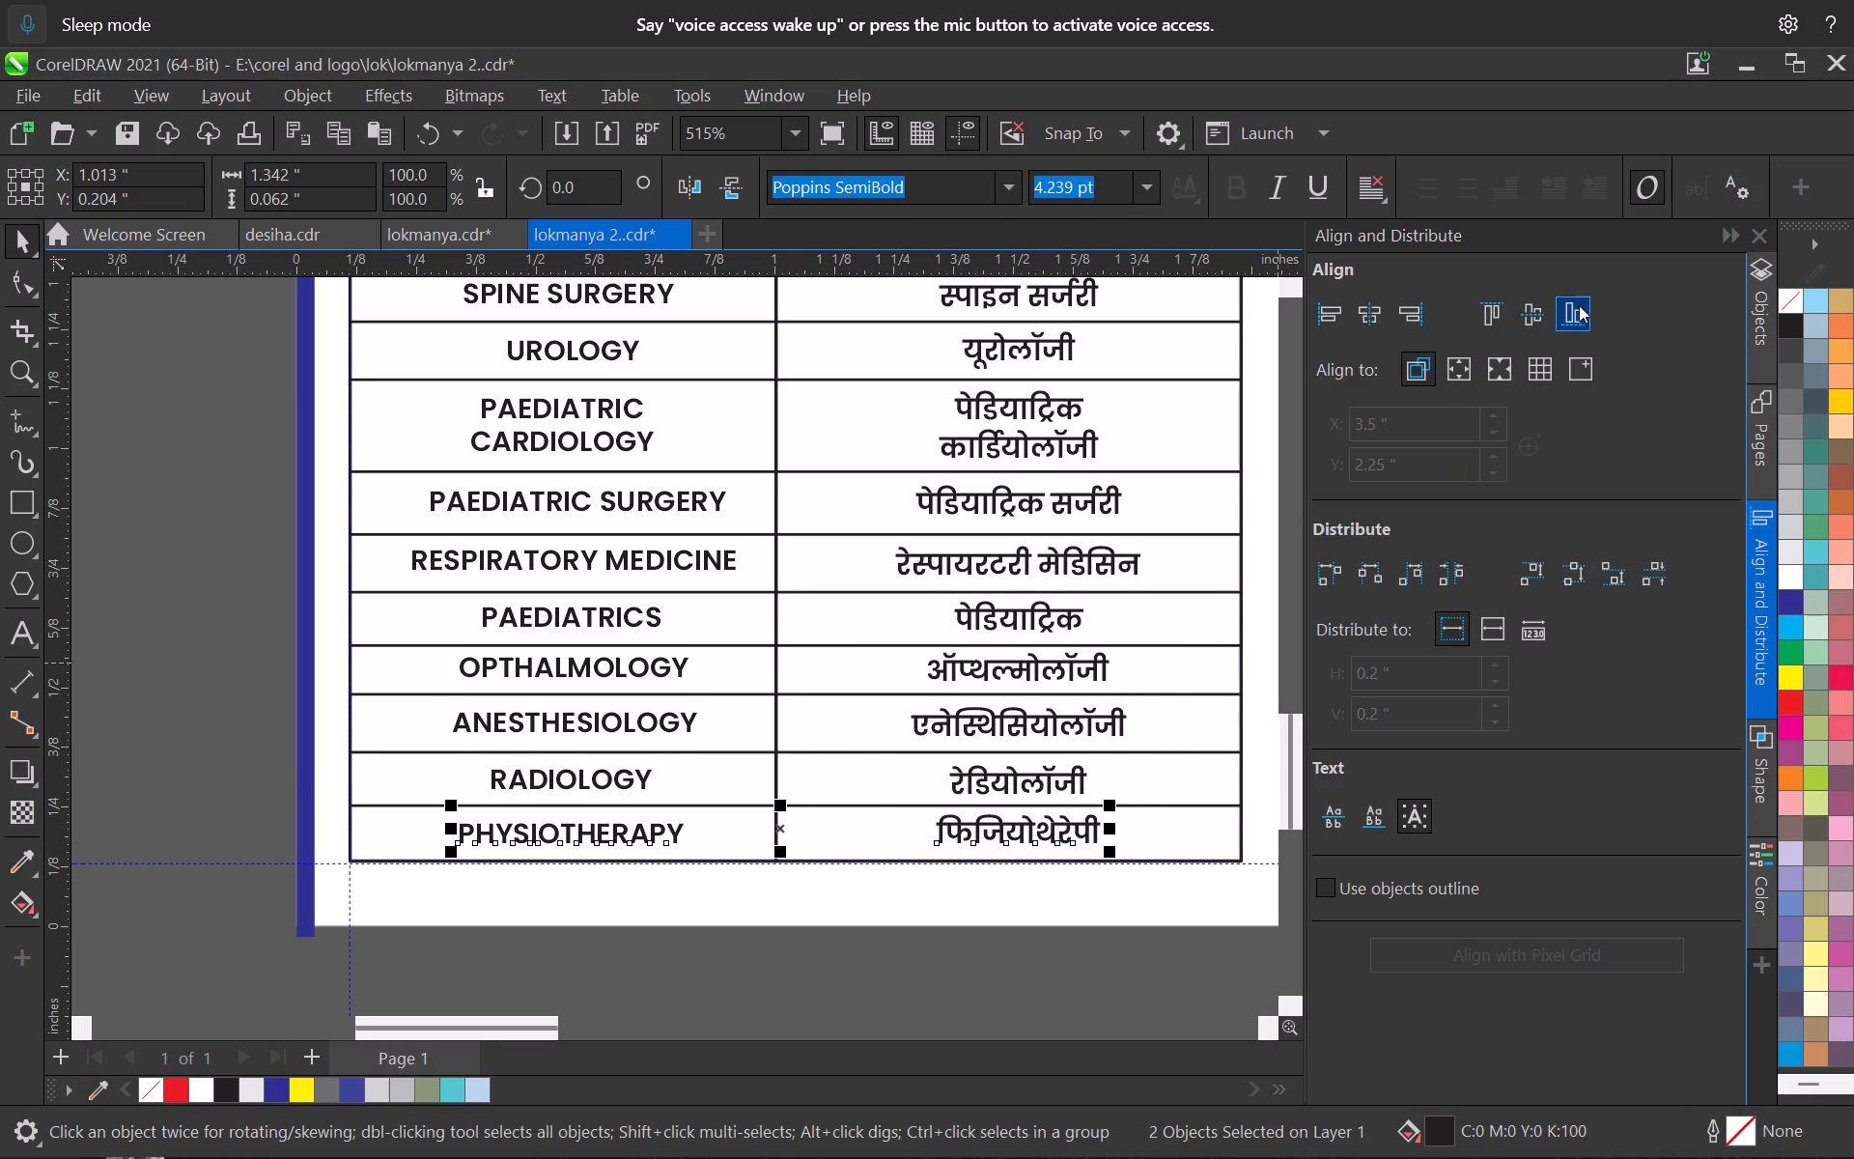
{"action": "left_click", "coordinate": [1534, 312]}
{"action": "scroll", "coordinate": [768, 797], "scroll_direction": "down", "scroll_amount": 8}
{"action": "left_click", "coordinate": [822, 907]}
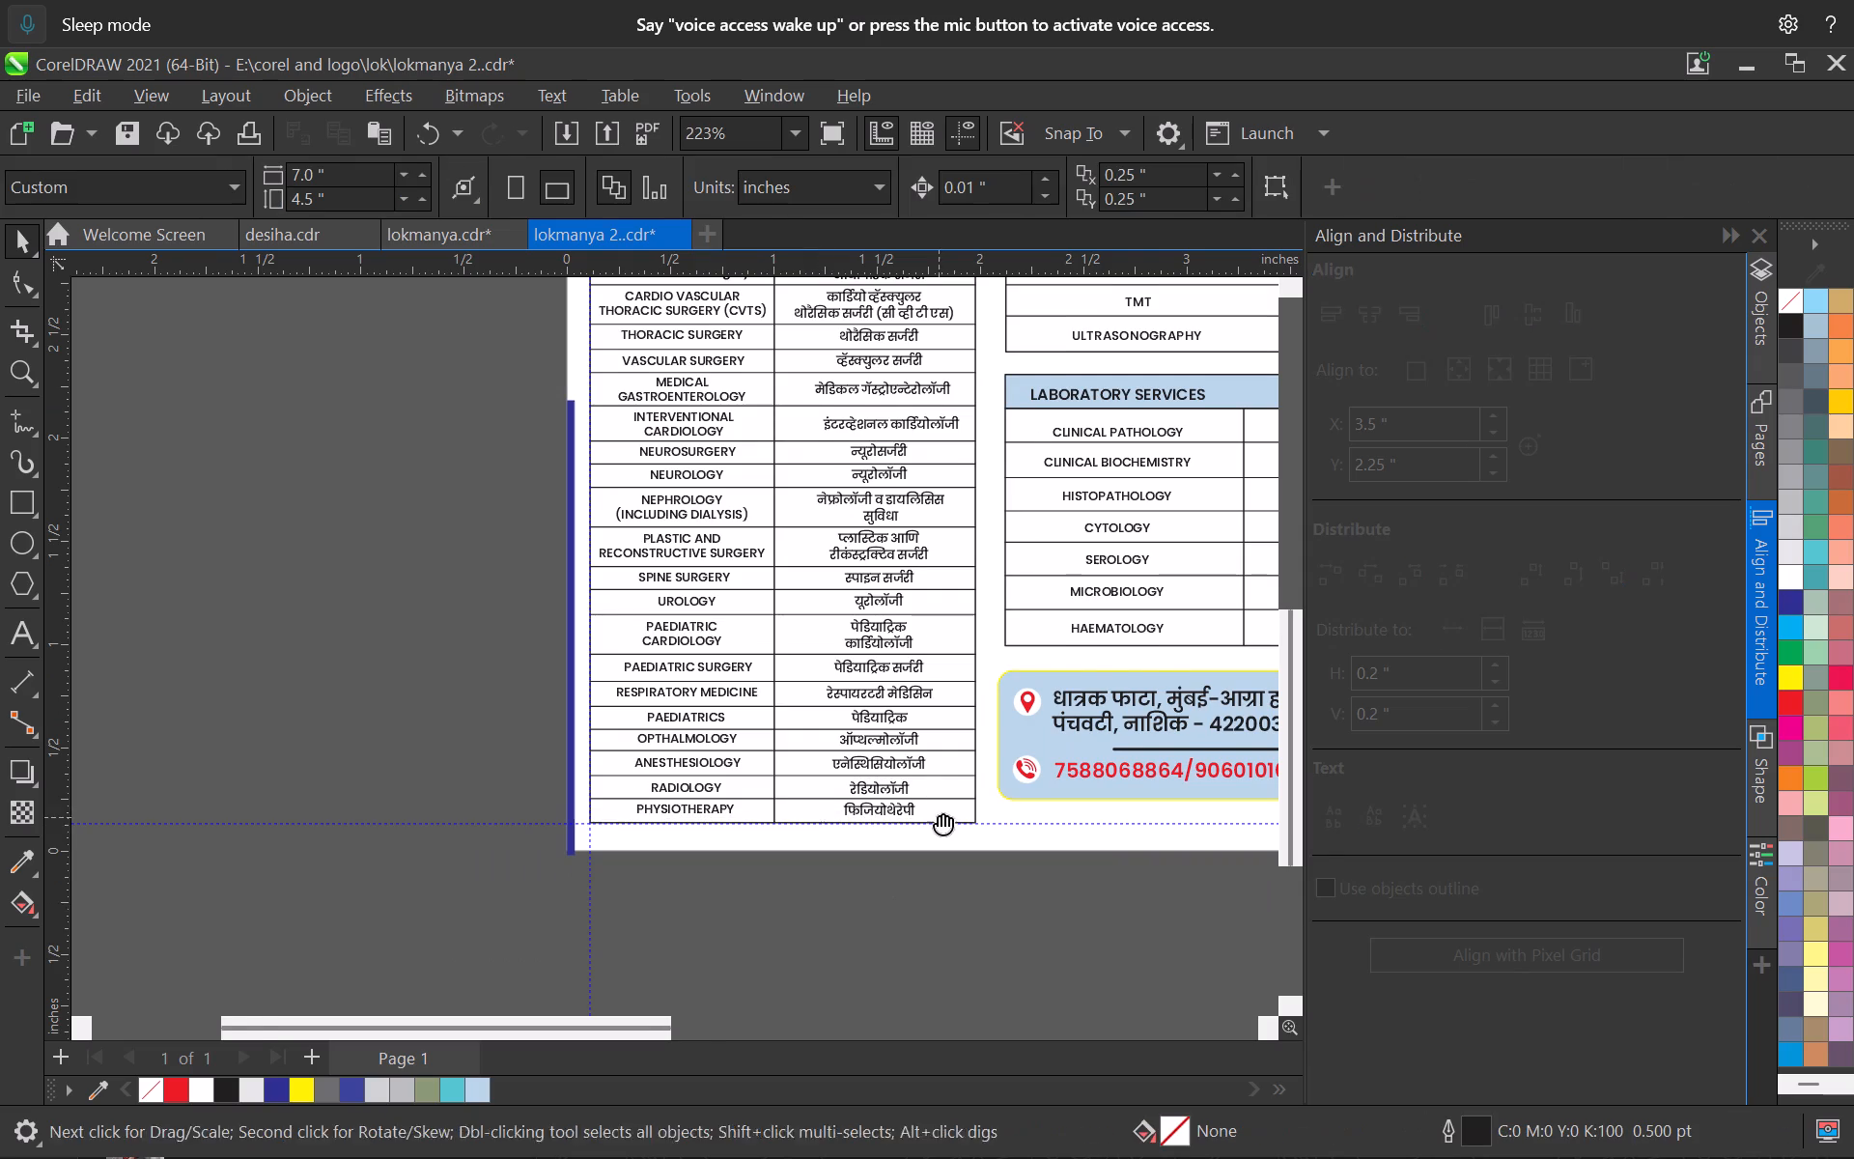
Save the lokmanya 2.cdr document.
{"action": "middle_click_drag", "start_coordinate": [939, 817], "coordinate": [829, 890]}
{"action": "scroll", "coordinate": [766, 830], "scroll_direction": "down", "scroll_amount": 4}
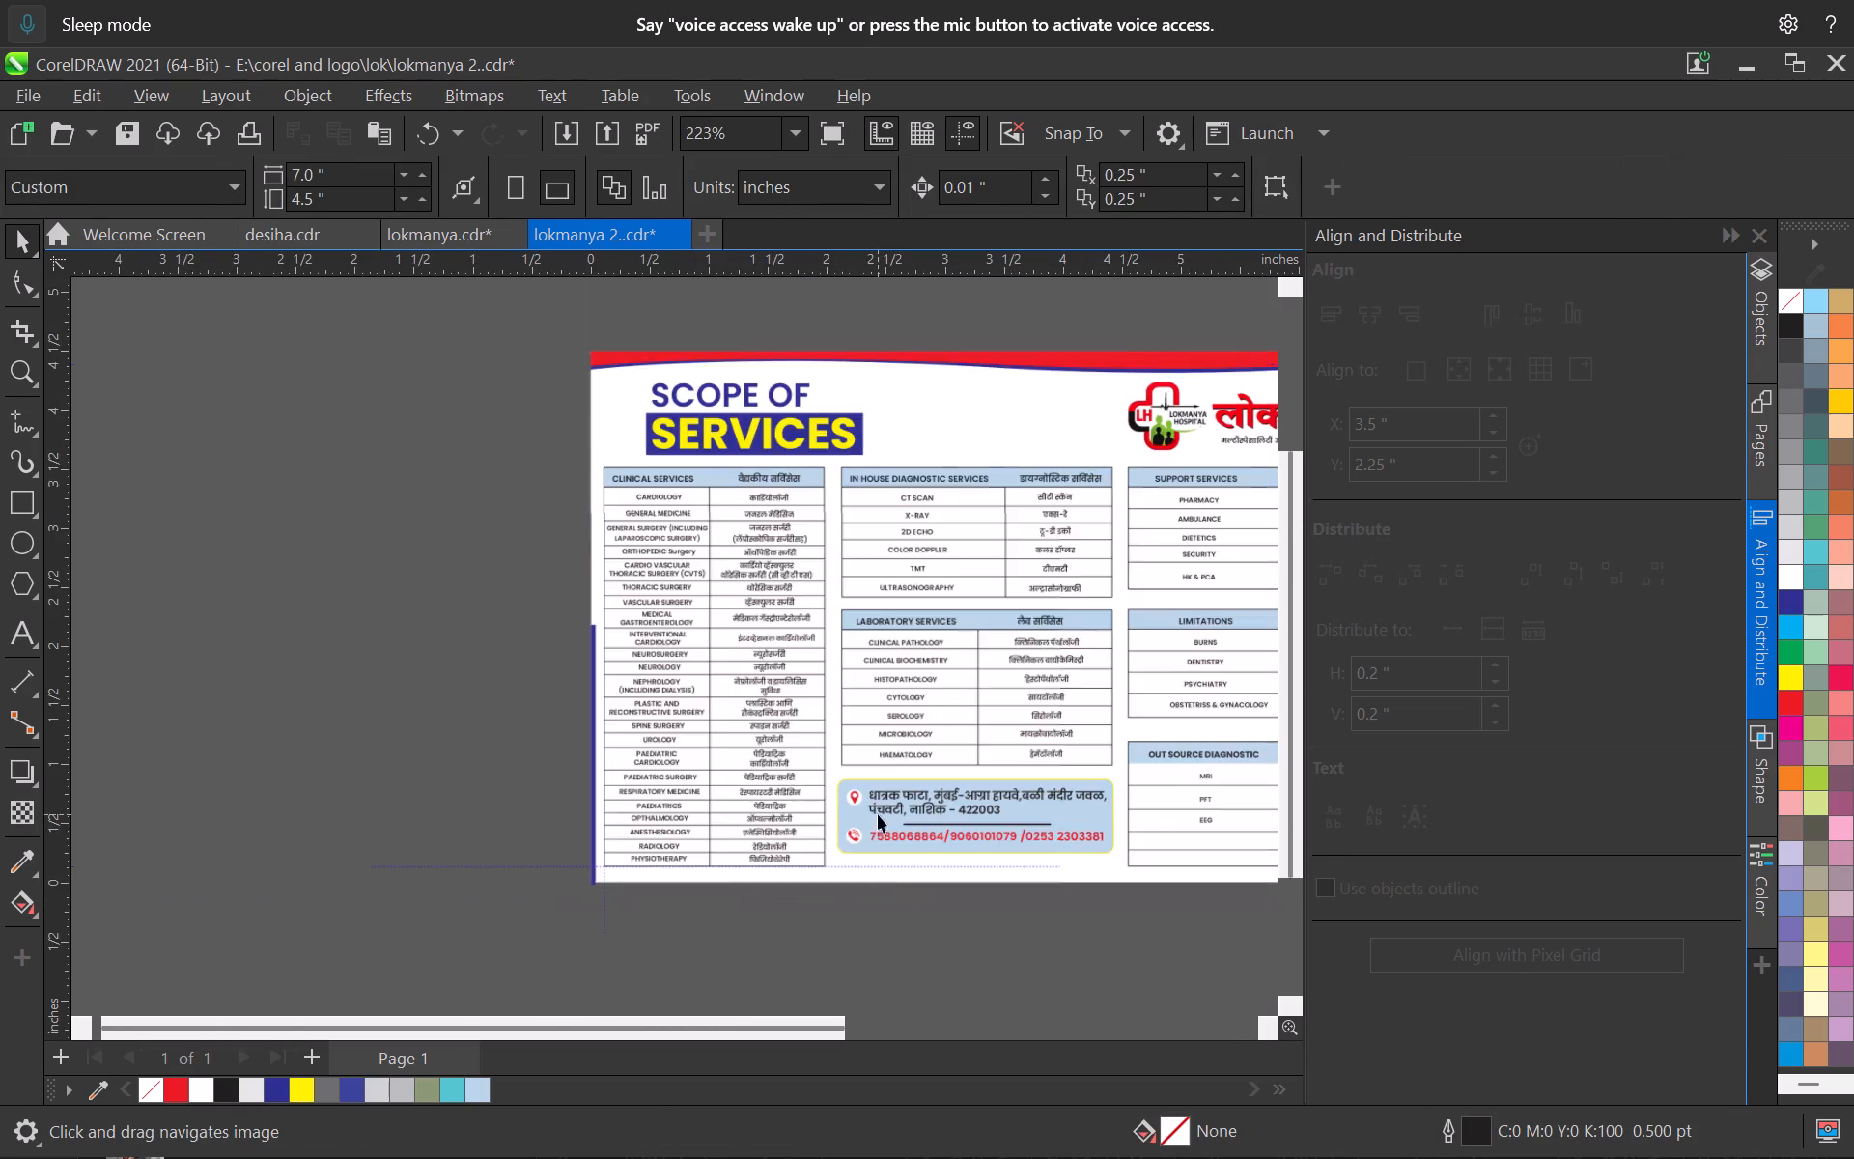
{"action": "middle_click_drag", "start_coordinate": [878, 814], "coordinate": [653, 981]}
{"action": "scroll", "coordinate": [657, 913], "scroll_direction": "up", "scroll_amount": 4}
{"action": "key", "text": "ctrl+s"}
In the IN HOUSE DIAGNOSTIC SERVICES table, vertically centre the English and Marathi texts with each other in the CT SCAN and X-RAY rows.
{"action": "scroll", "coordinate": [720, 609], "scroll_direction": "up", "scroll_amount": 3}
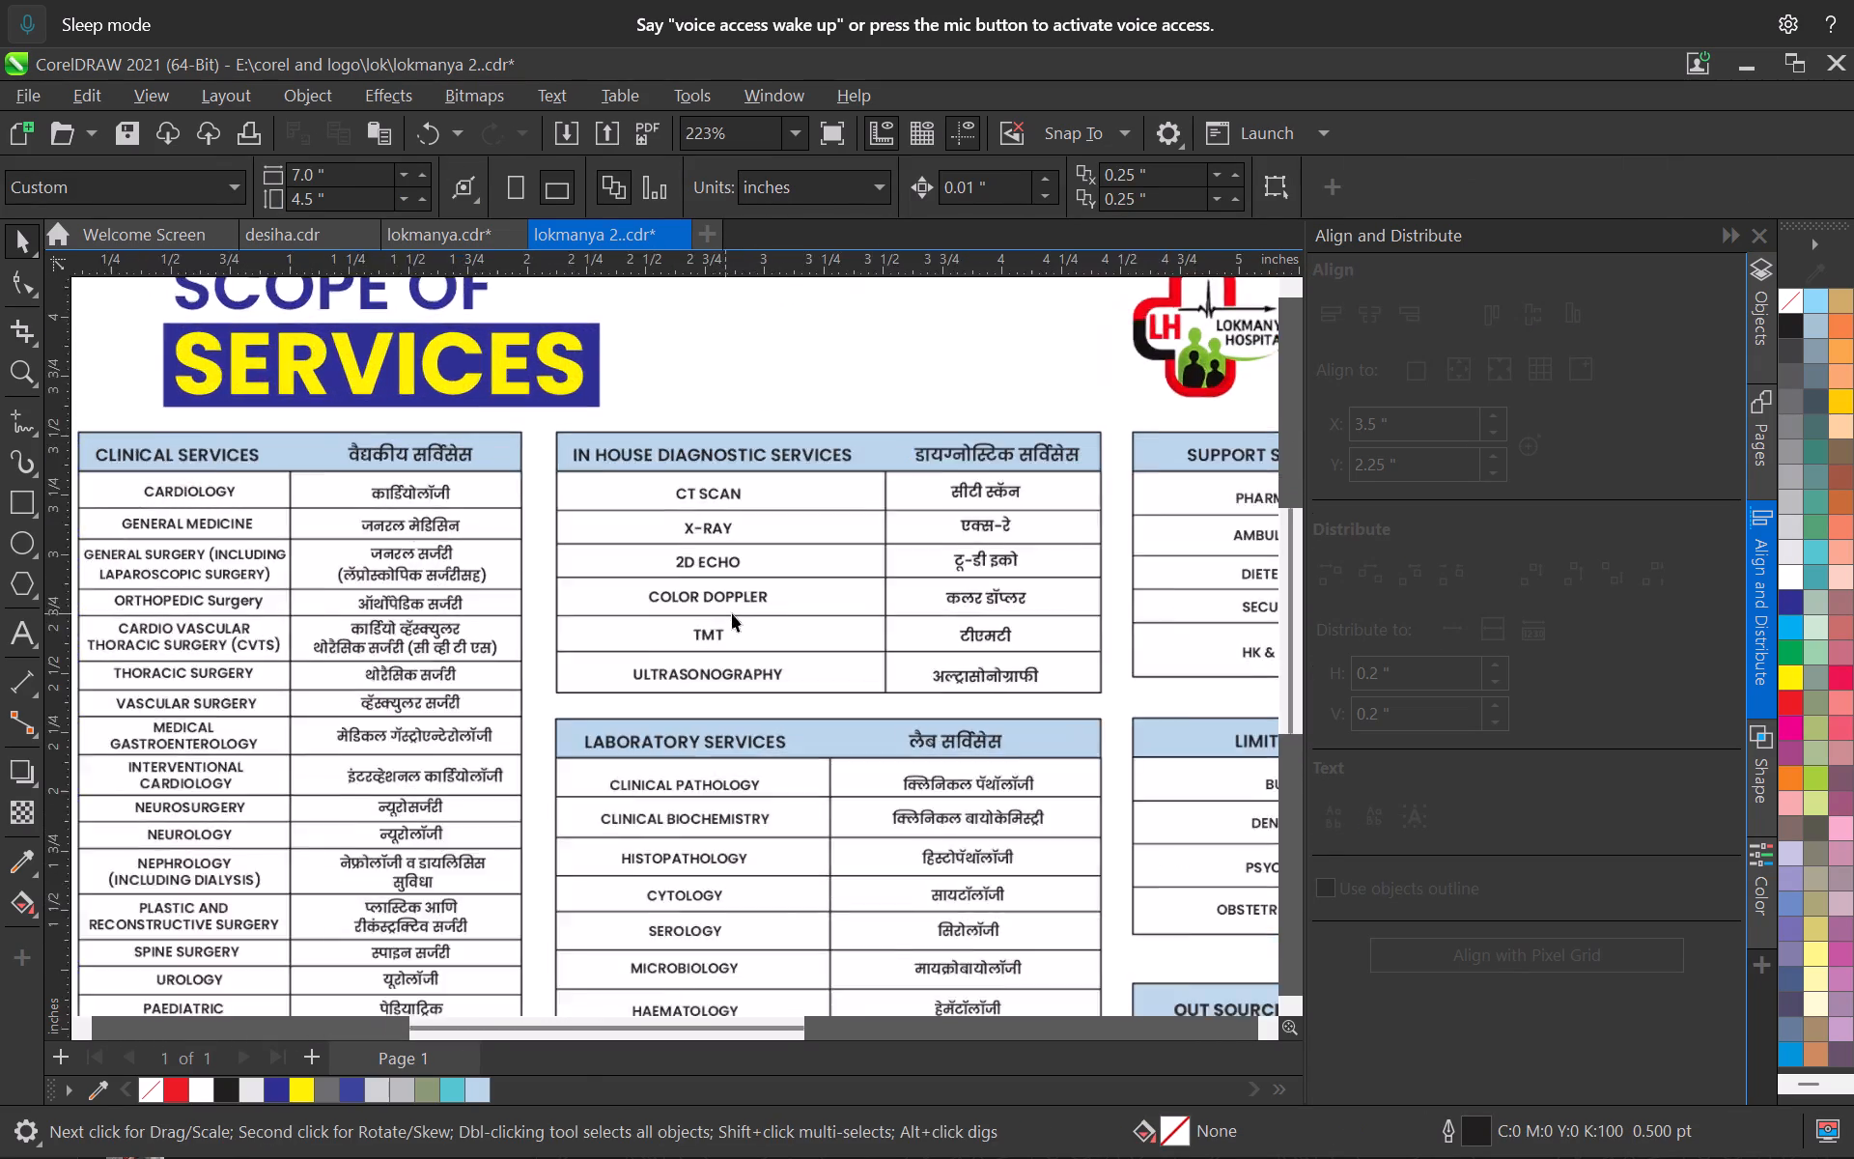
{"action": "scroll", "coordinate": [758, 602], "scroll_direction": "up", "scroll_amount": 4}
{"action": "middle_click_drag", "start_coordinate": [762, 608], "coordinate": [553, 882]}
{"action": "left_click", "coordinate": [501, 692]}
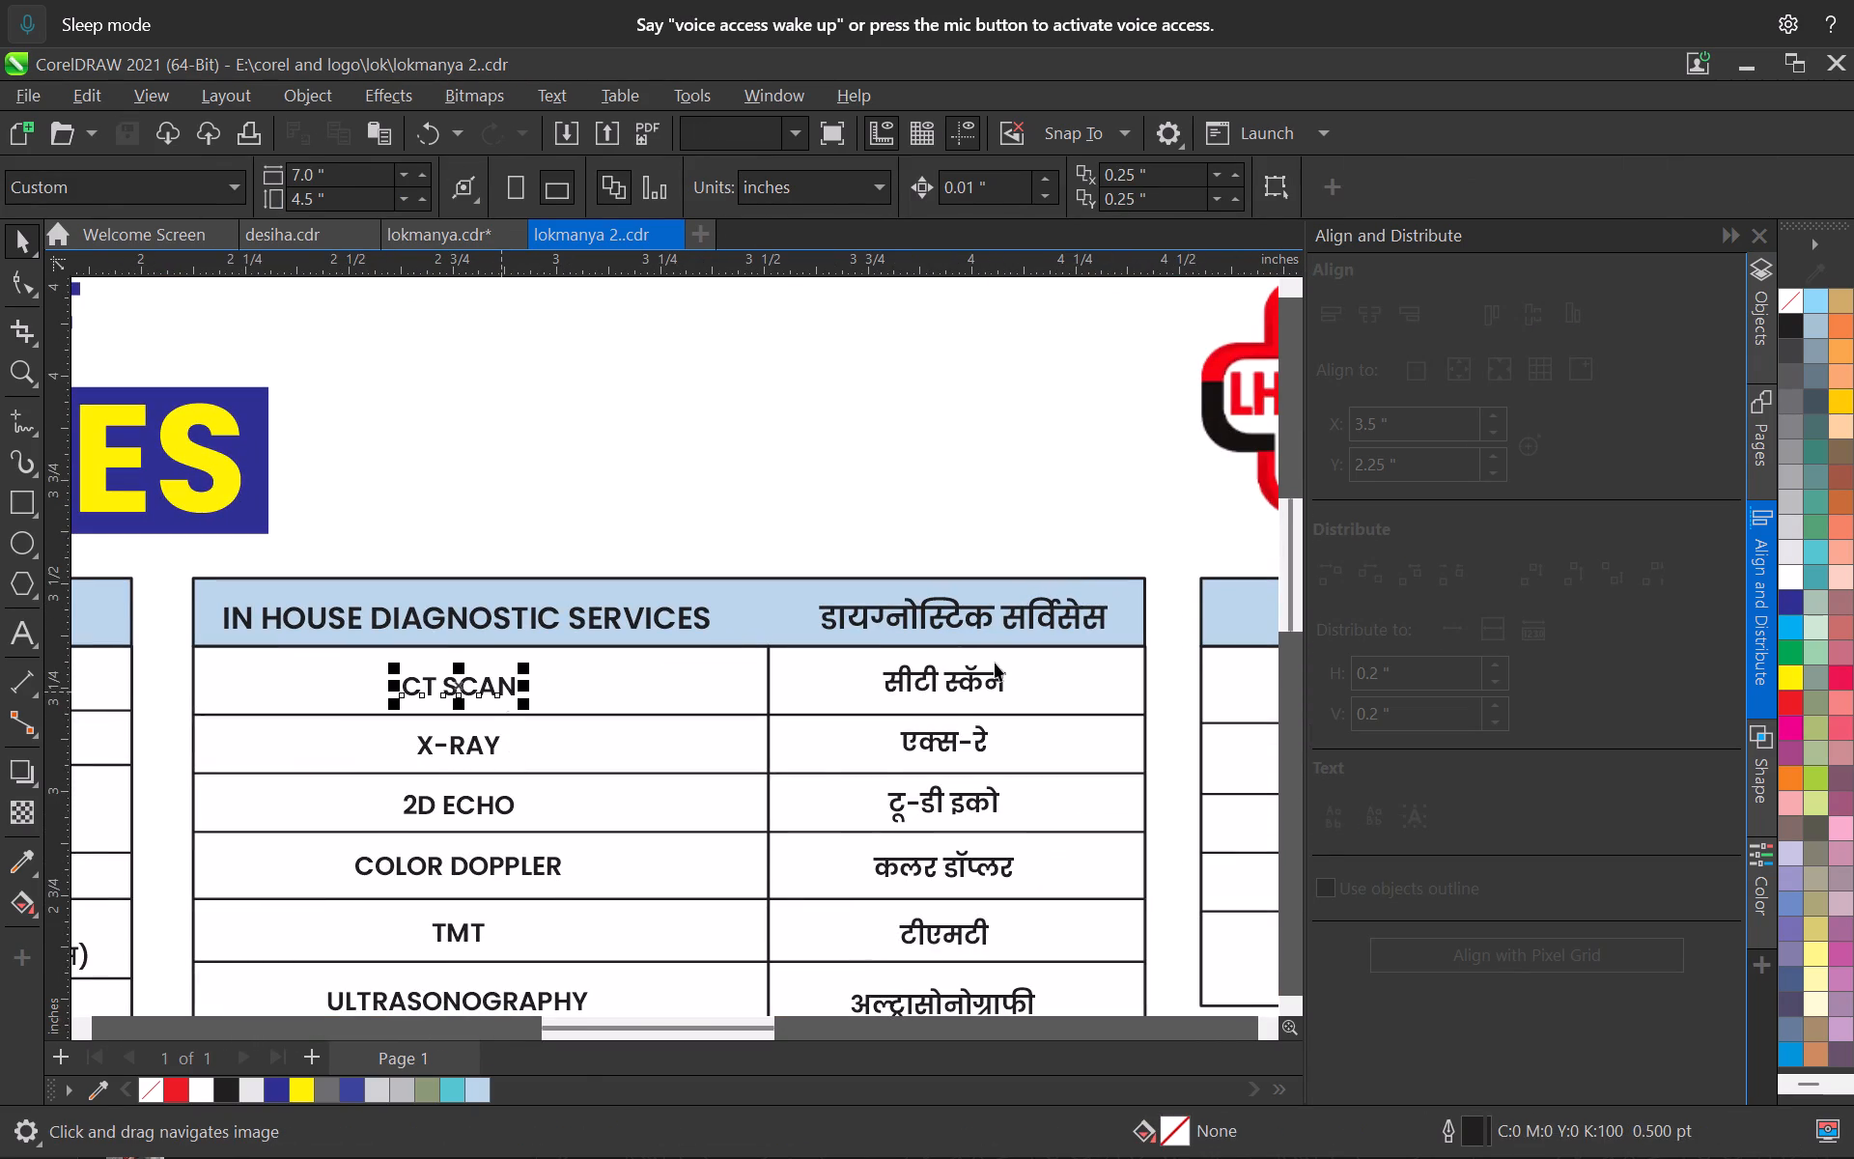
{"action": "left_click", "coordinate": [941, 683], "text": "shift"}
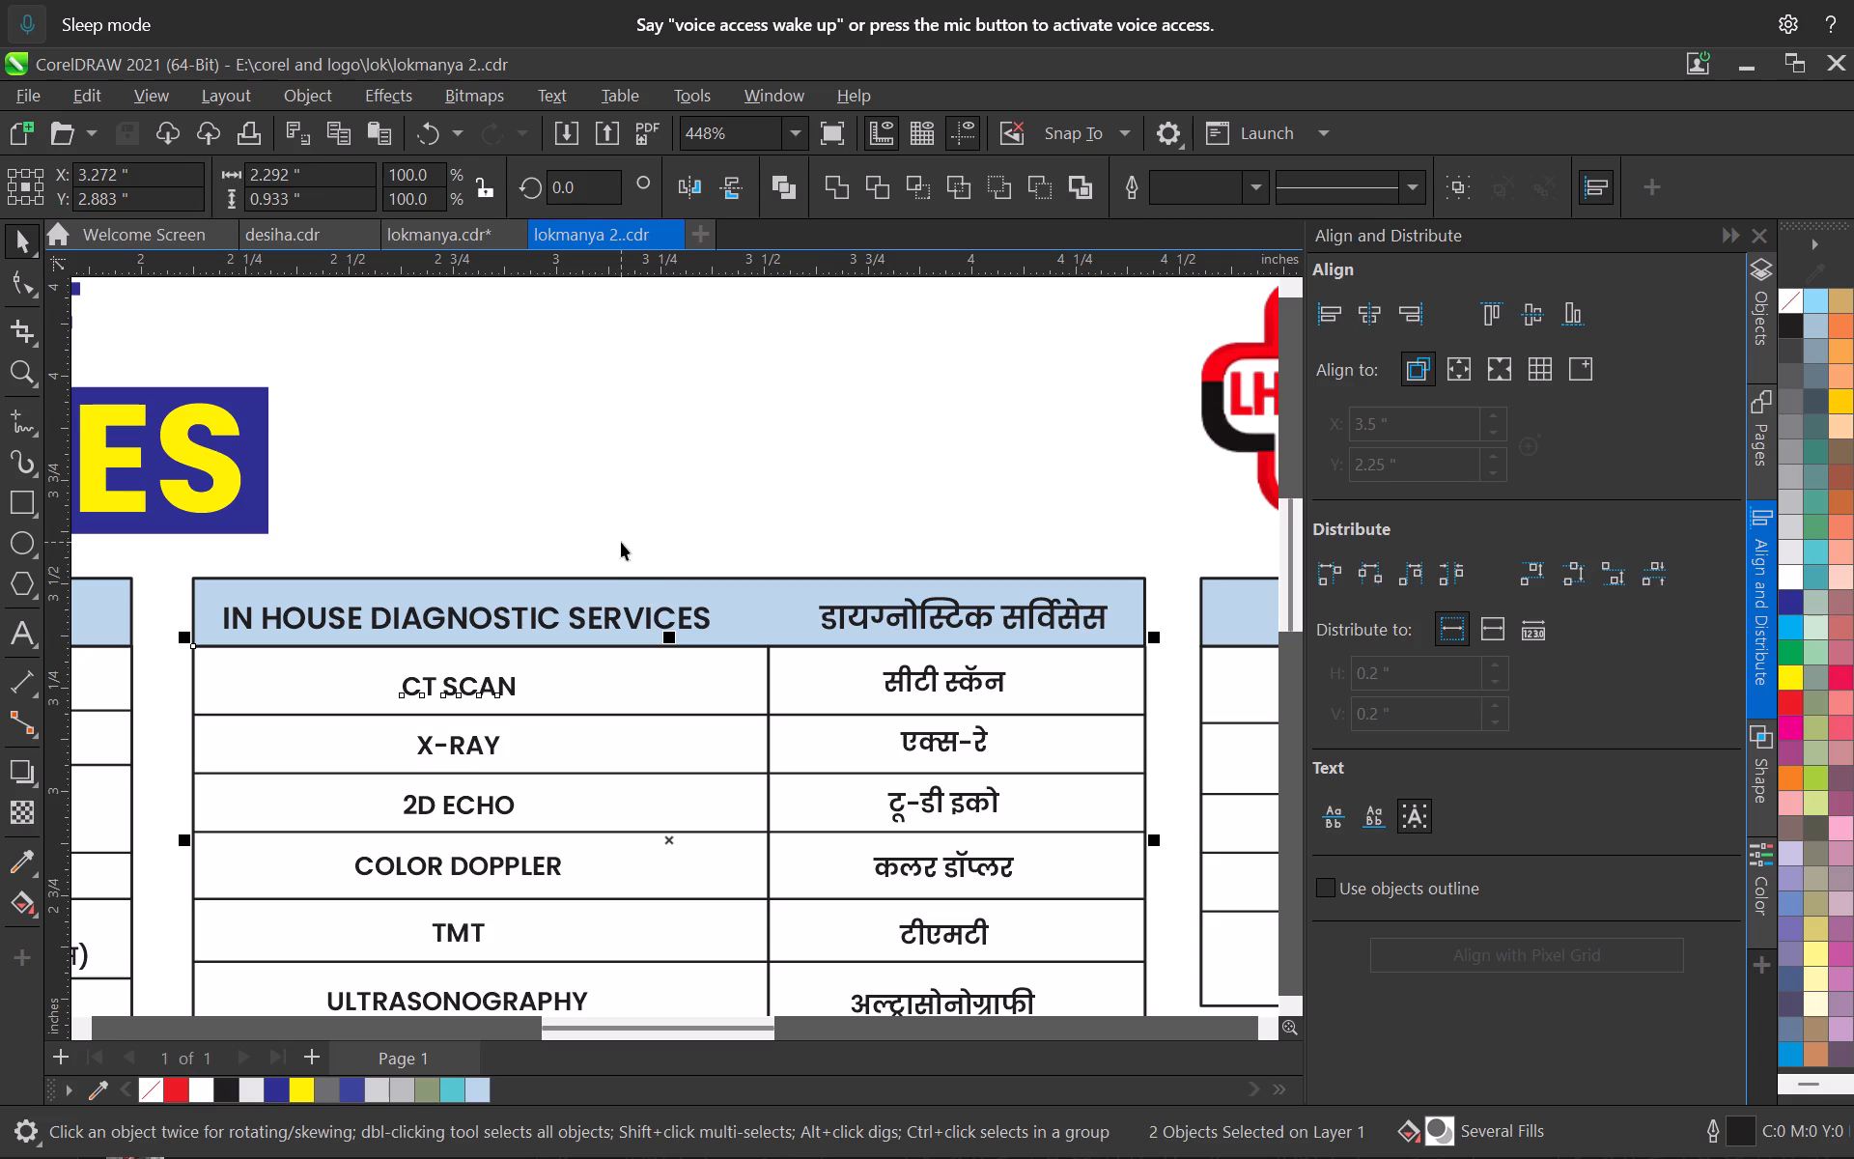
{"action": "left_click", "coordinate": [621, 542]}
{"action": "left_click", "coordinate": [493, 680]}
{"action": "left_click", "coordinate": [900, 687], "text": "shift"}
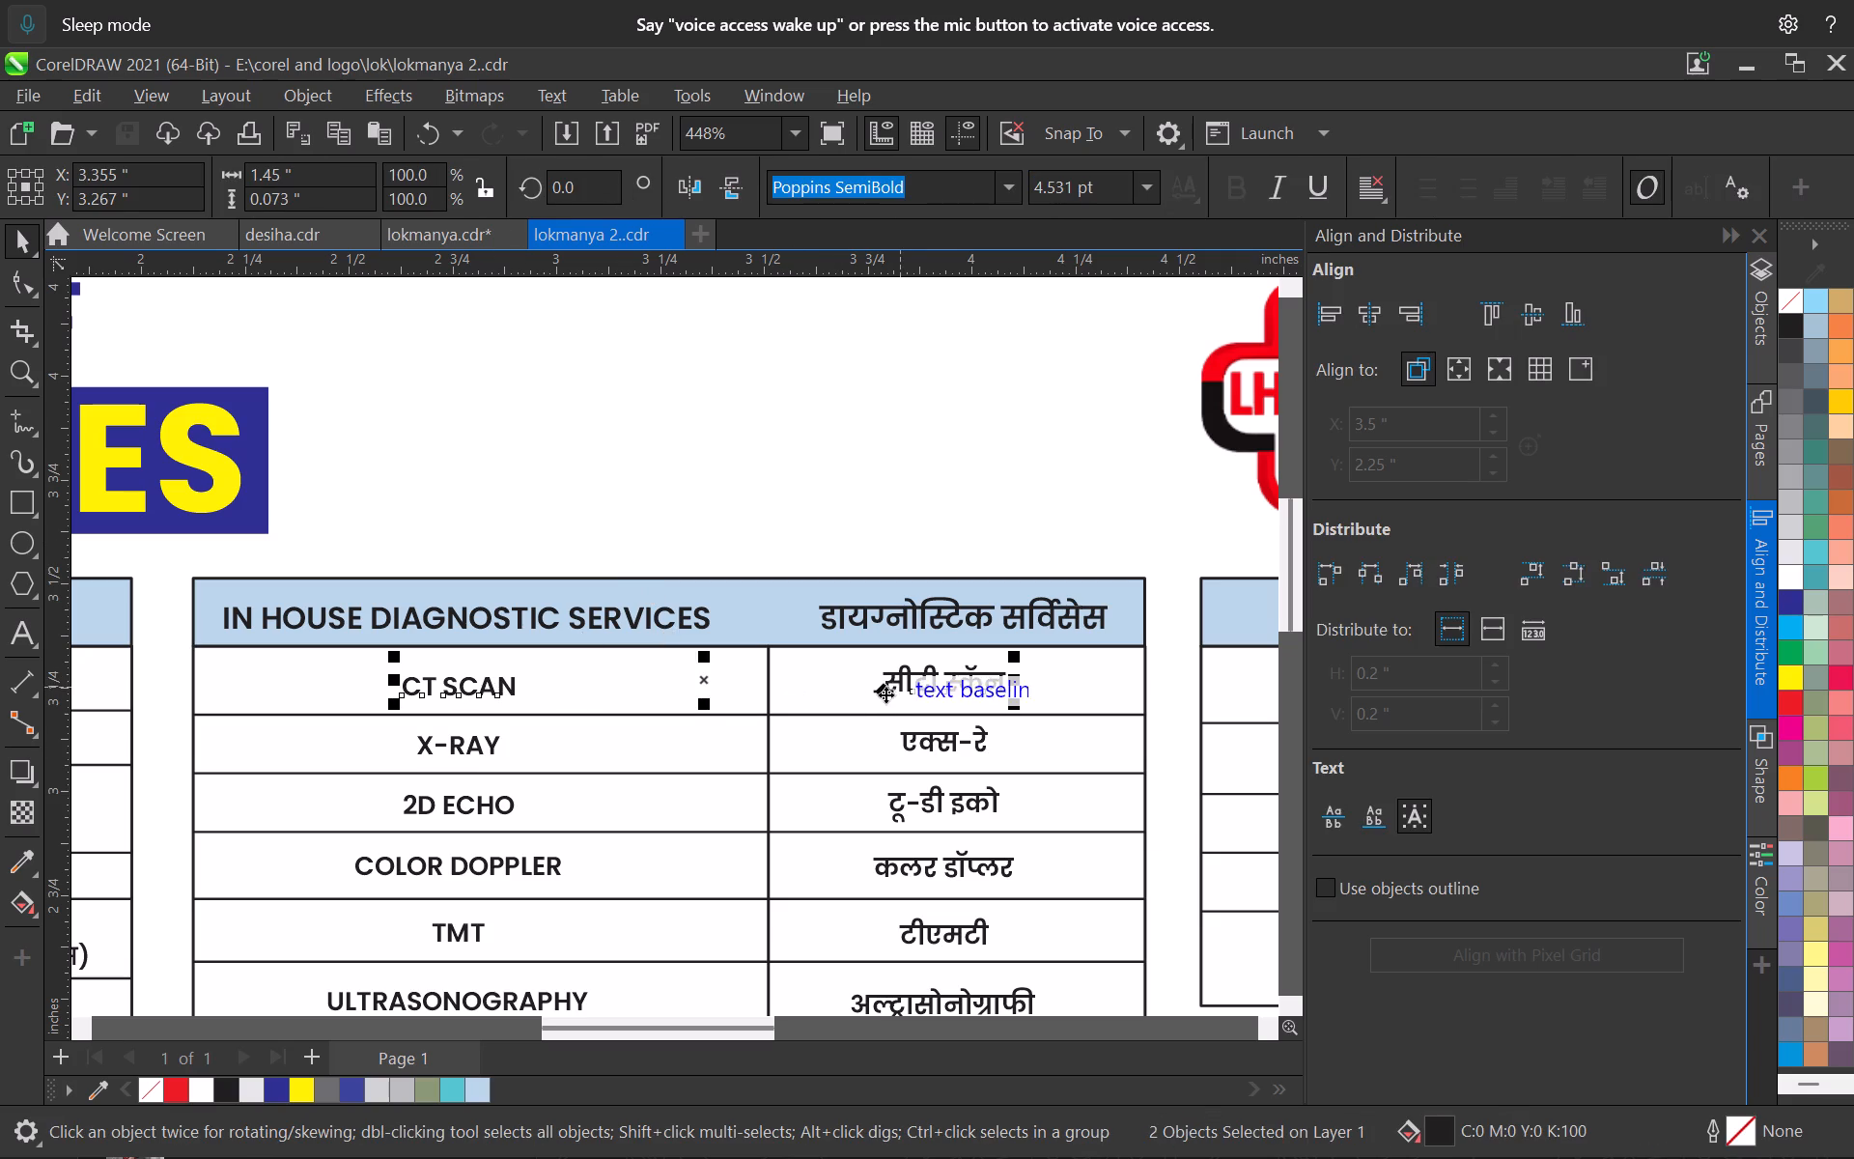
{"action": "left_click", "coordinate": [1529, 316]}
{"action": "left_click", "coordinate": [466, 757]}
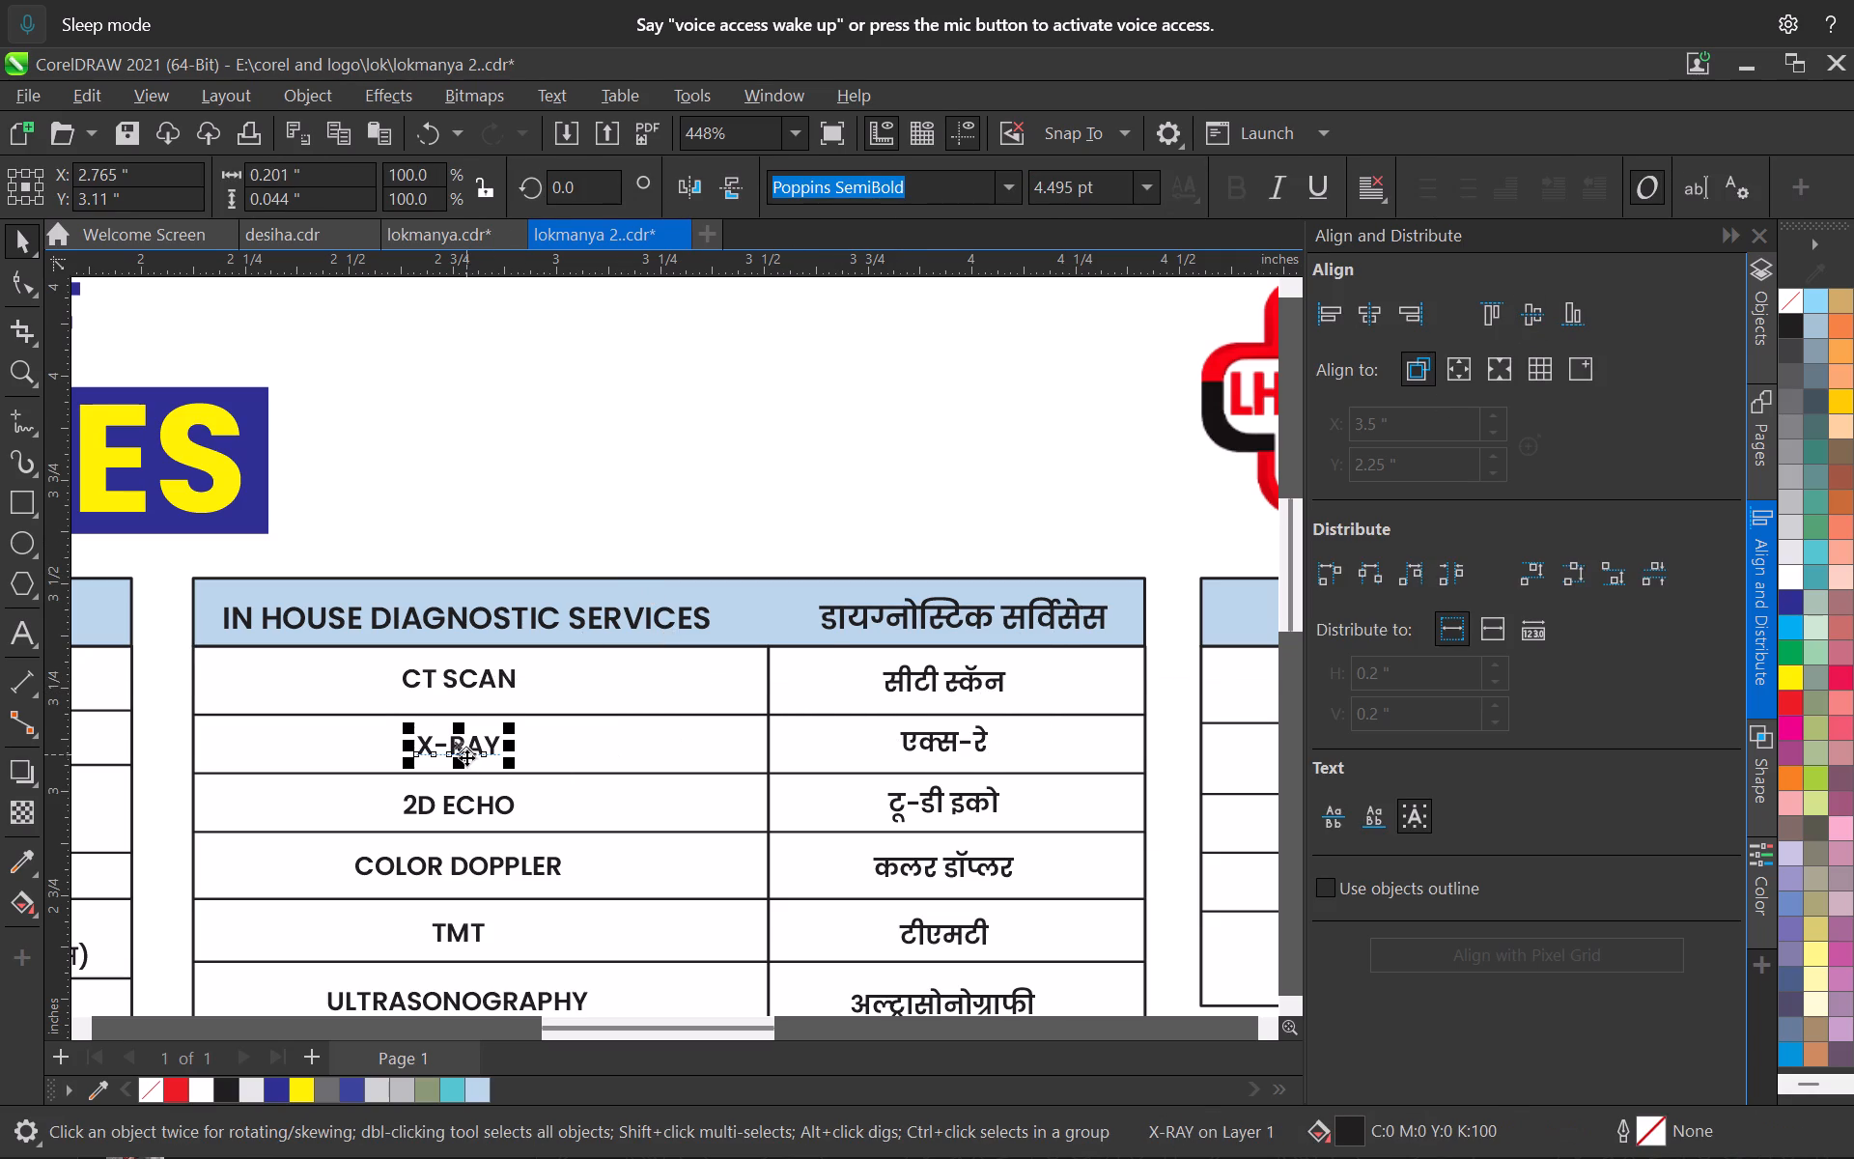
{"action": "left_click", "coordinate": [965, 742], "text": "shift"}
{"action": "left_click", "coordinate": [1542, 304]}
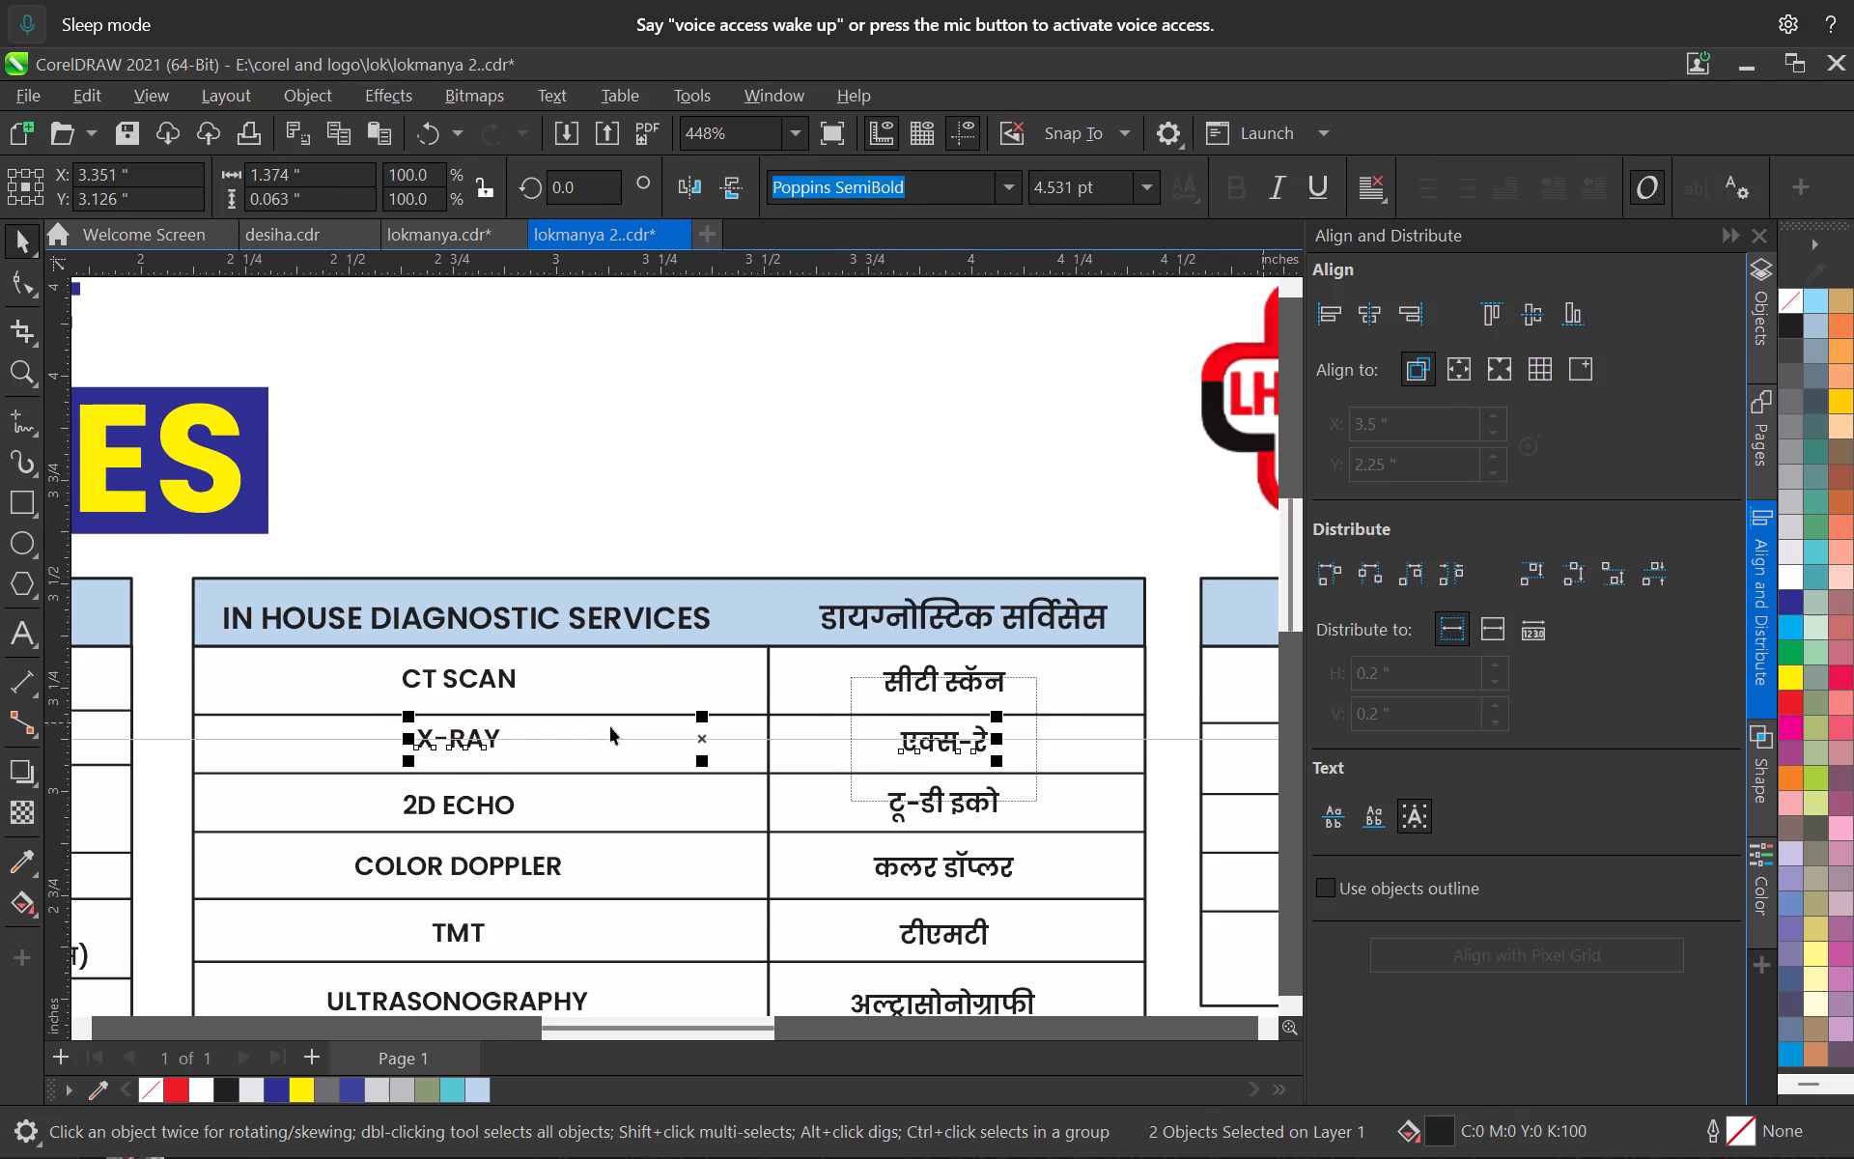
Vertically centre the English and Marathi texts with each other in the 2D ECHO row and in the COLOR DOPPLER row.
{"action": "scroll", "coordinate": [610, 726], "scroll_direction": "down", "scroll_amount": 7}
{"action": "scroll", "coordinate": [452, 738], "scroll_direction": "up", "scroll_amount": 5}
{"action": "middle_click_drag", "start_coordinate": [359, 738], "coordinate": [468, 742]}
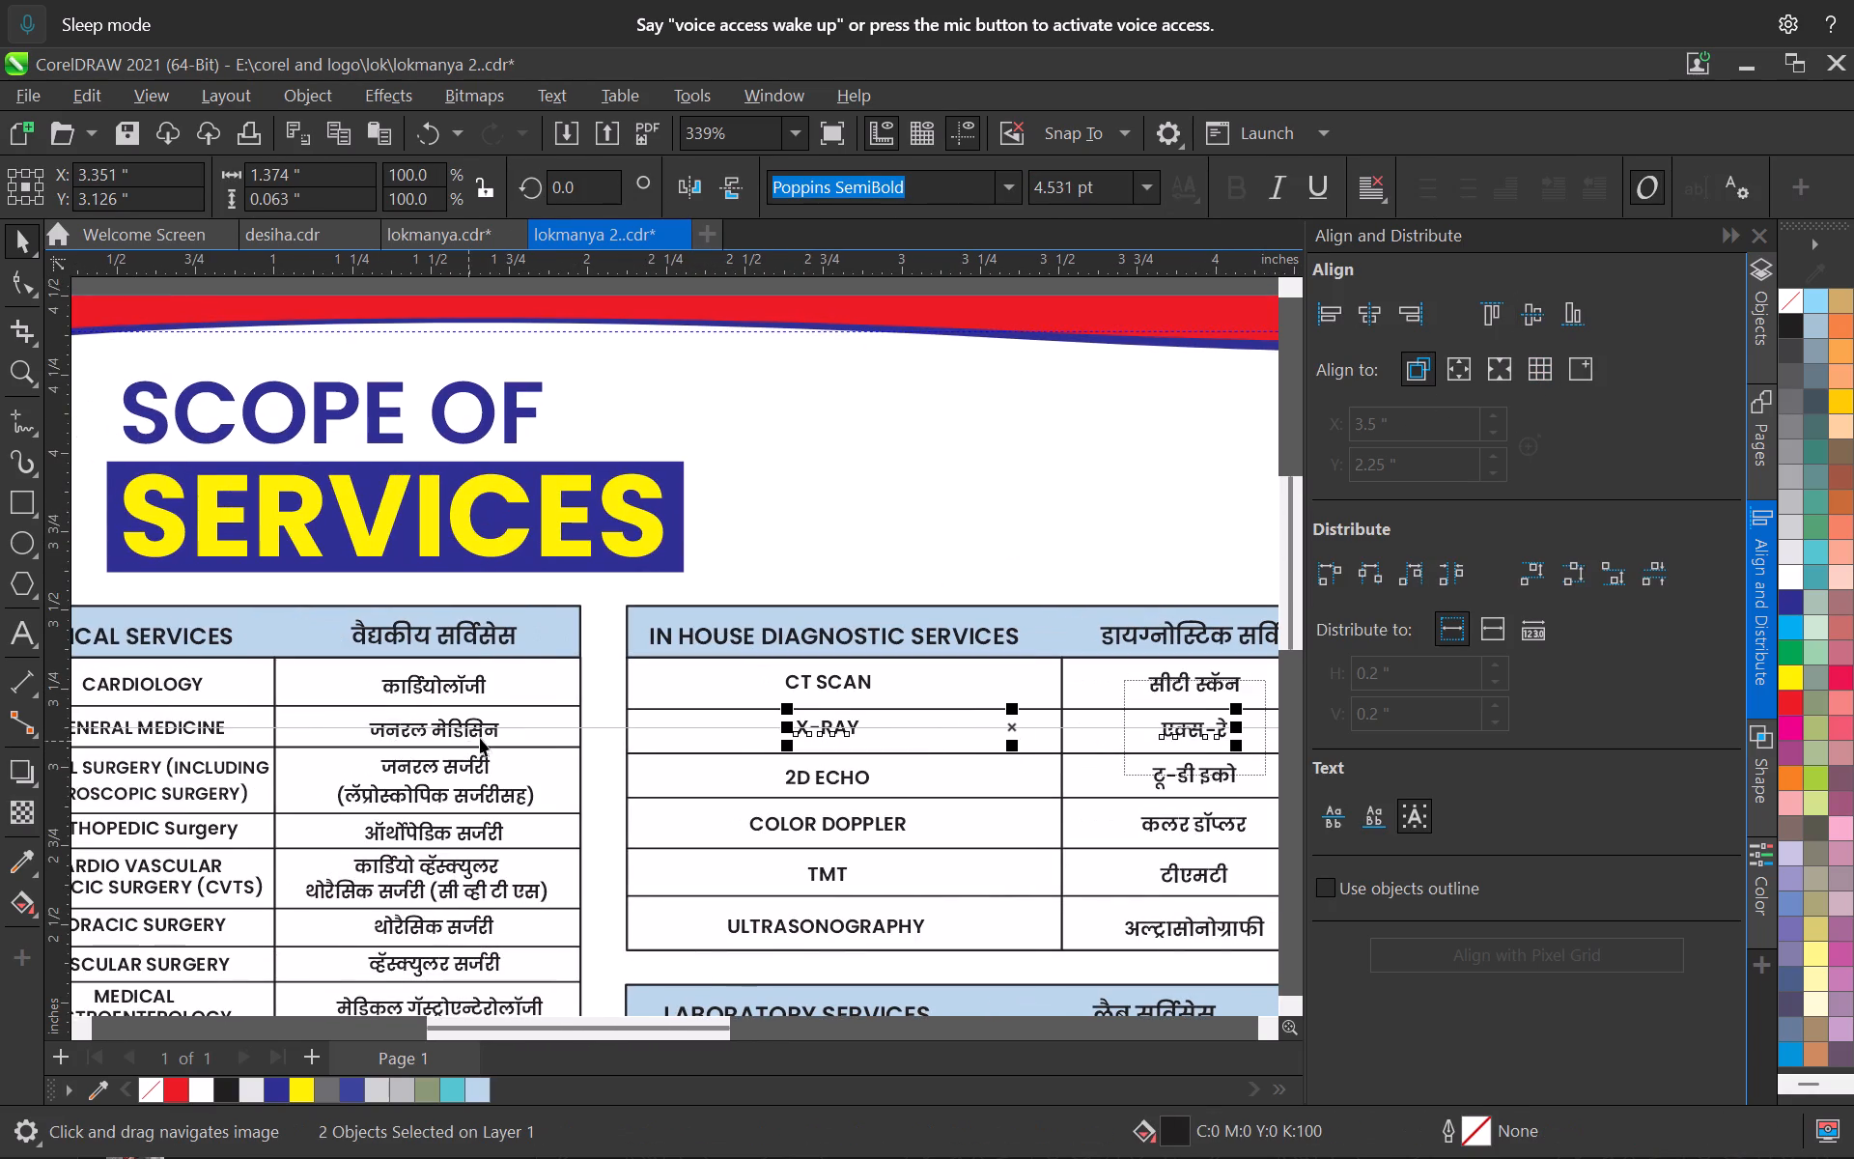
{"action": "middle_click_drag", "start_coordinate": [937, 751], "coordinate": [780, 710]}
{"action": "scroll", "coordinate": [699, 752], "scroll_direction": "up", "scroll_amount": 2}
{"action": "left_click", "coordinate": [688, 736]}
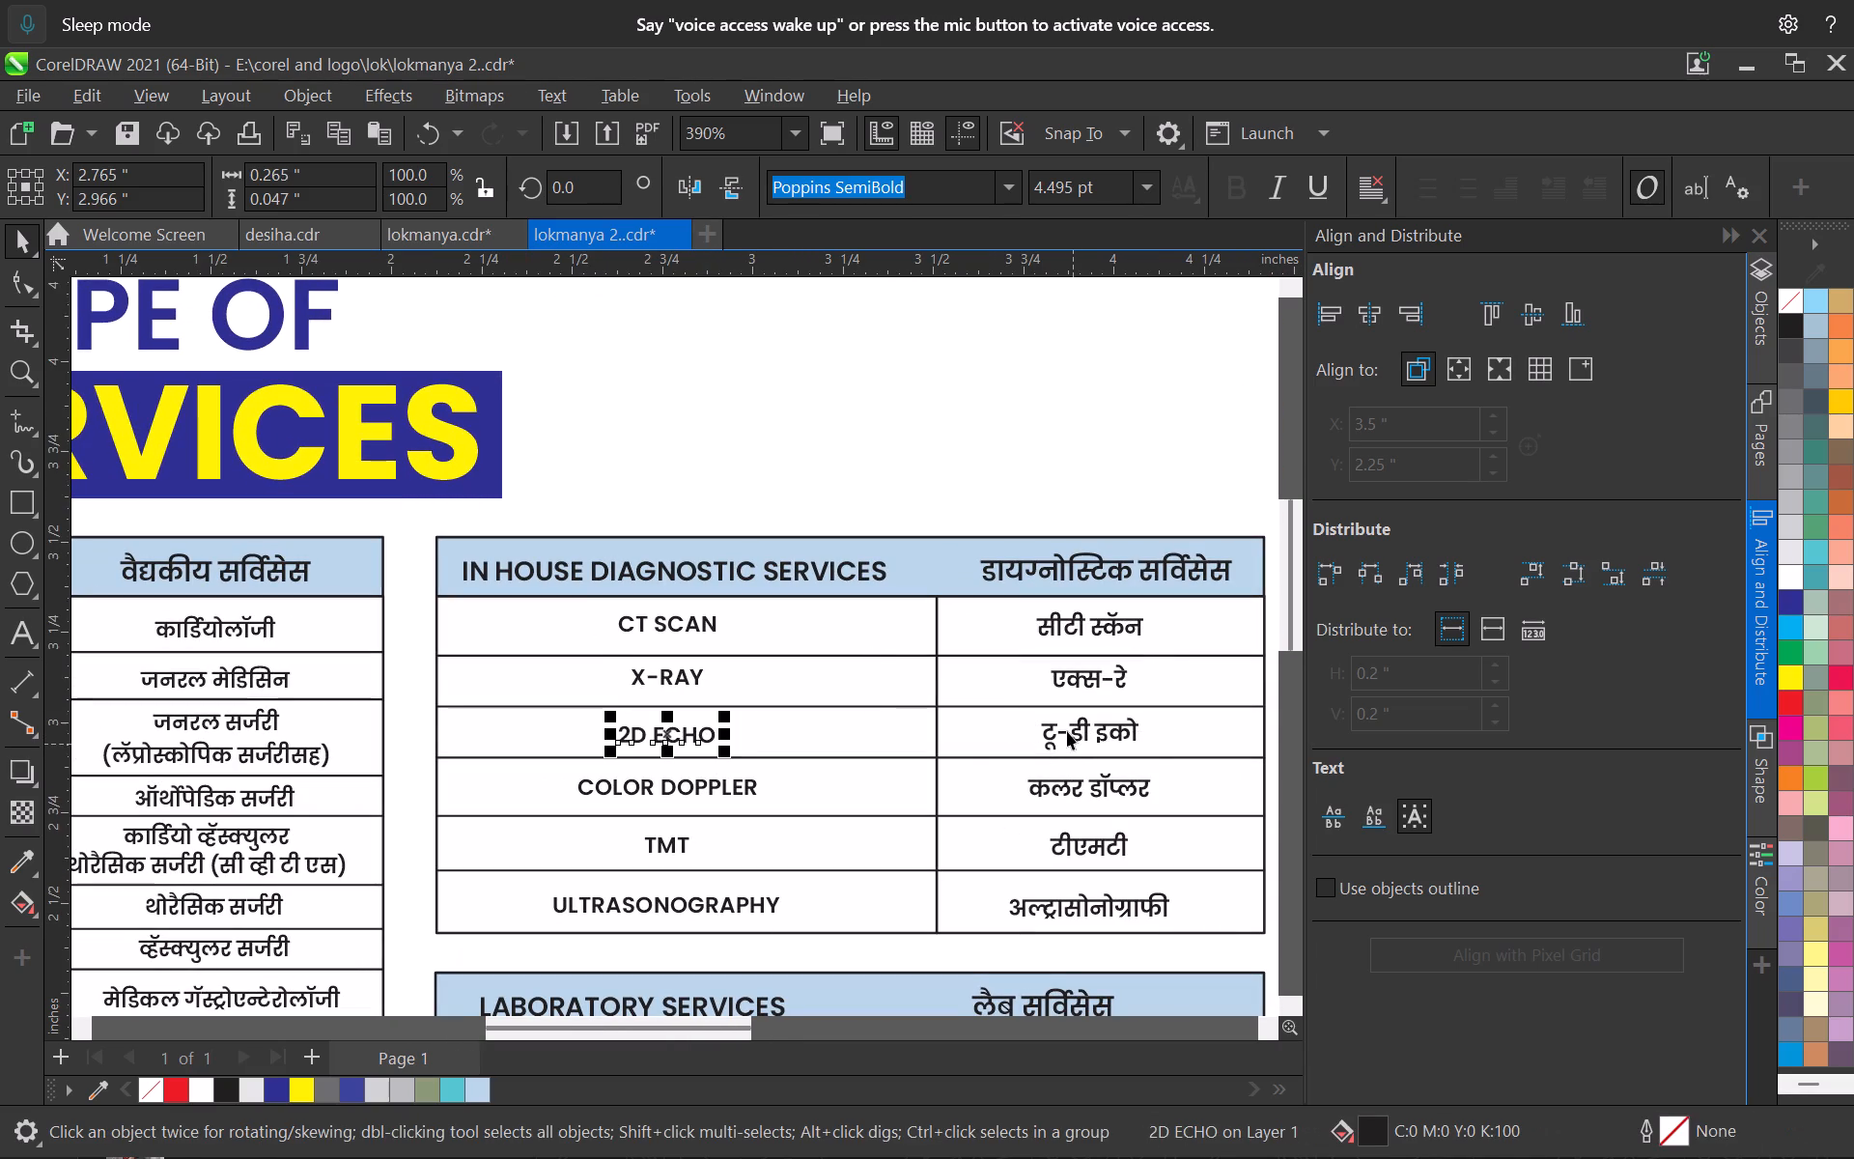
{"action": "left_click", "coordinate": [1067, 731], "text": "shift"}
{"action": "left_click", "coordinate": [1543, 301]}
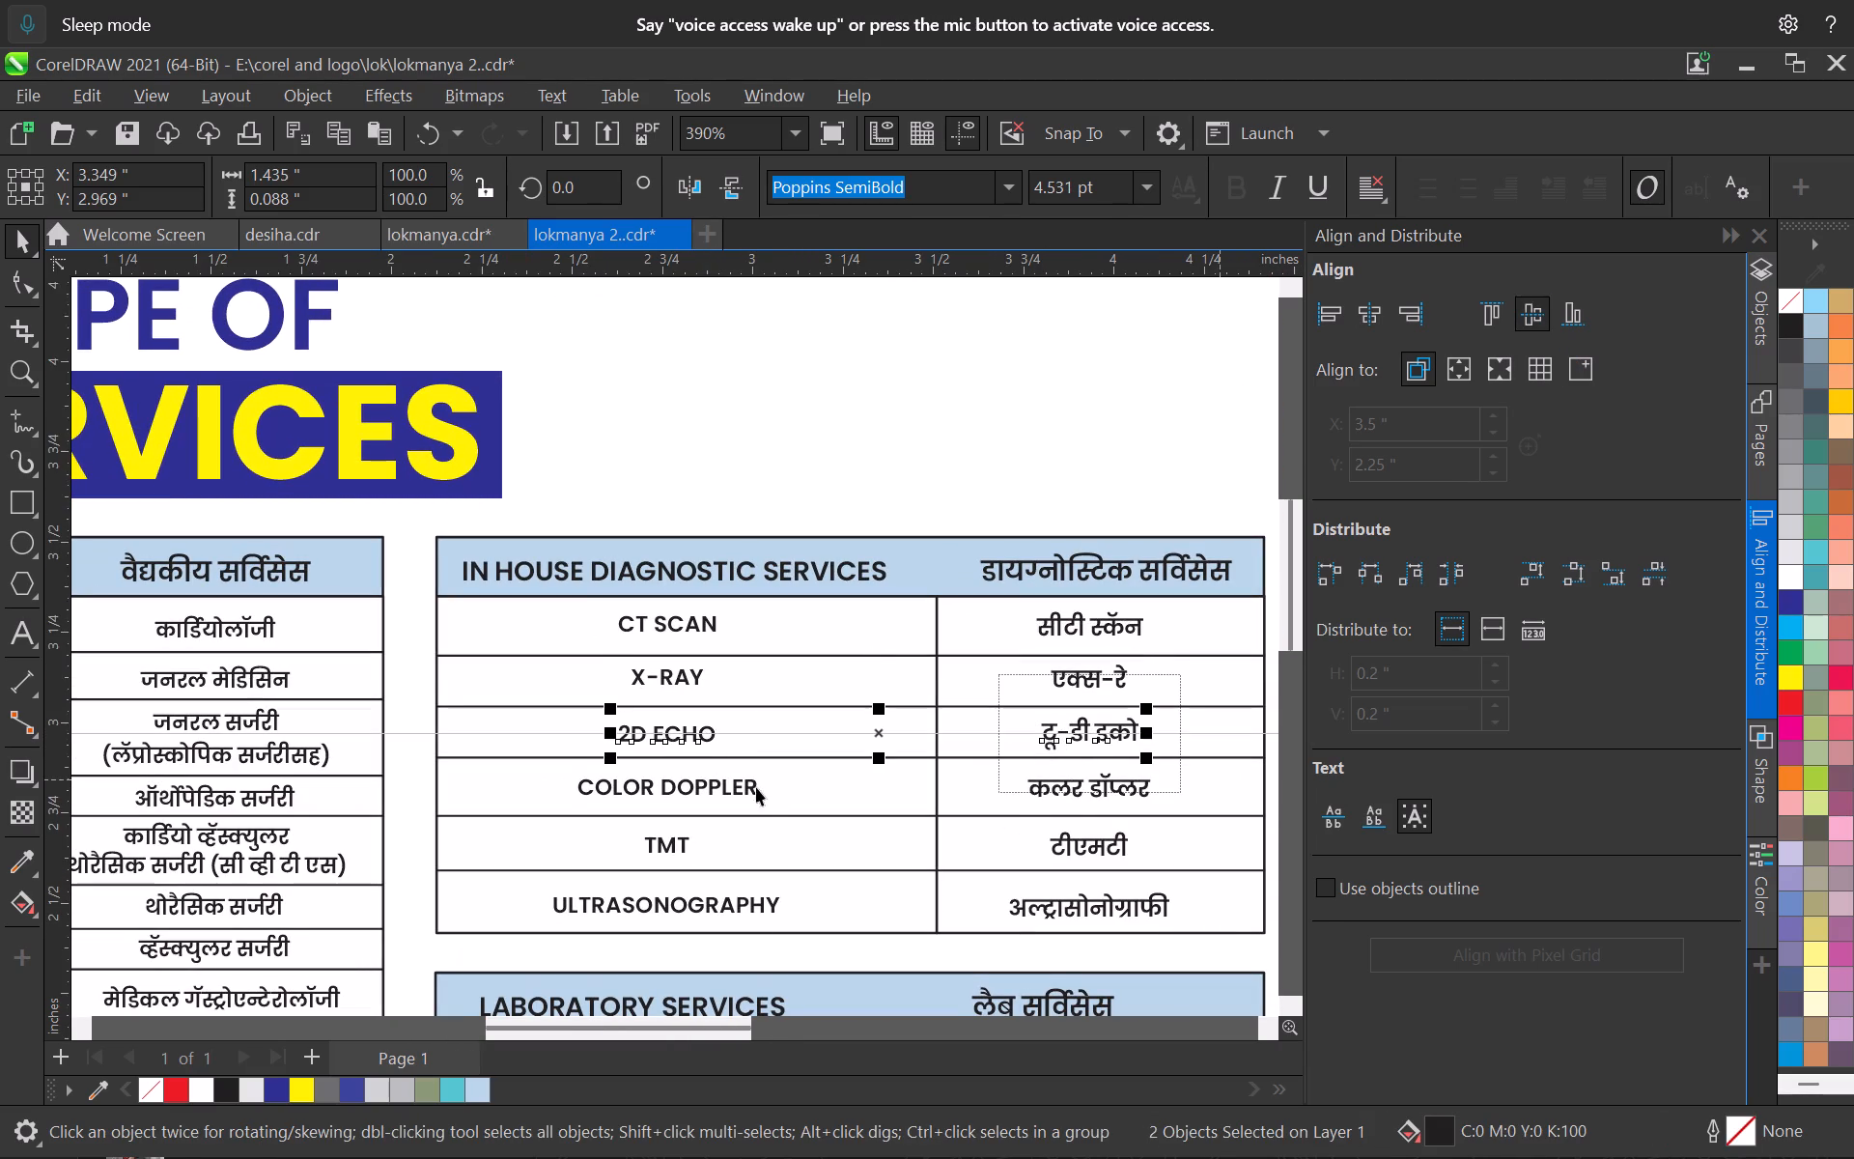
{"action": "left_click", "coordinate": [743, 785]}
{"action": "left_click", "coordinate": [1071, 788], "text": "shift"}
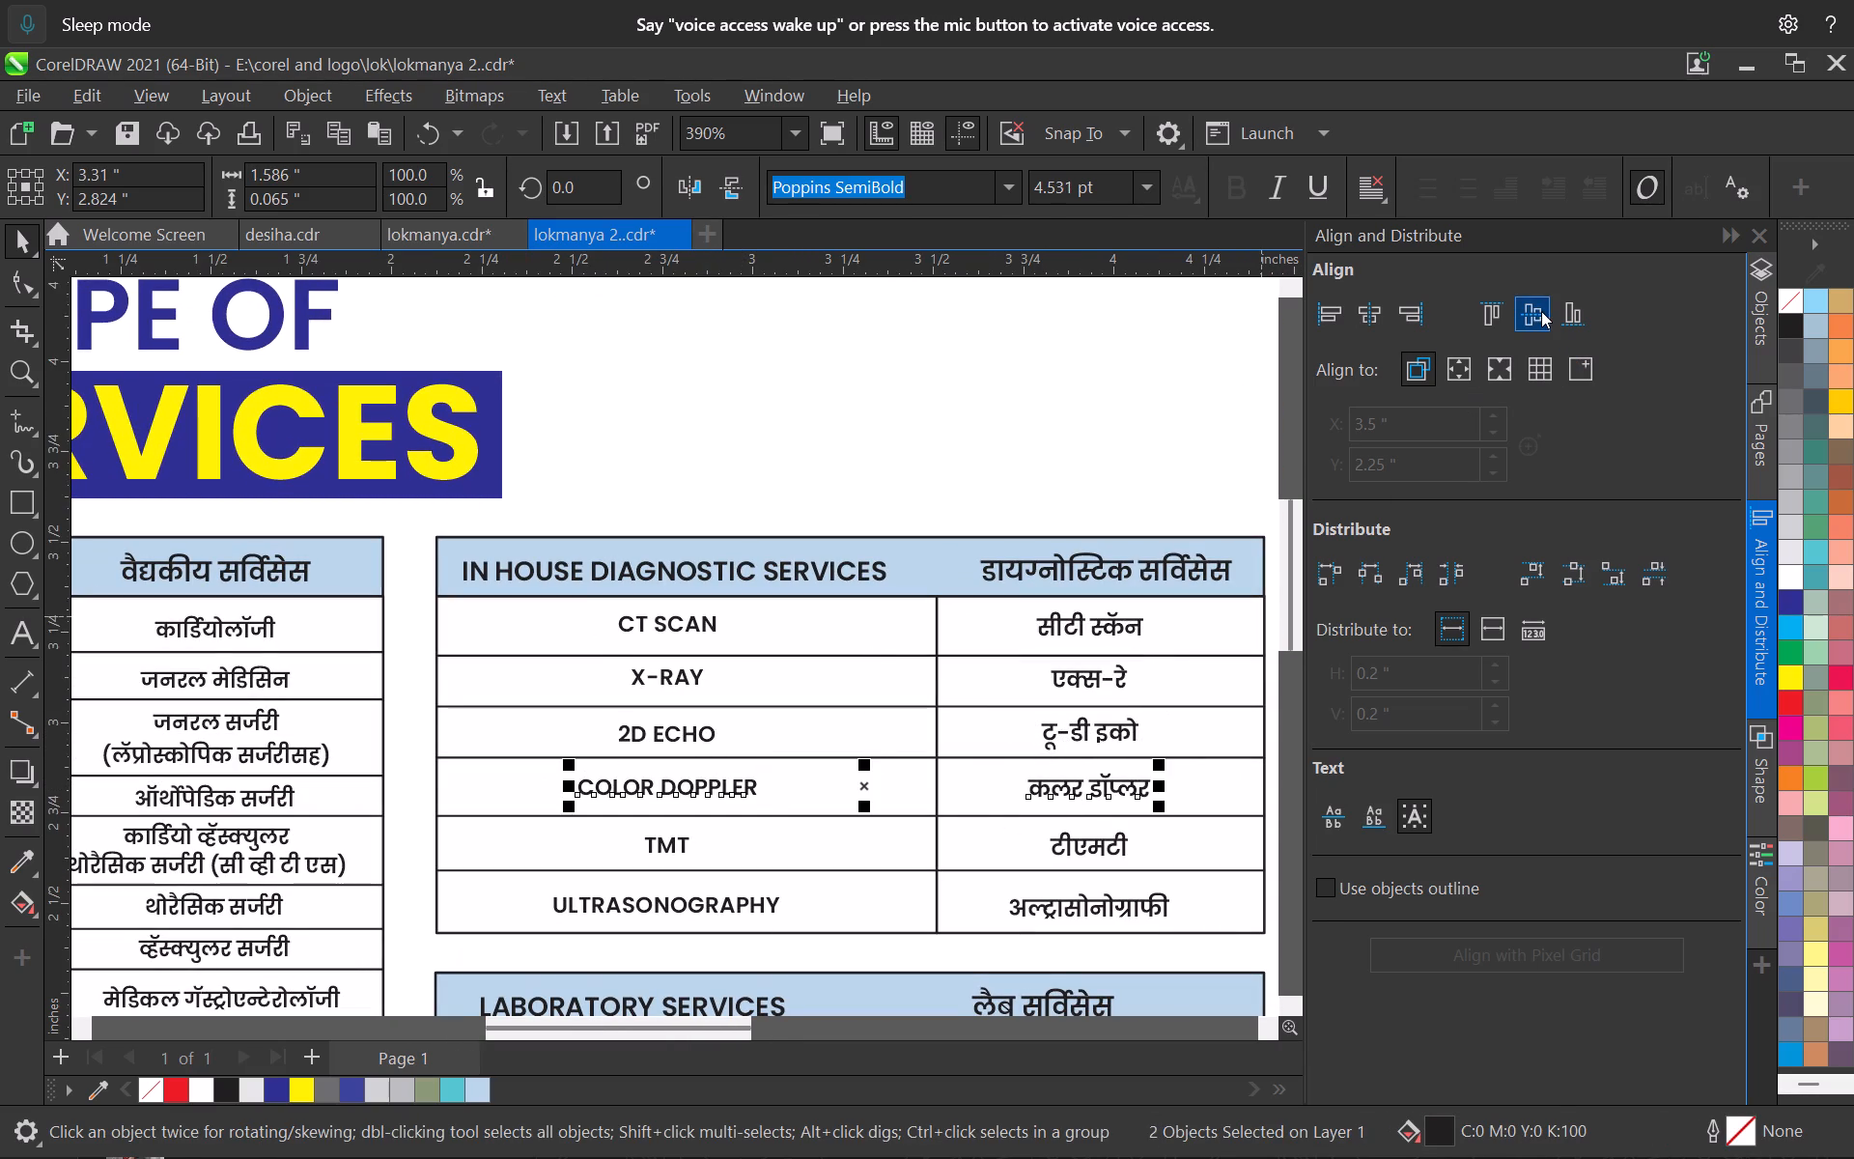
{"action": "left_click", "coordinate": [1541, 311]}
Vertically centre the English and Marathi texts with each other in the TMT row and in the ULTRASONOGRAPHY row.
{"action": "left_click", "coordinate": [660, 849]}
{"action": "left_click", "coordinate": [1076, 853], "text": "shift"}
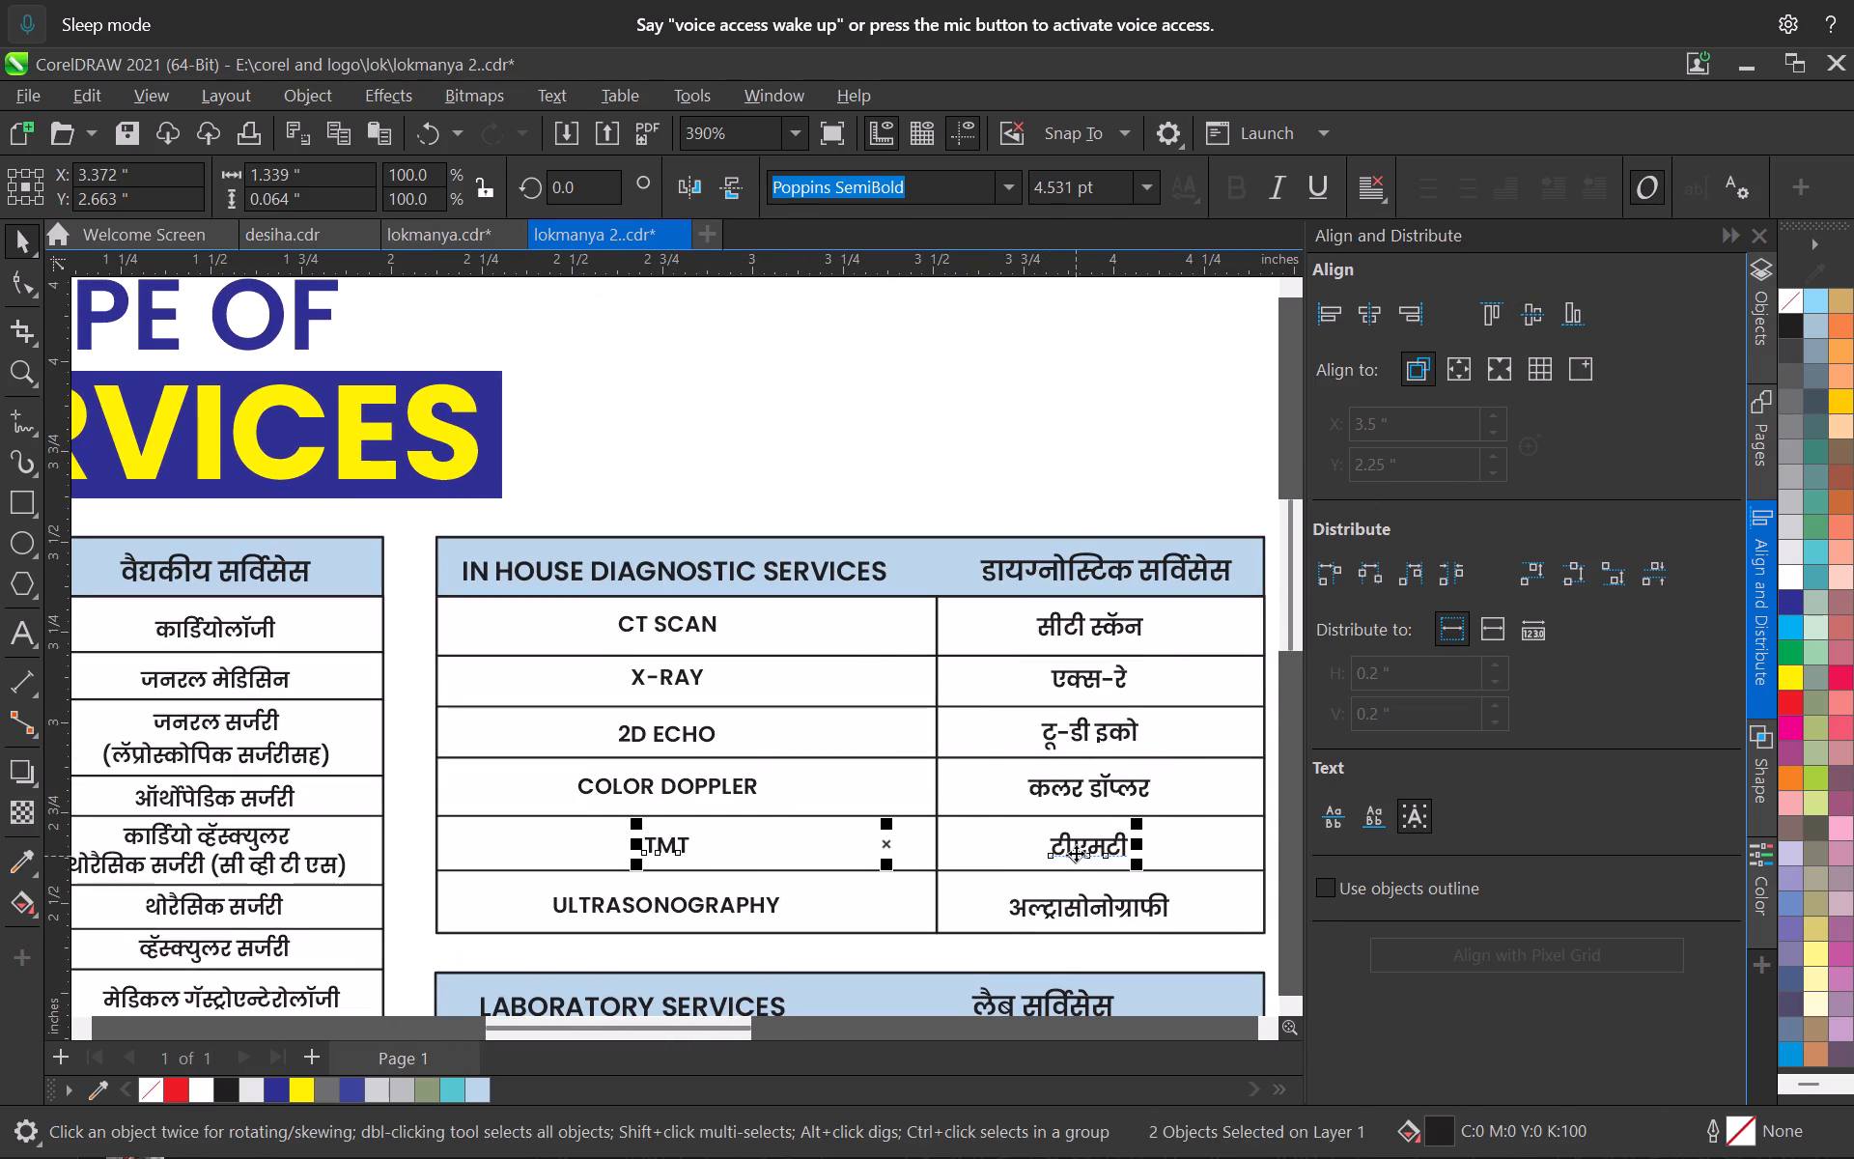
{"action": "left_click", "coordinate": [1514, 323]}
{"action": "left_click", "coordinate": [671, 894]}
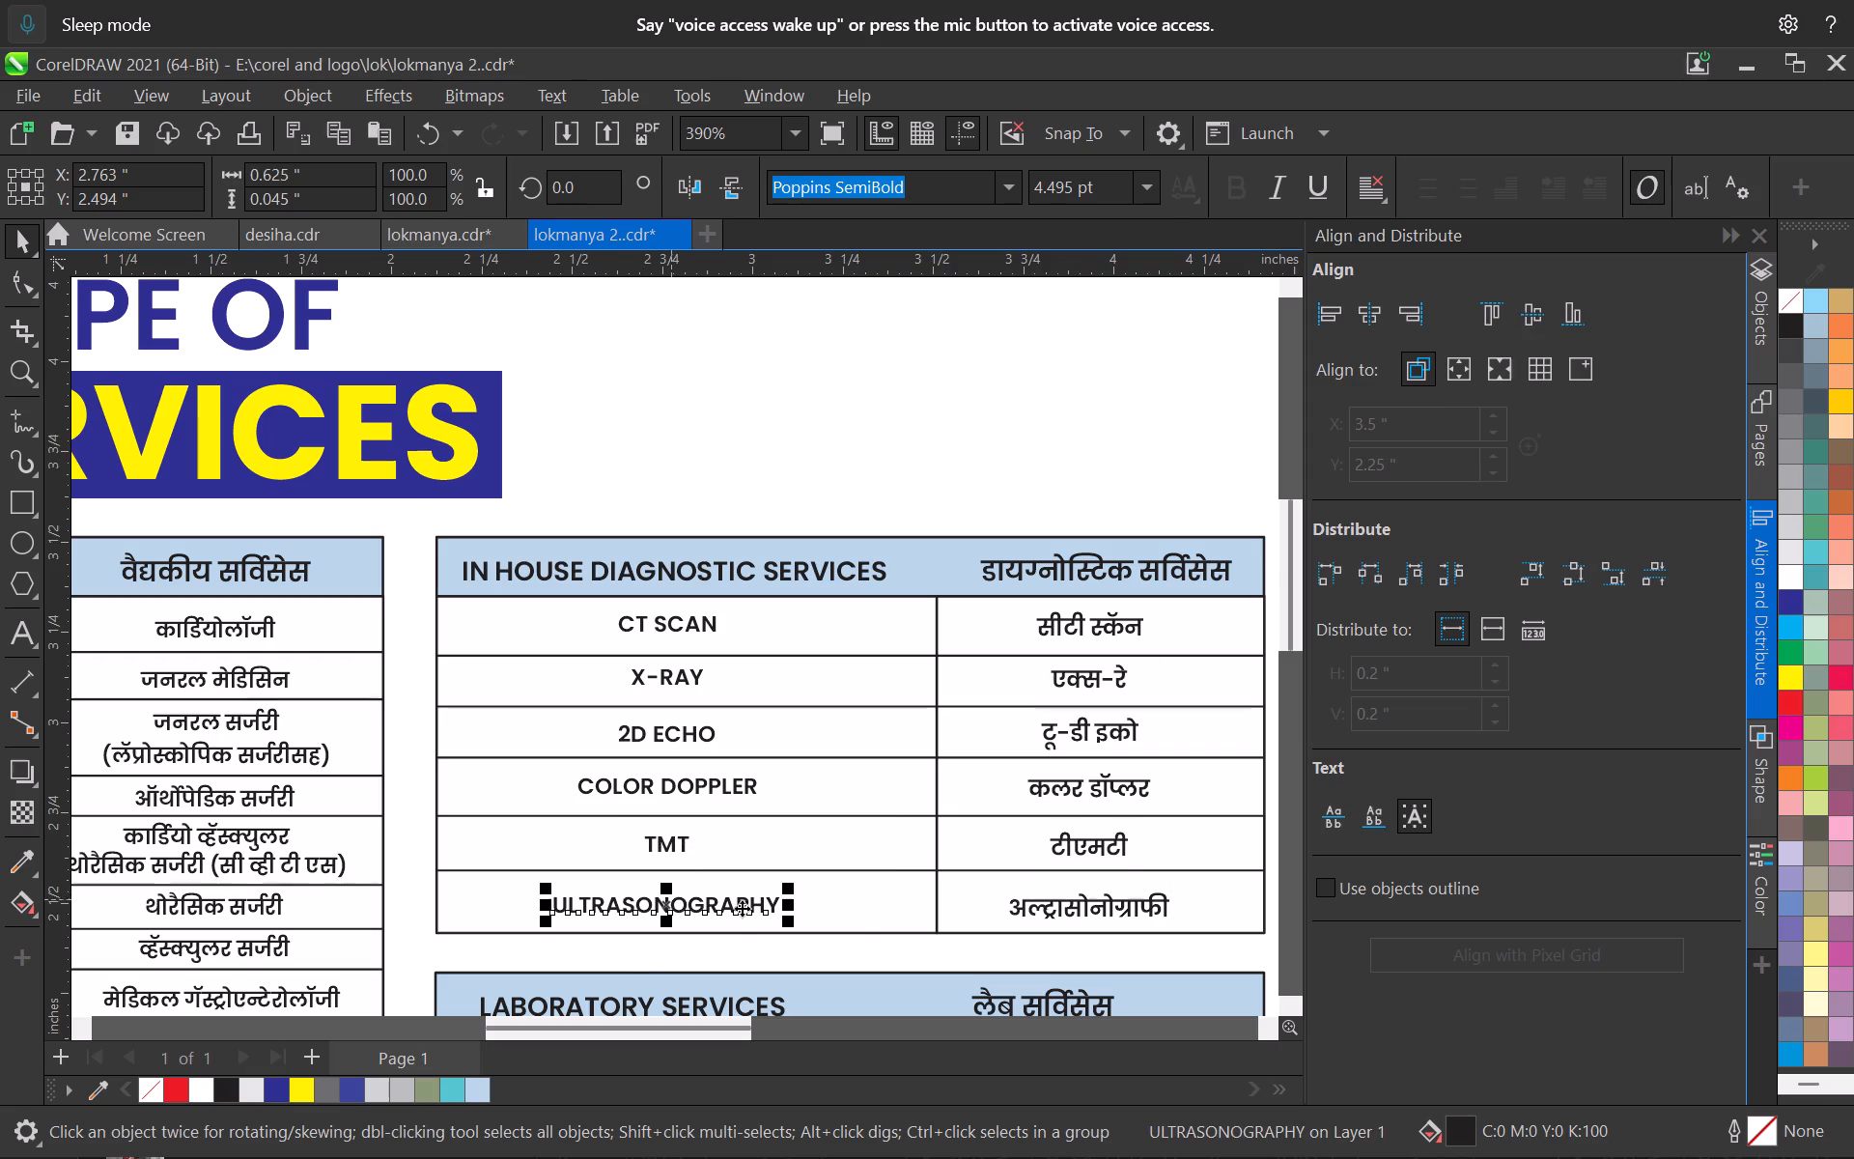
{"action": "left_click", "coordinate": [1087, 903], "text": "shift"}
{"action": "left_click", "coordinate": [1524, 328]}
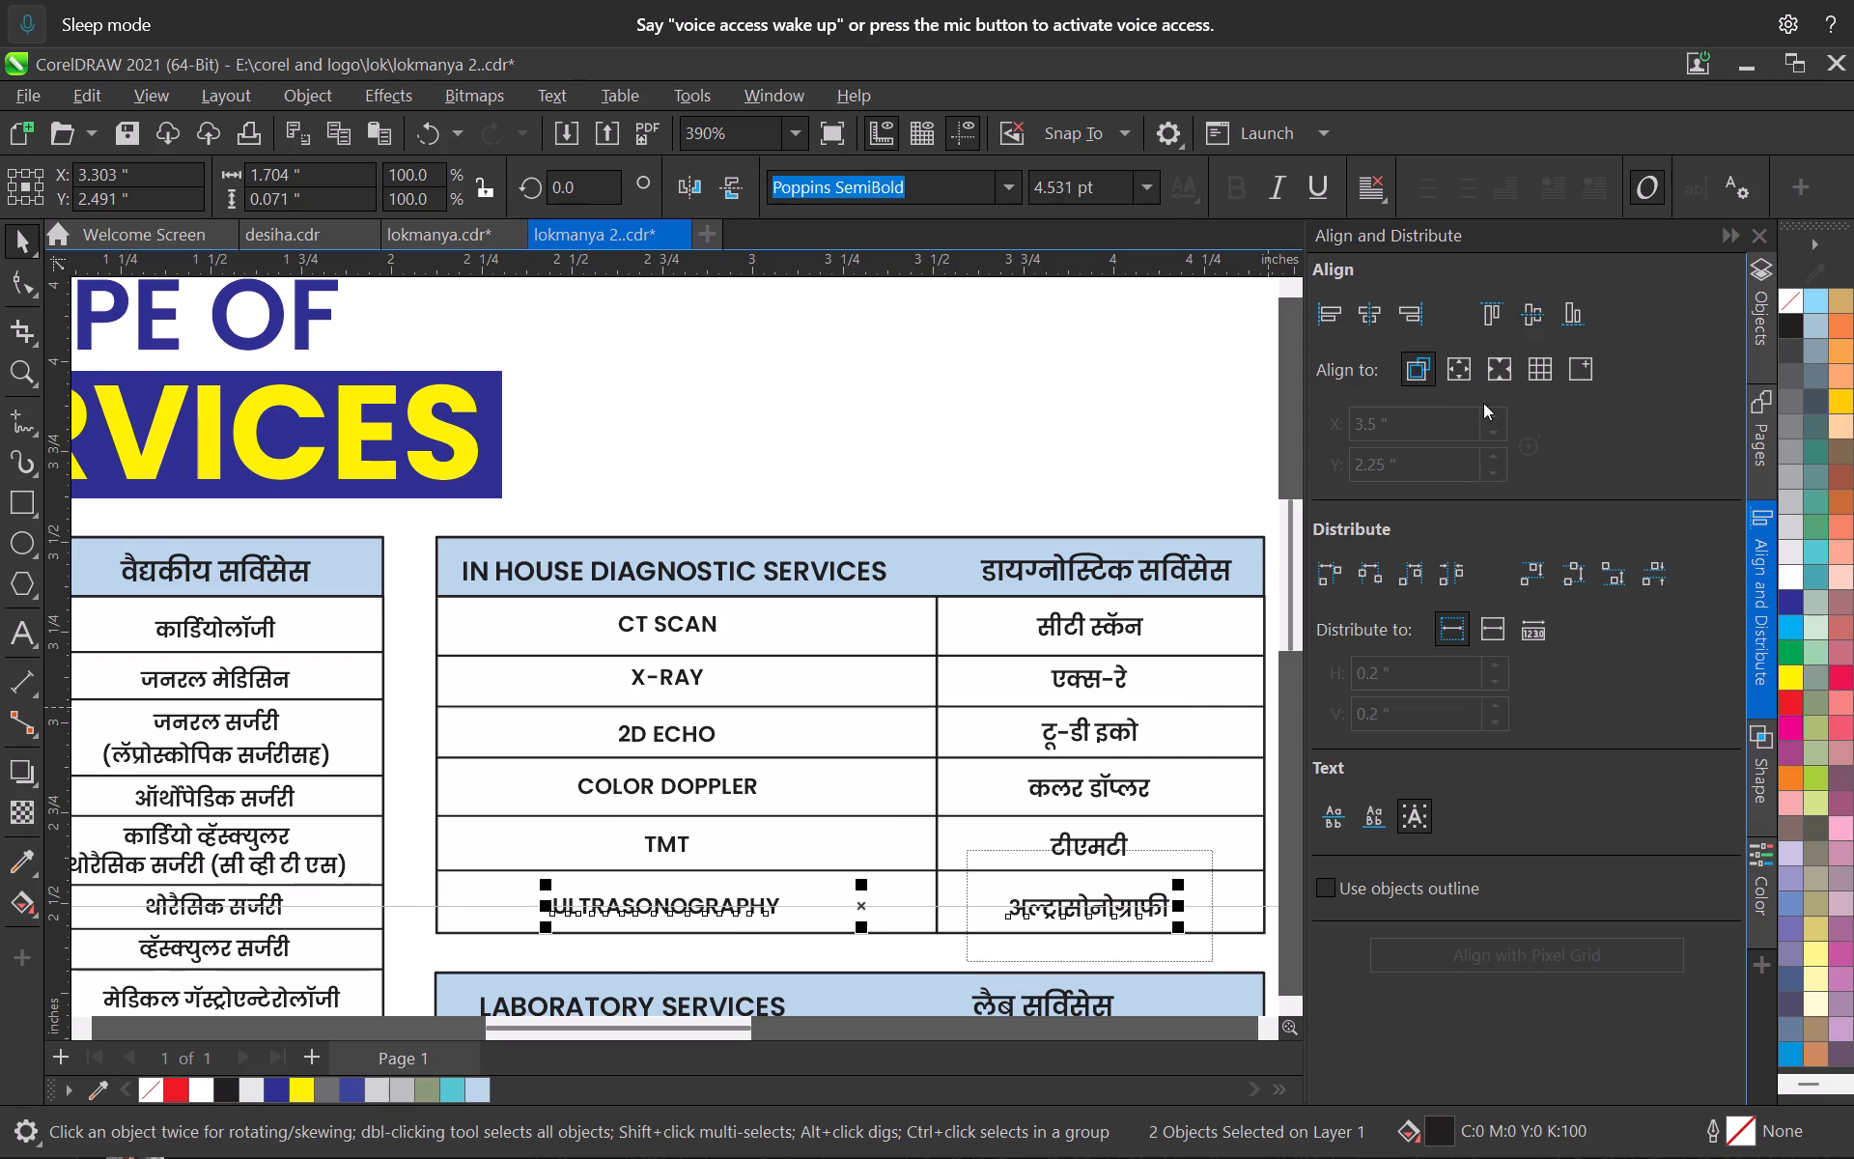
In the SUPPORT SERVICES table, vertically centre the English and Marathi texts with each other in the PHARMACY and AMBULANCE rows.
{"action": "scroll", "coordinate": [1115, 586], "scroll_direction": "down", "scroll_amount": 9}
{"action": "middle_click_drag", "start_coordinate": [1104, 701], "coordinate": [808, 747]}
{"action": "scroll", "coordinate": [892, 680], "scroll_direction": "up", "scroll_amount": 6}
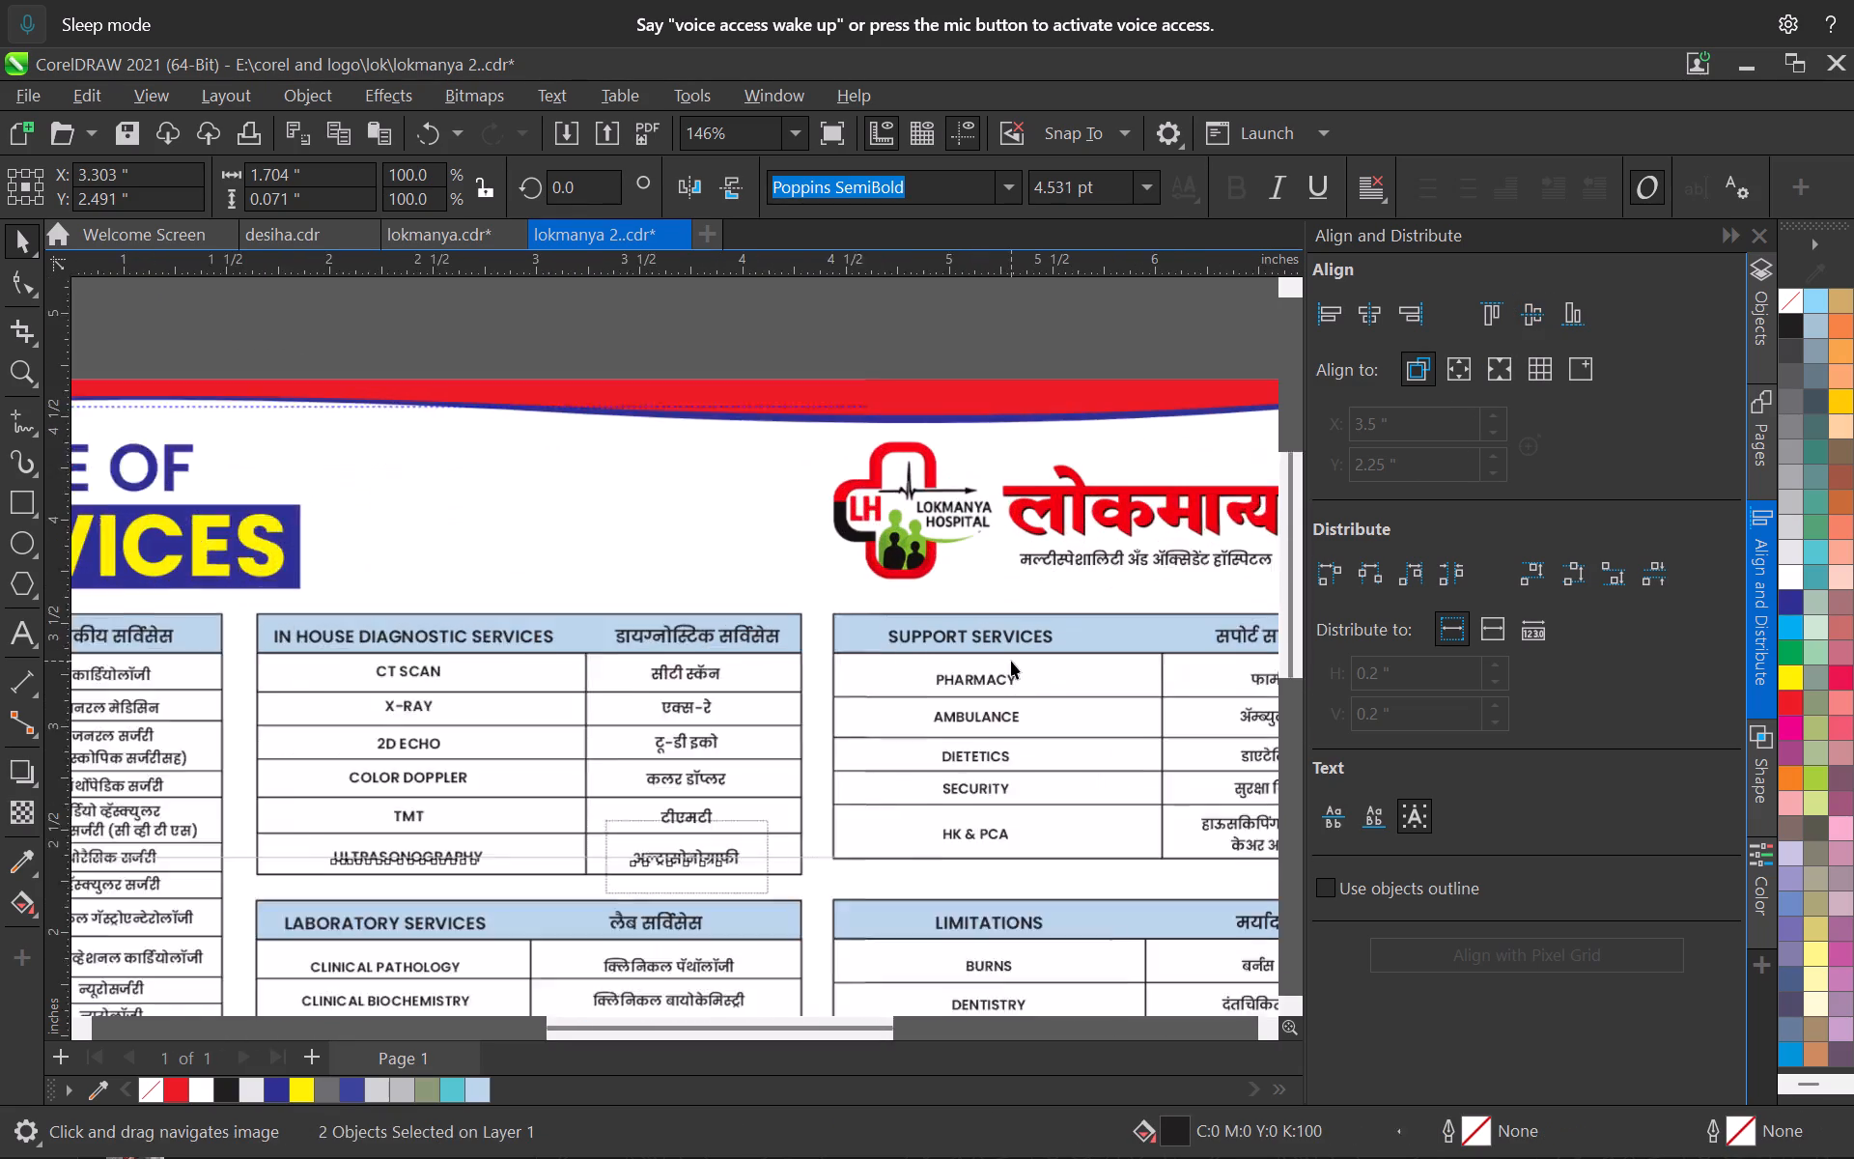
{"action": "middle_click_drag", "start_coordinate": [993, 686], "coordinate": [697, 727]}
{"action": "left_click", "coordinate": [658, 719]}
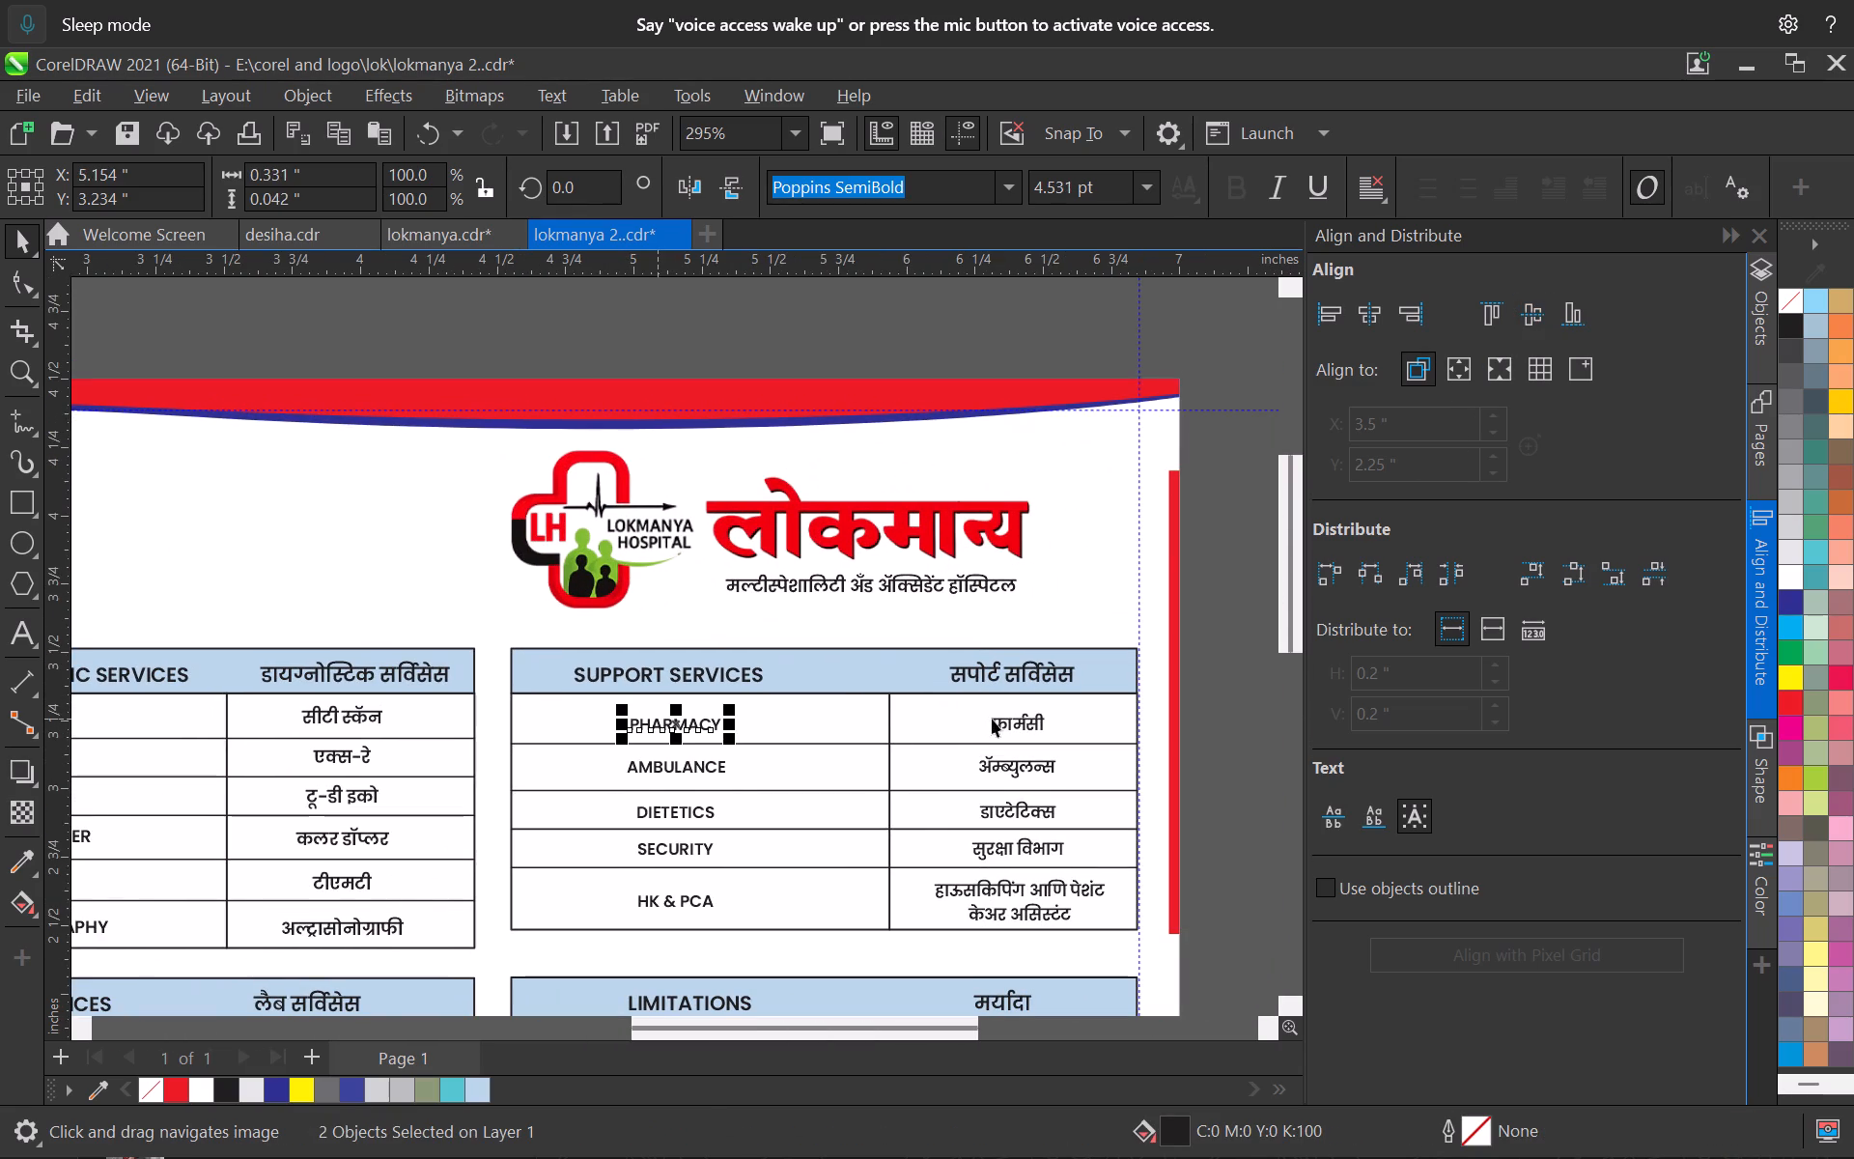
{"action": "left_click", "coordinate": [1002, 720], "text": "shift"}
{"action": "left_click", "coordinate": [1529, 324]}
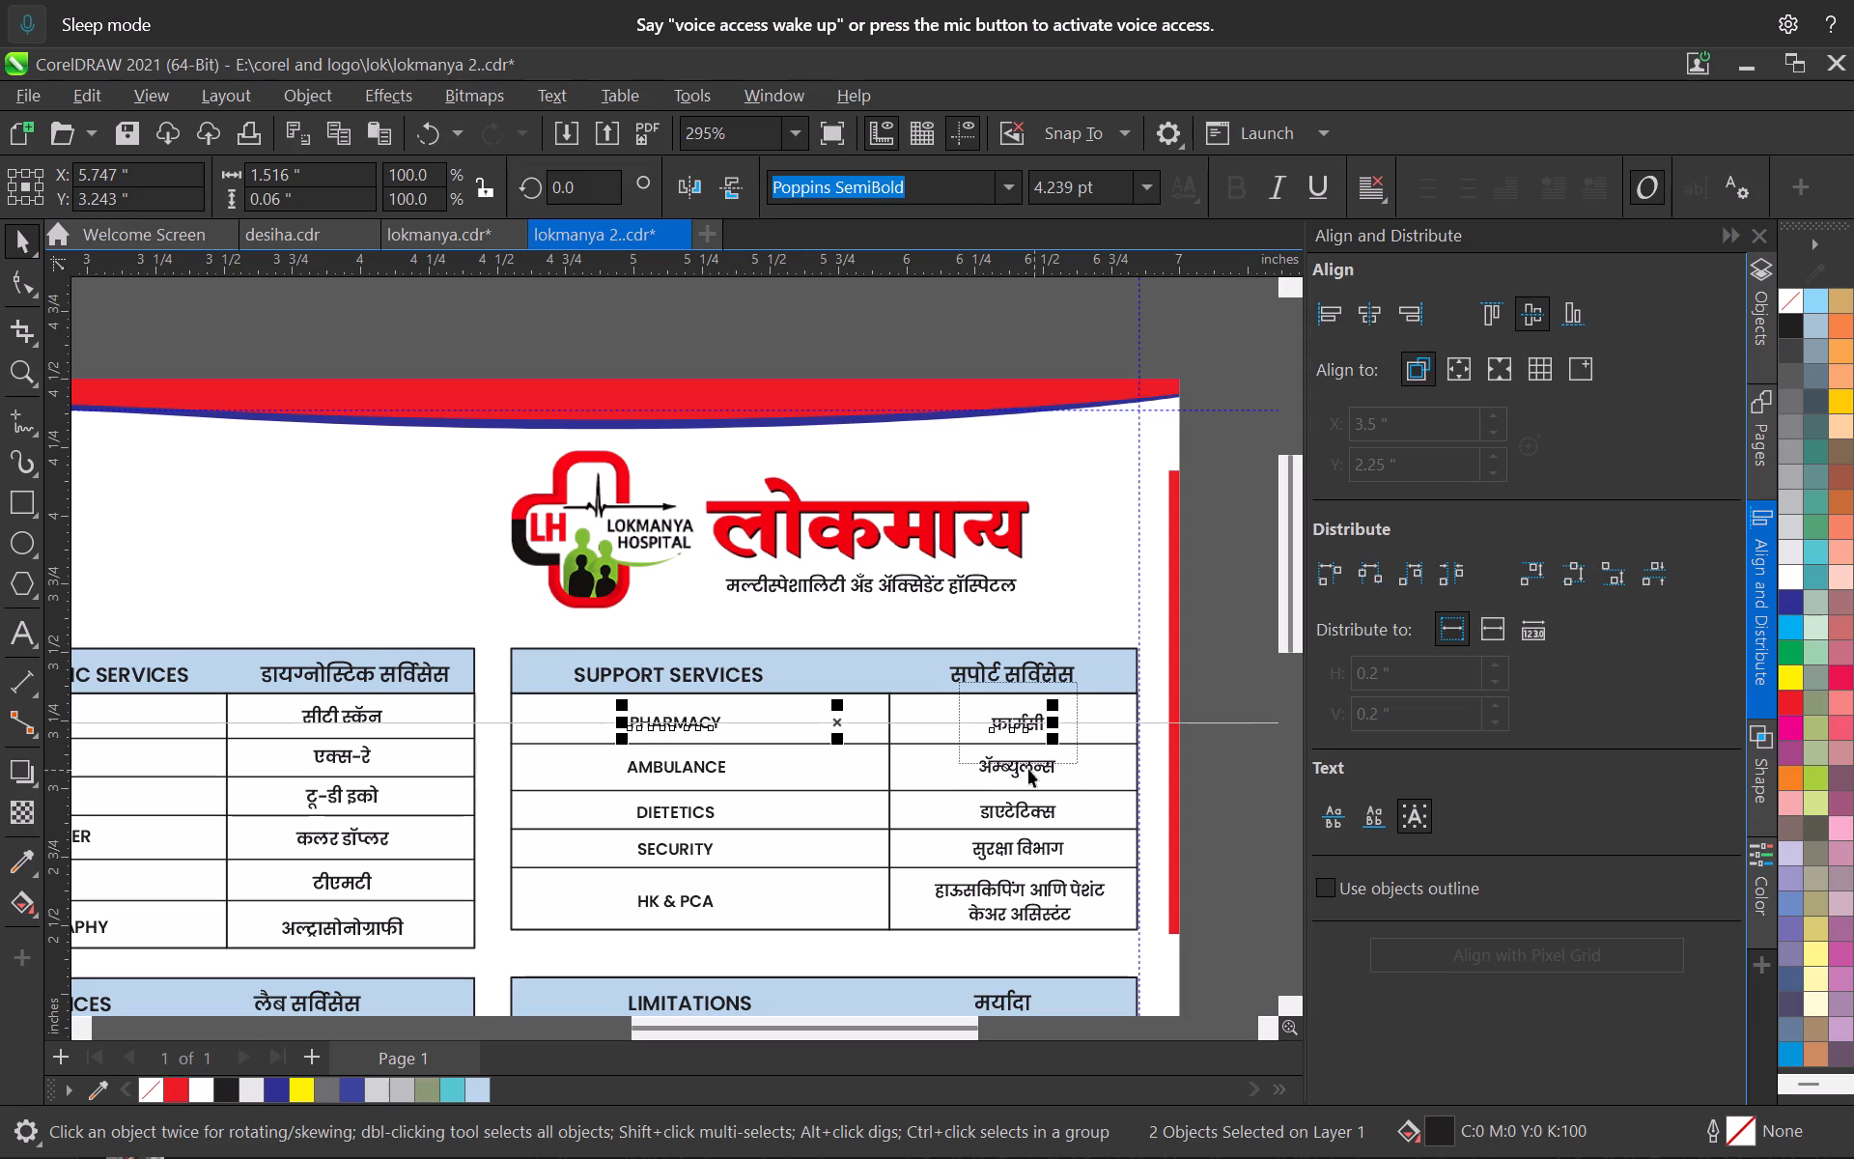
{"action": "left_click", "coordinate": [1023, 767]}
{"action": "left_click", "coordinate": [705, 772], "text": "shift"}
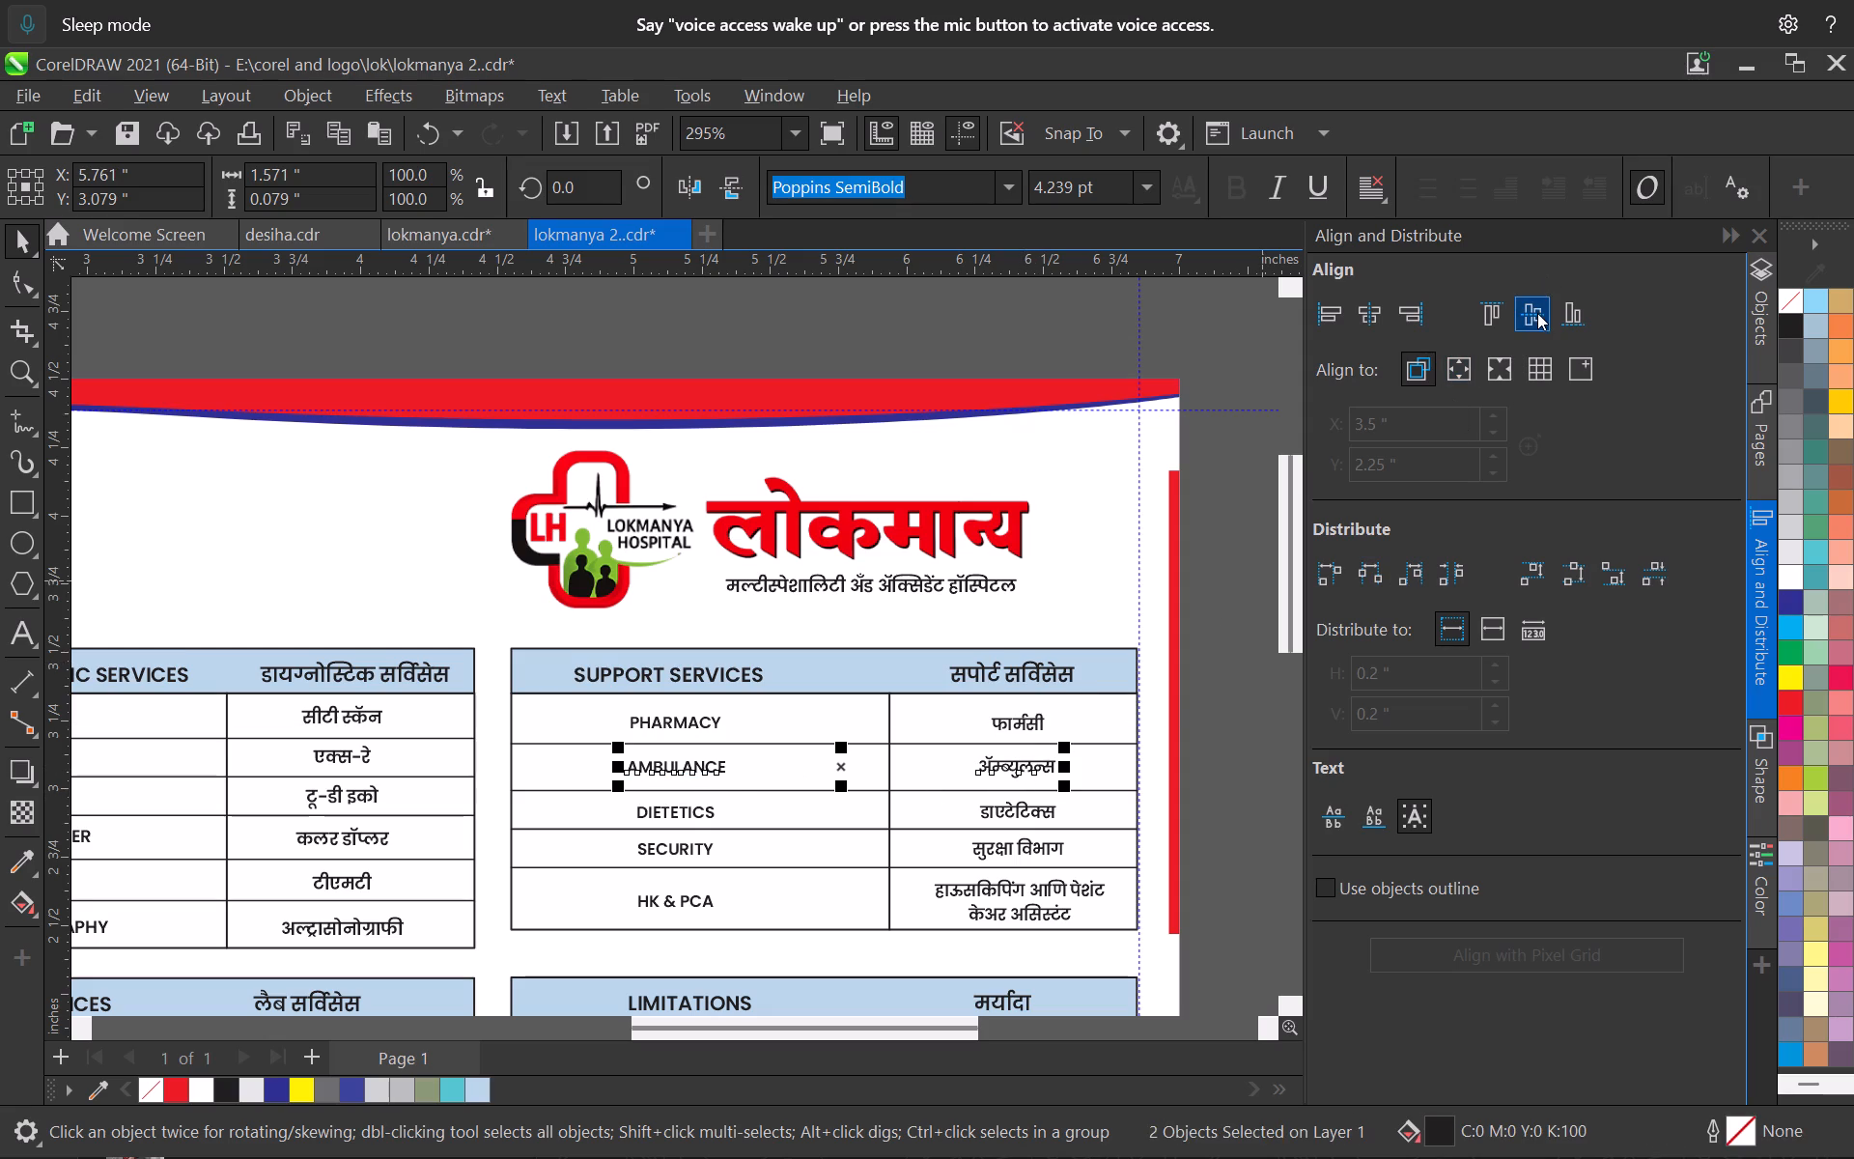
{"action": "left_click", "coordinate": [1537, 313]}
Vertically centre the English and Marathi texts with each other in the DIETETICS row and in the SECURITY row.
{"action": "left_click", "coordinate": [997, 811]}
{"action": "left_click", "coordinate": [690, 814], "text": "shift"}
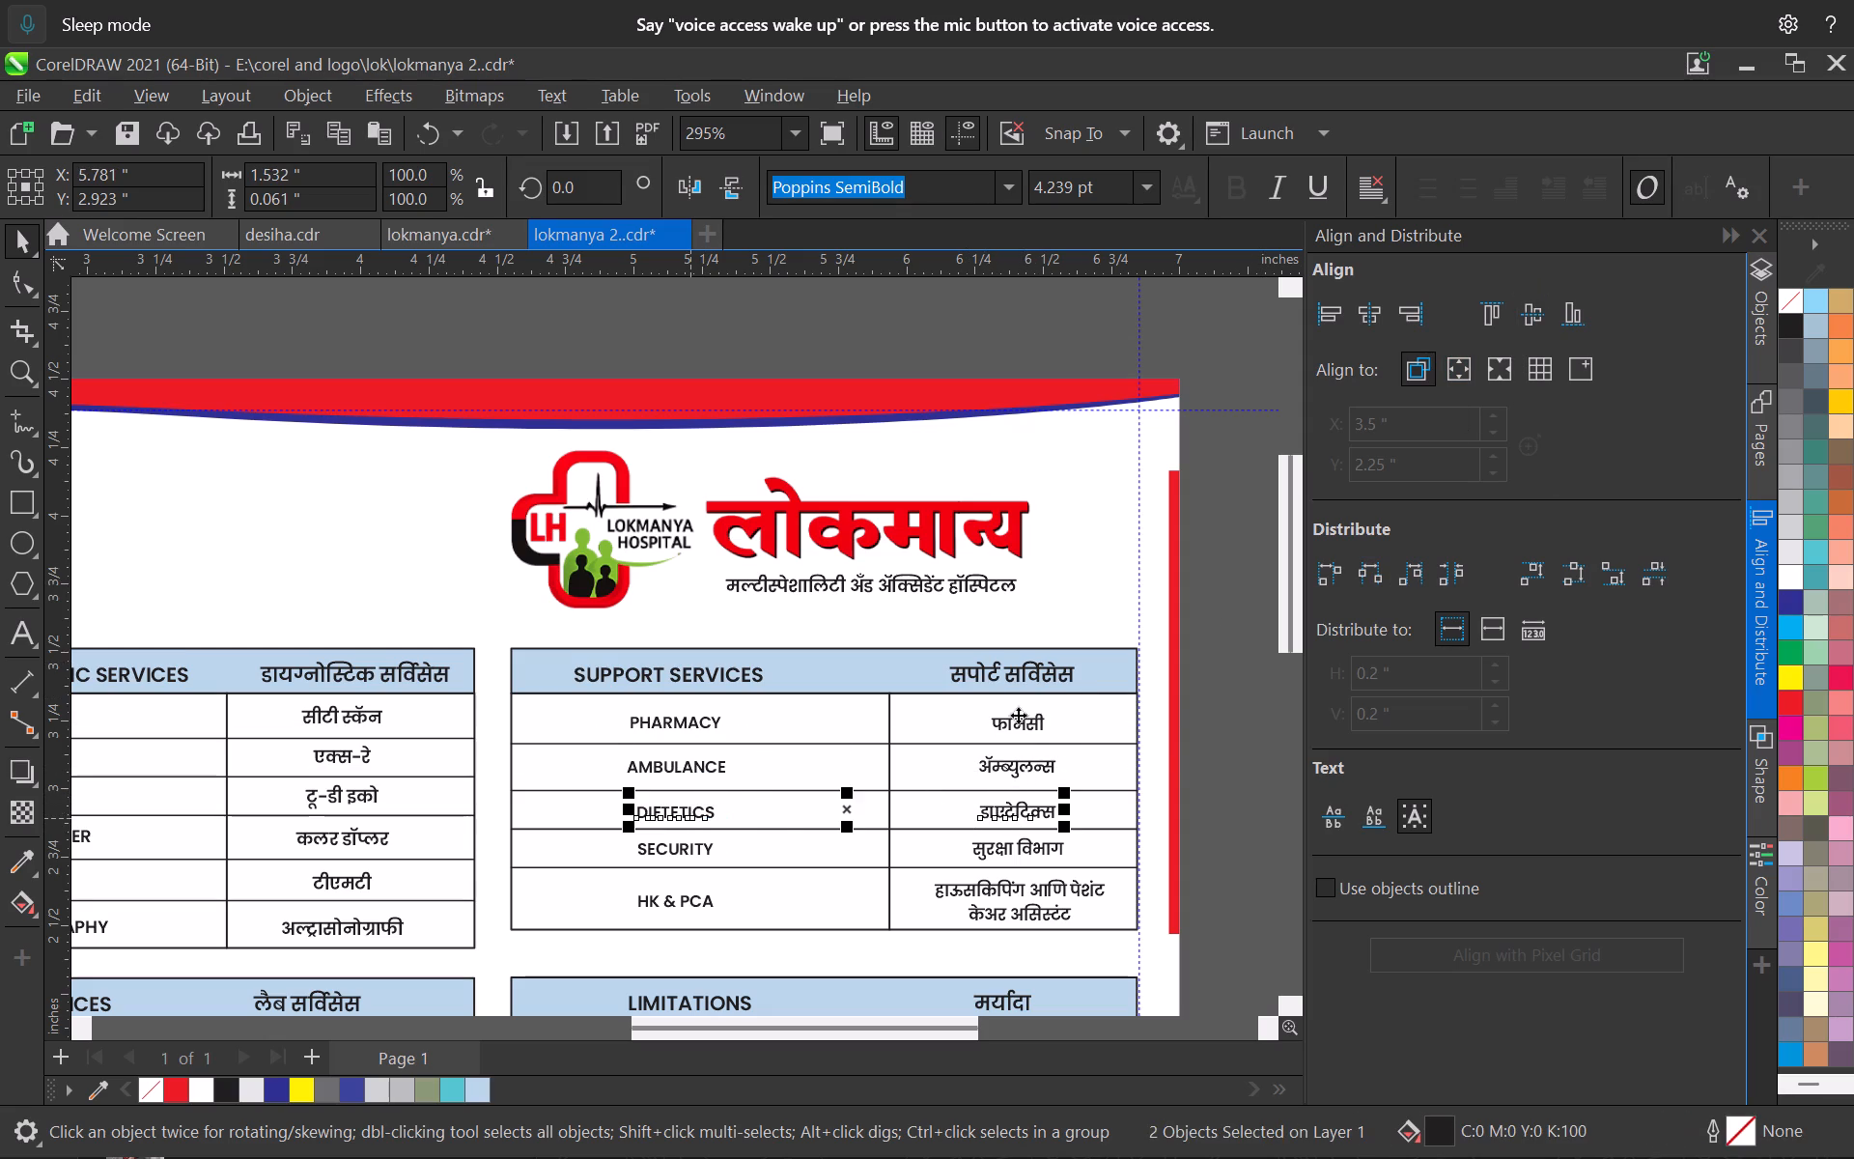
{"action": "left_click", "coordinate": [1542, 306]}
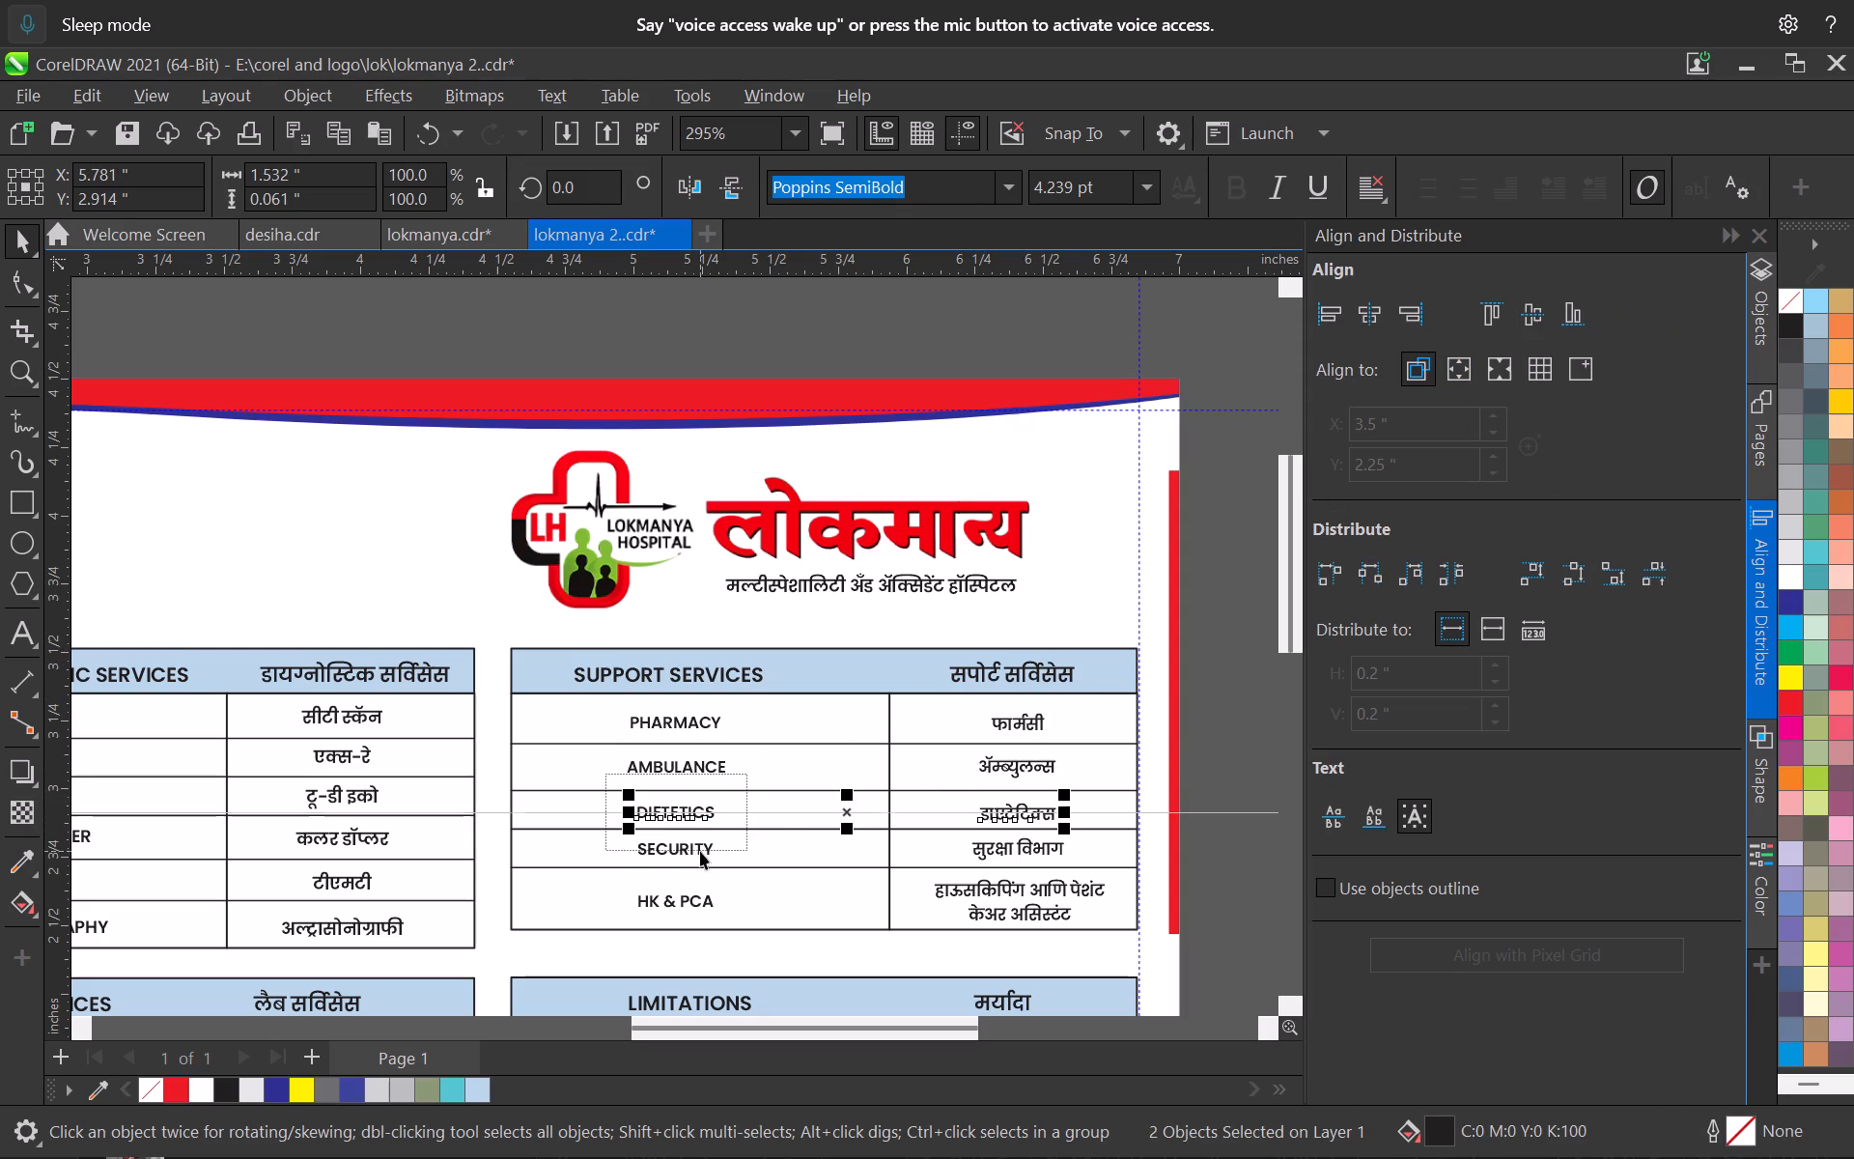
{"action": "left_click", "coordinate": [700, 851]}
{"action": "left_click", "coordinate": [1026, 856], "text": "shift"}
{"action": "left_click", "coordinate": [1523, 323]}
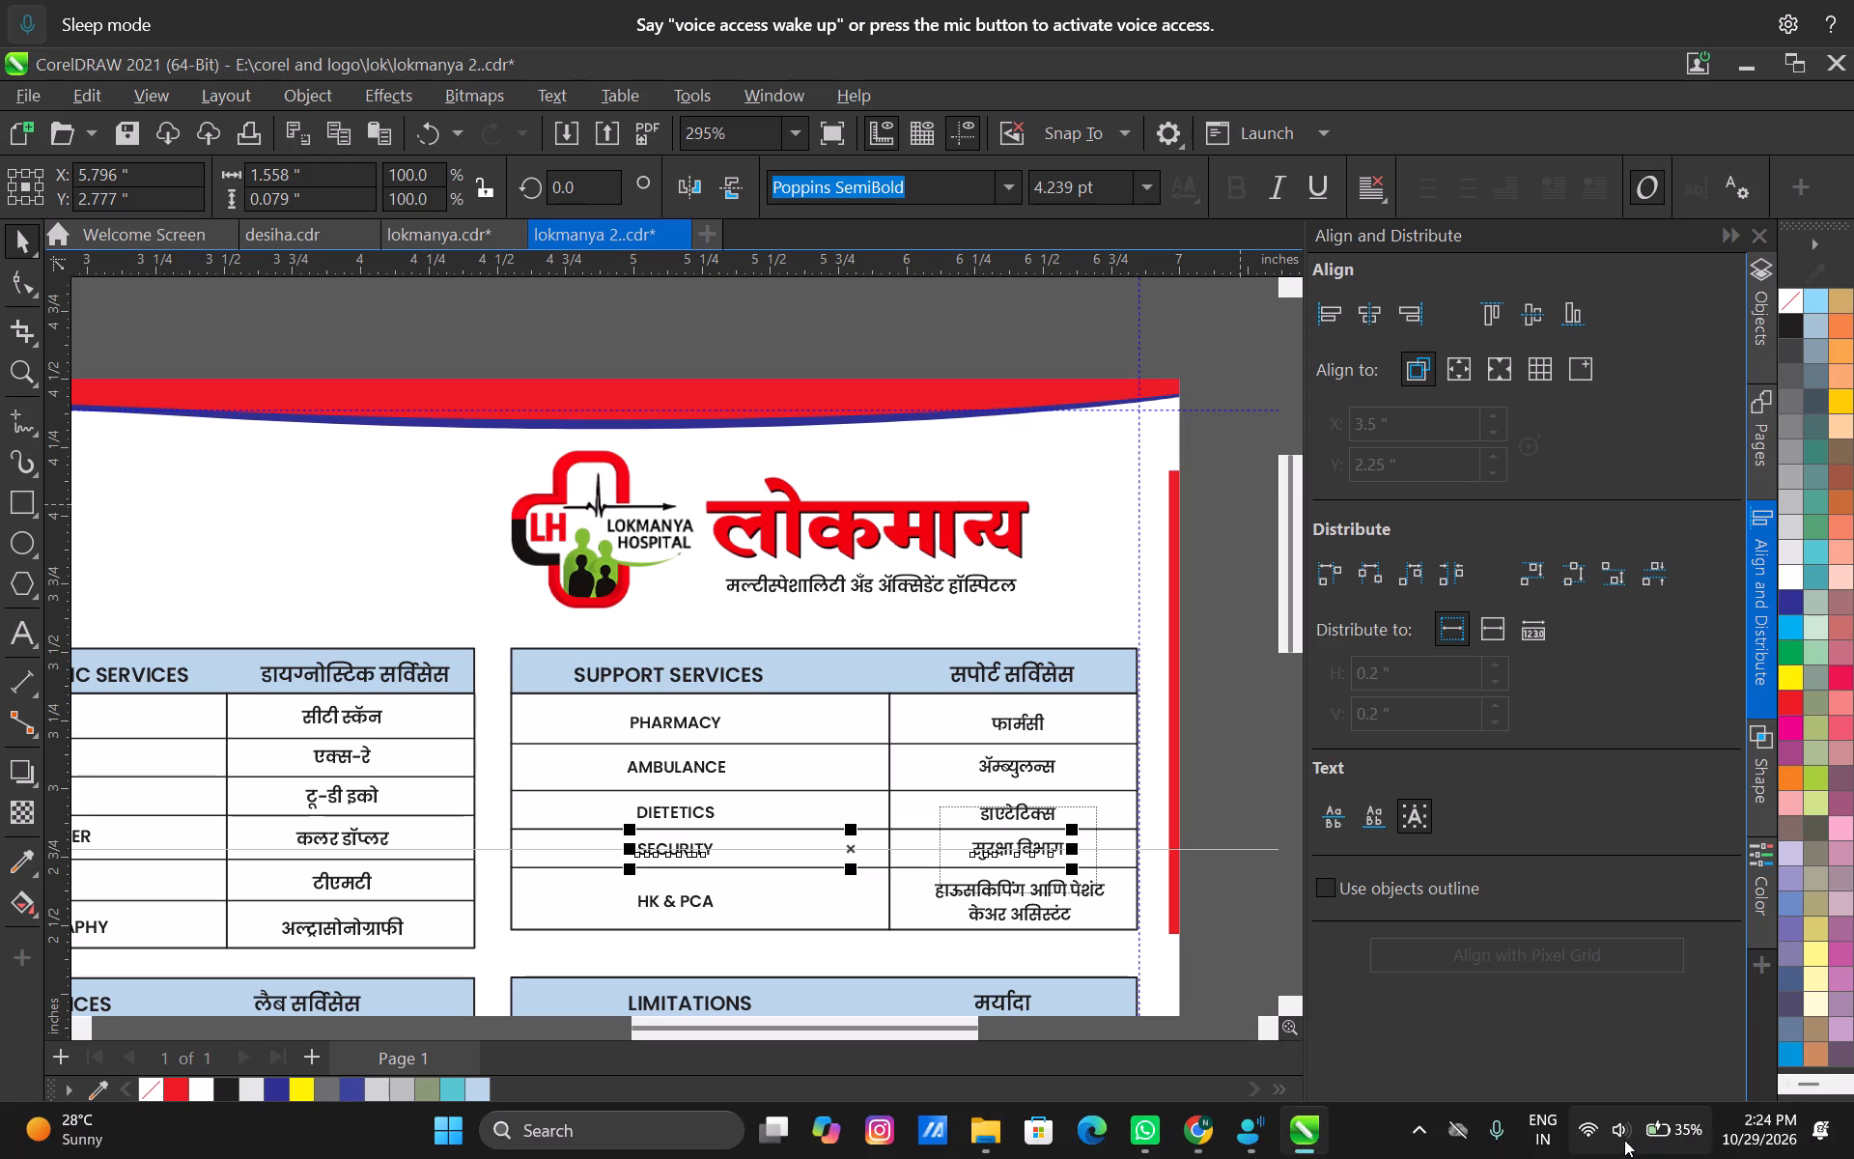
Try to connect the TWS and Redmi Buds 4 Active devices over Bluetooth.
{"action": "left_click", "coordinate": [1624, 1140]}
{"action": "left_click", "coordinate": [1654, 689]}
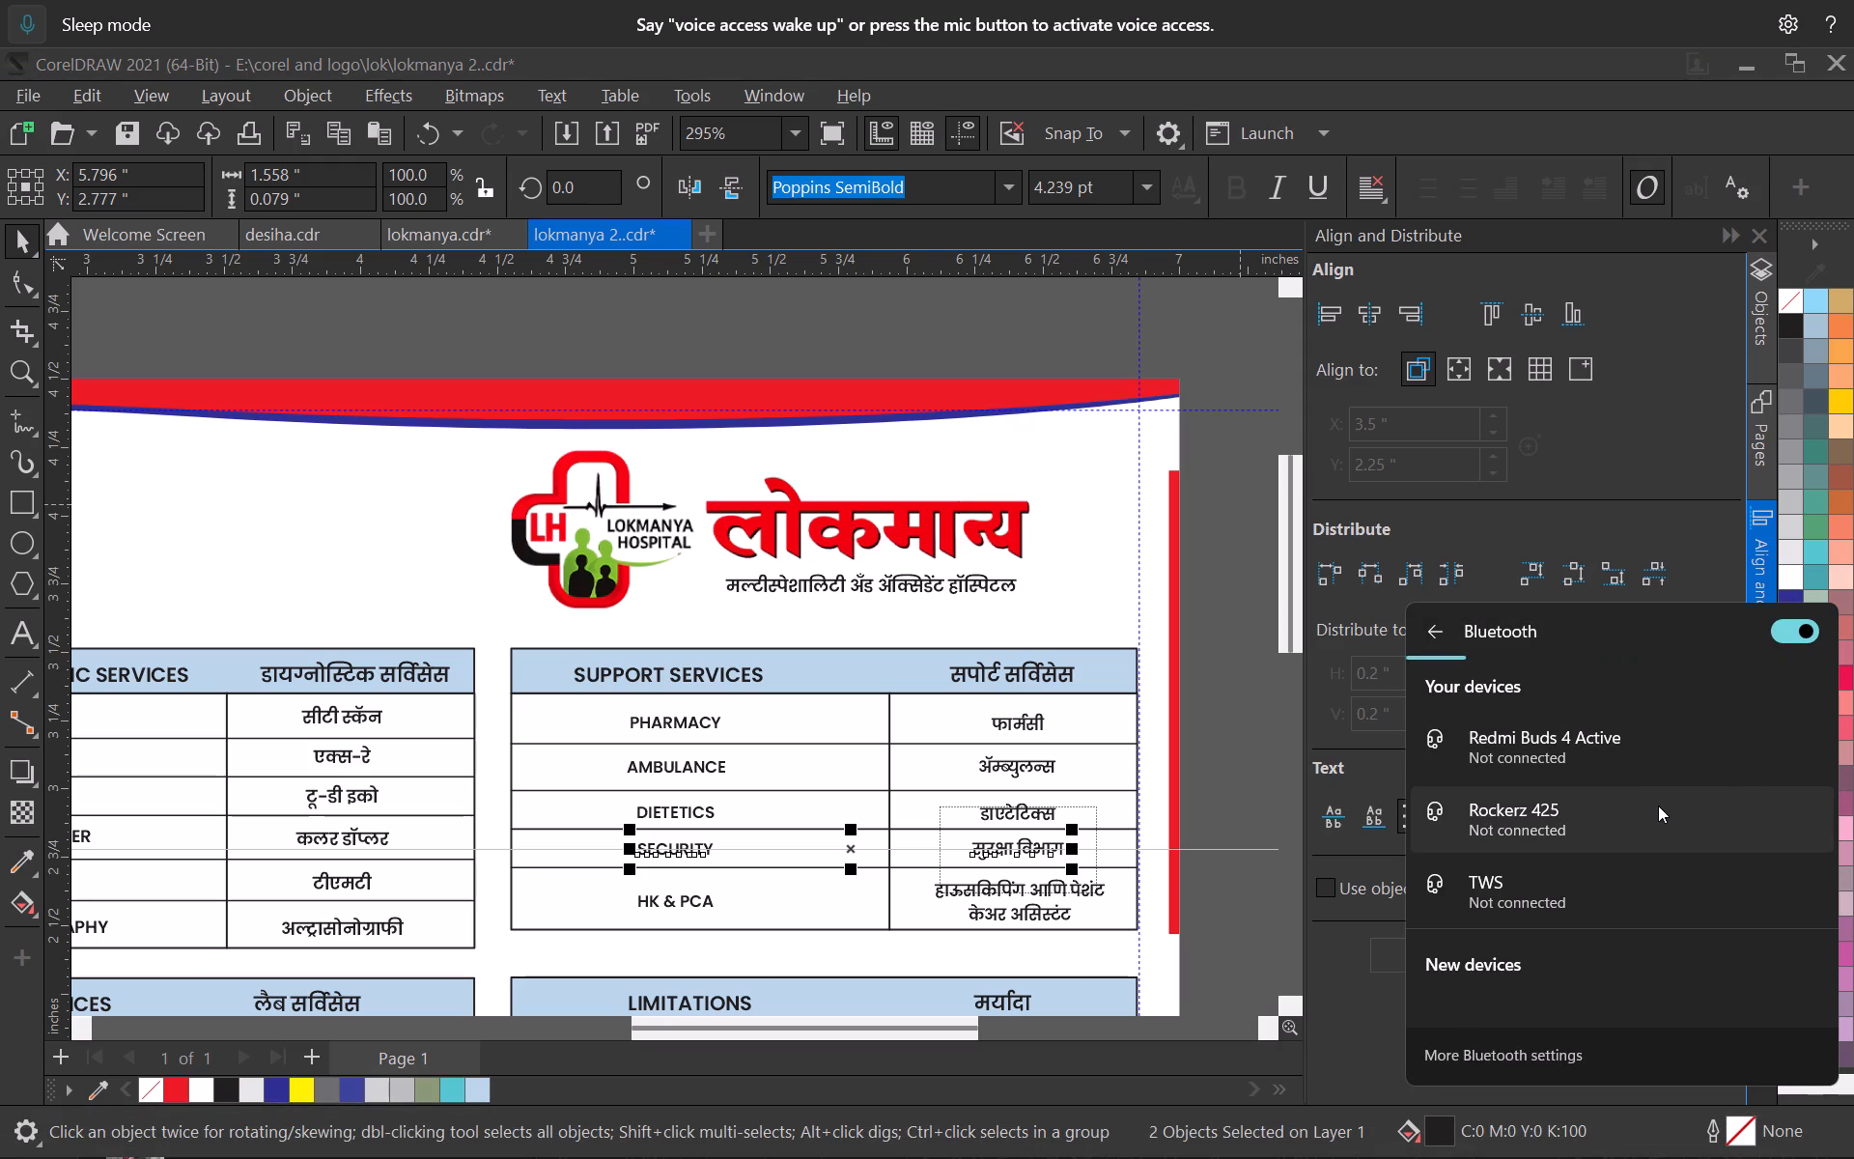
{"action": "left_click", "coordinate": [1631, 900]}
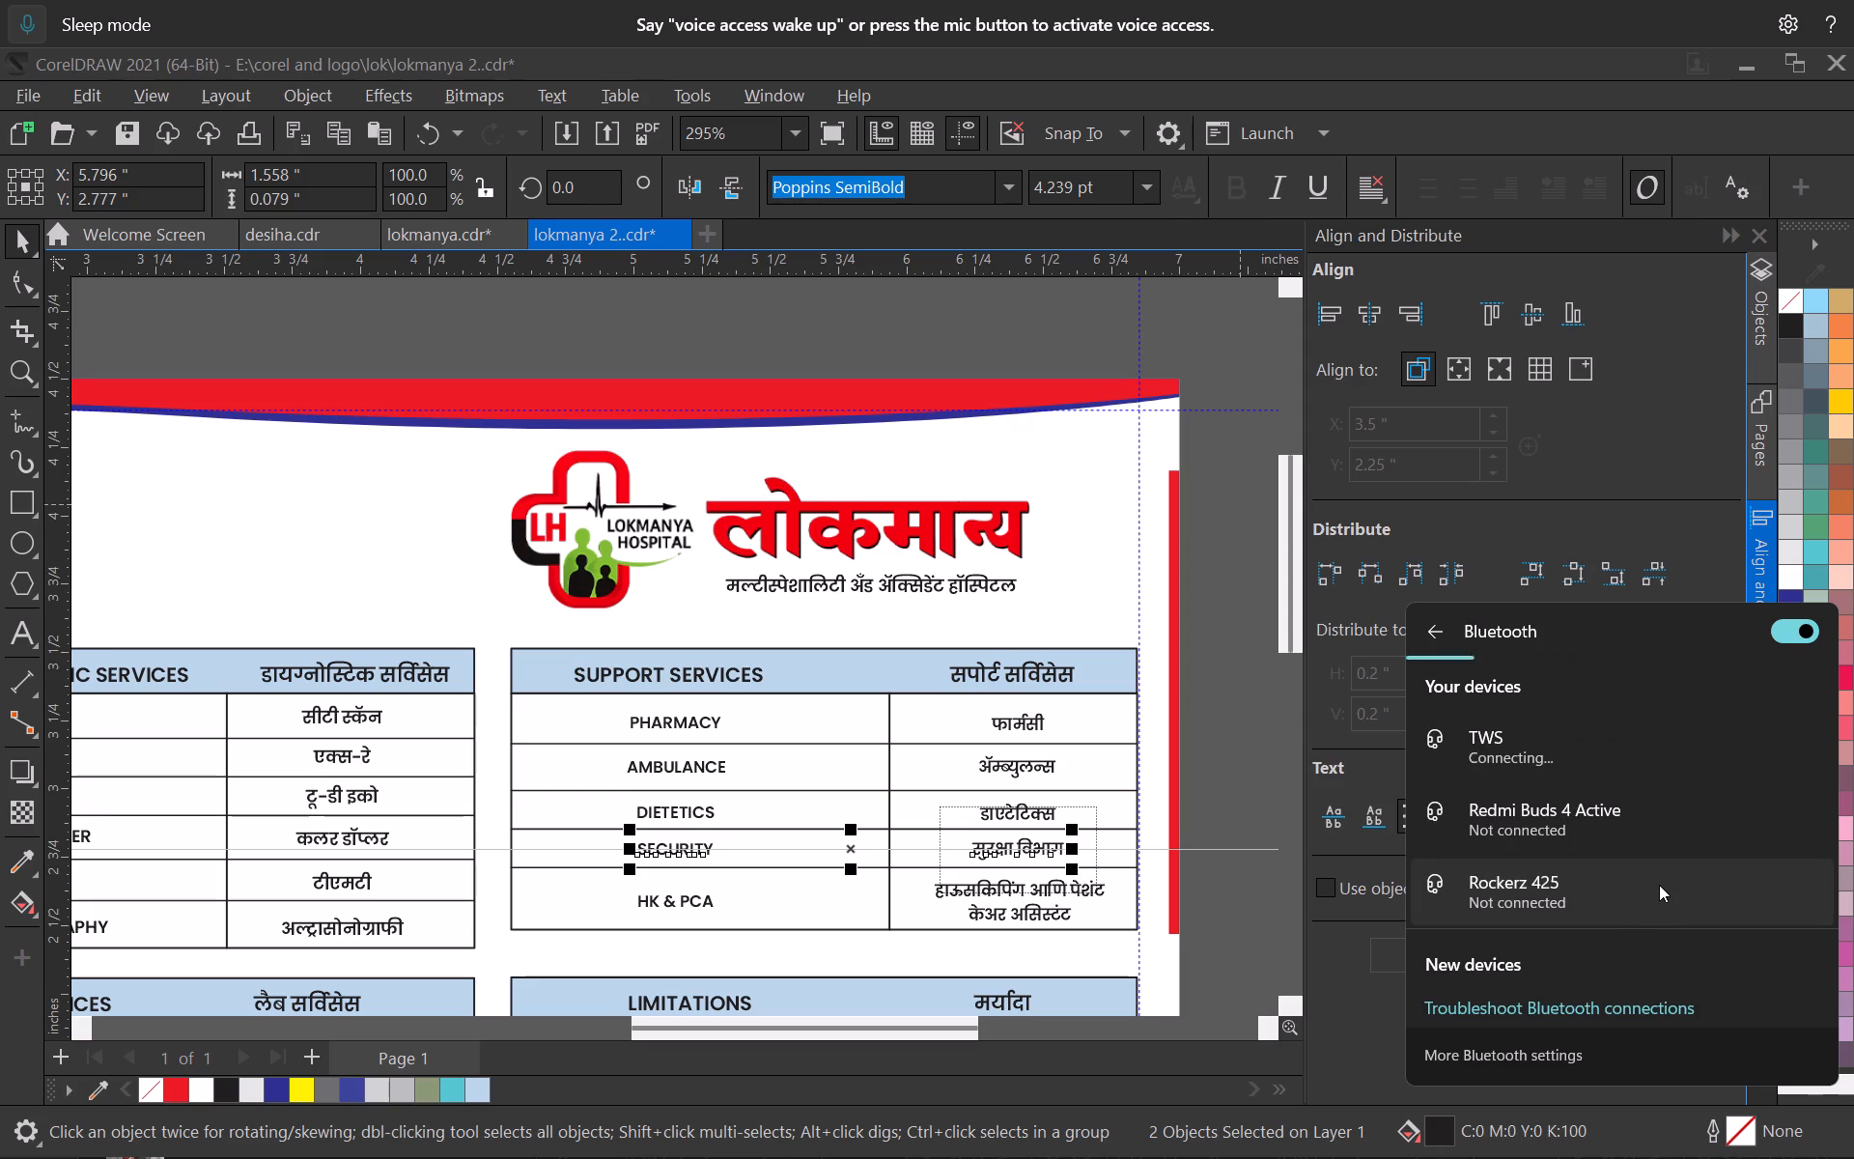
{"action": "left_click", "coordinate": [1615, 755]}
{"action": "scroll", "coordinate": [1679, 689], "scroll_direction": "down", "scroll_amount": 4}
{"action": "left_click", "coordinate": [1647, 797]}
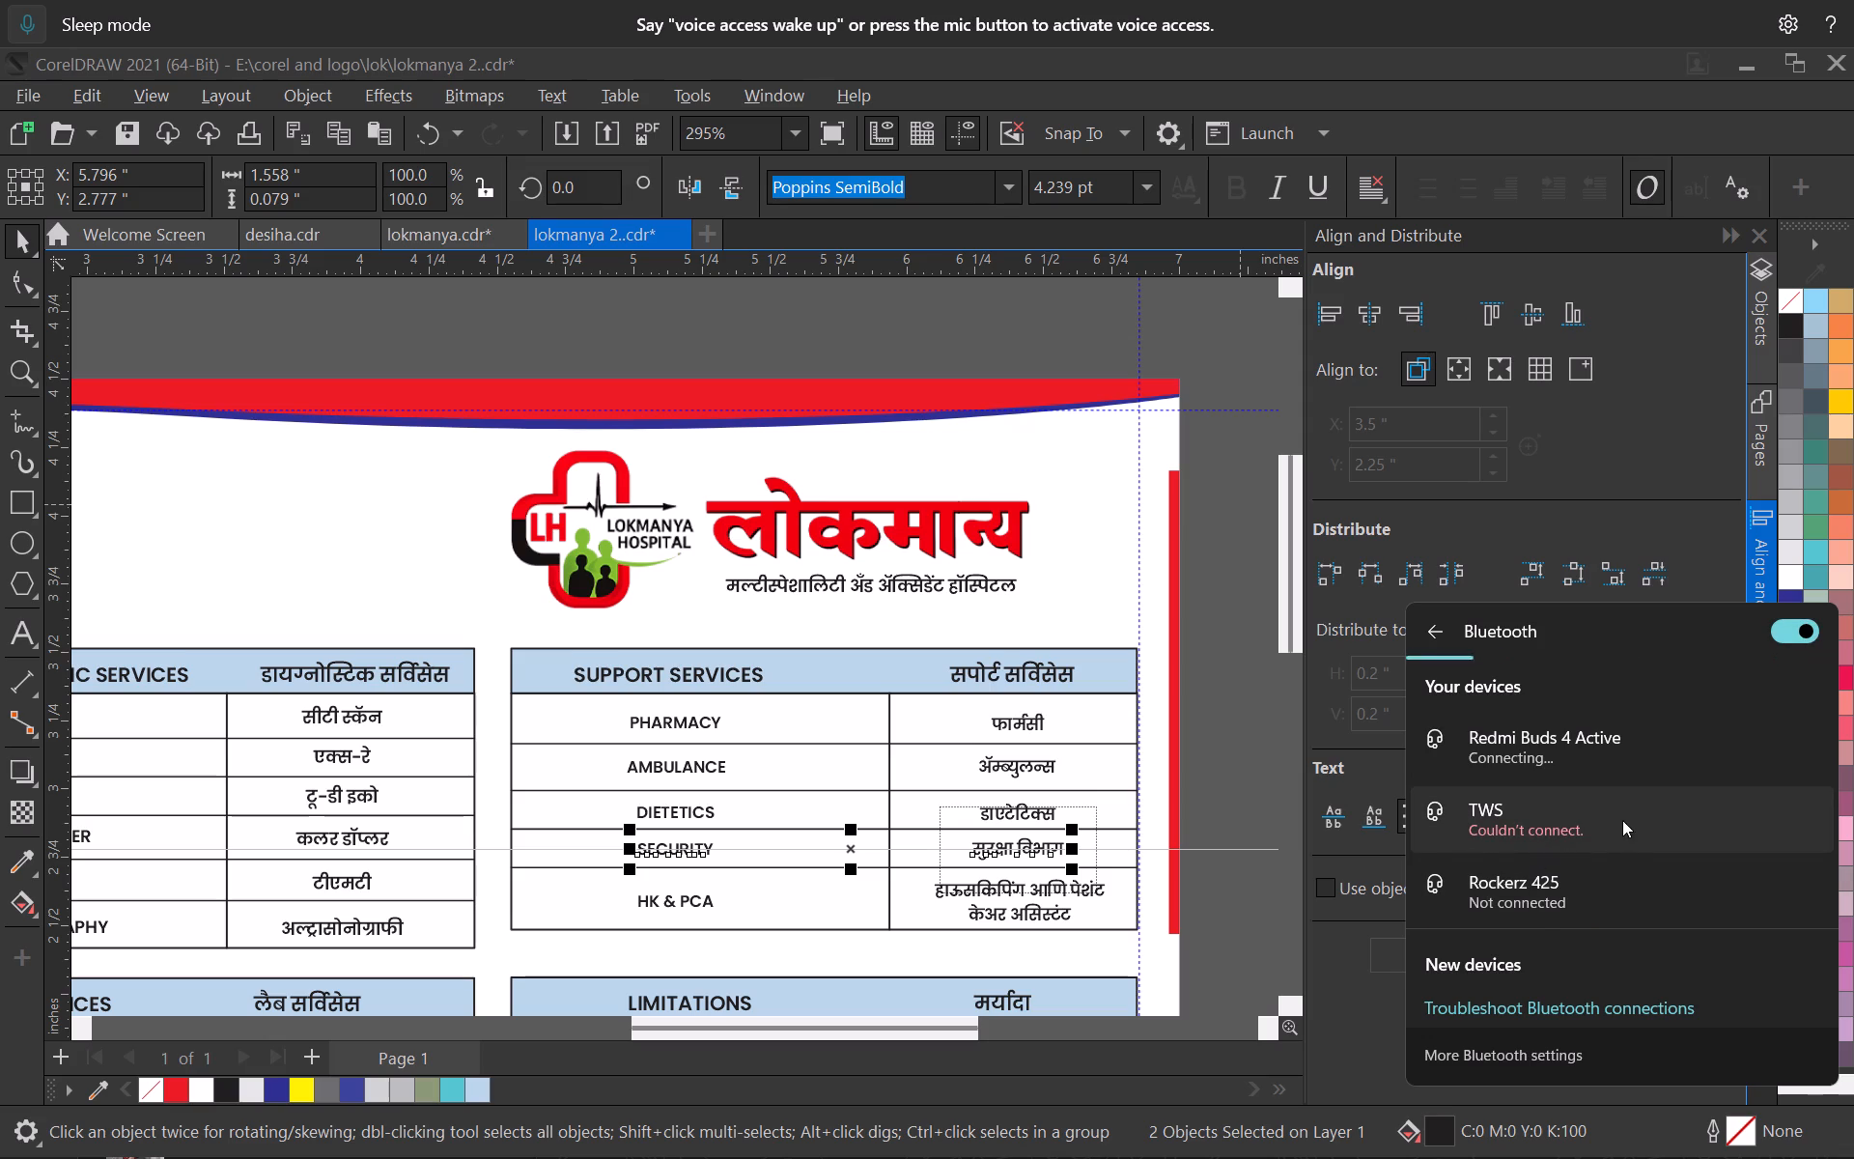
Restart Bluetooth by turning it off and on, and connect the TWS device again.
{"action": "left_click", "coordinate": [1803, 632]}
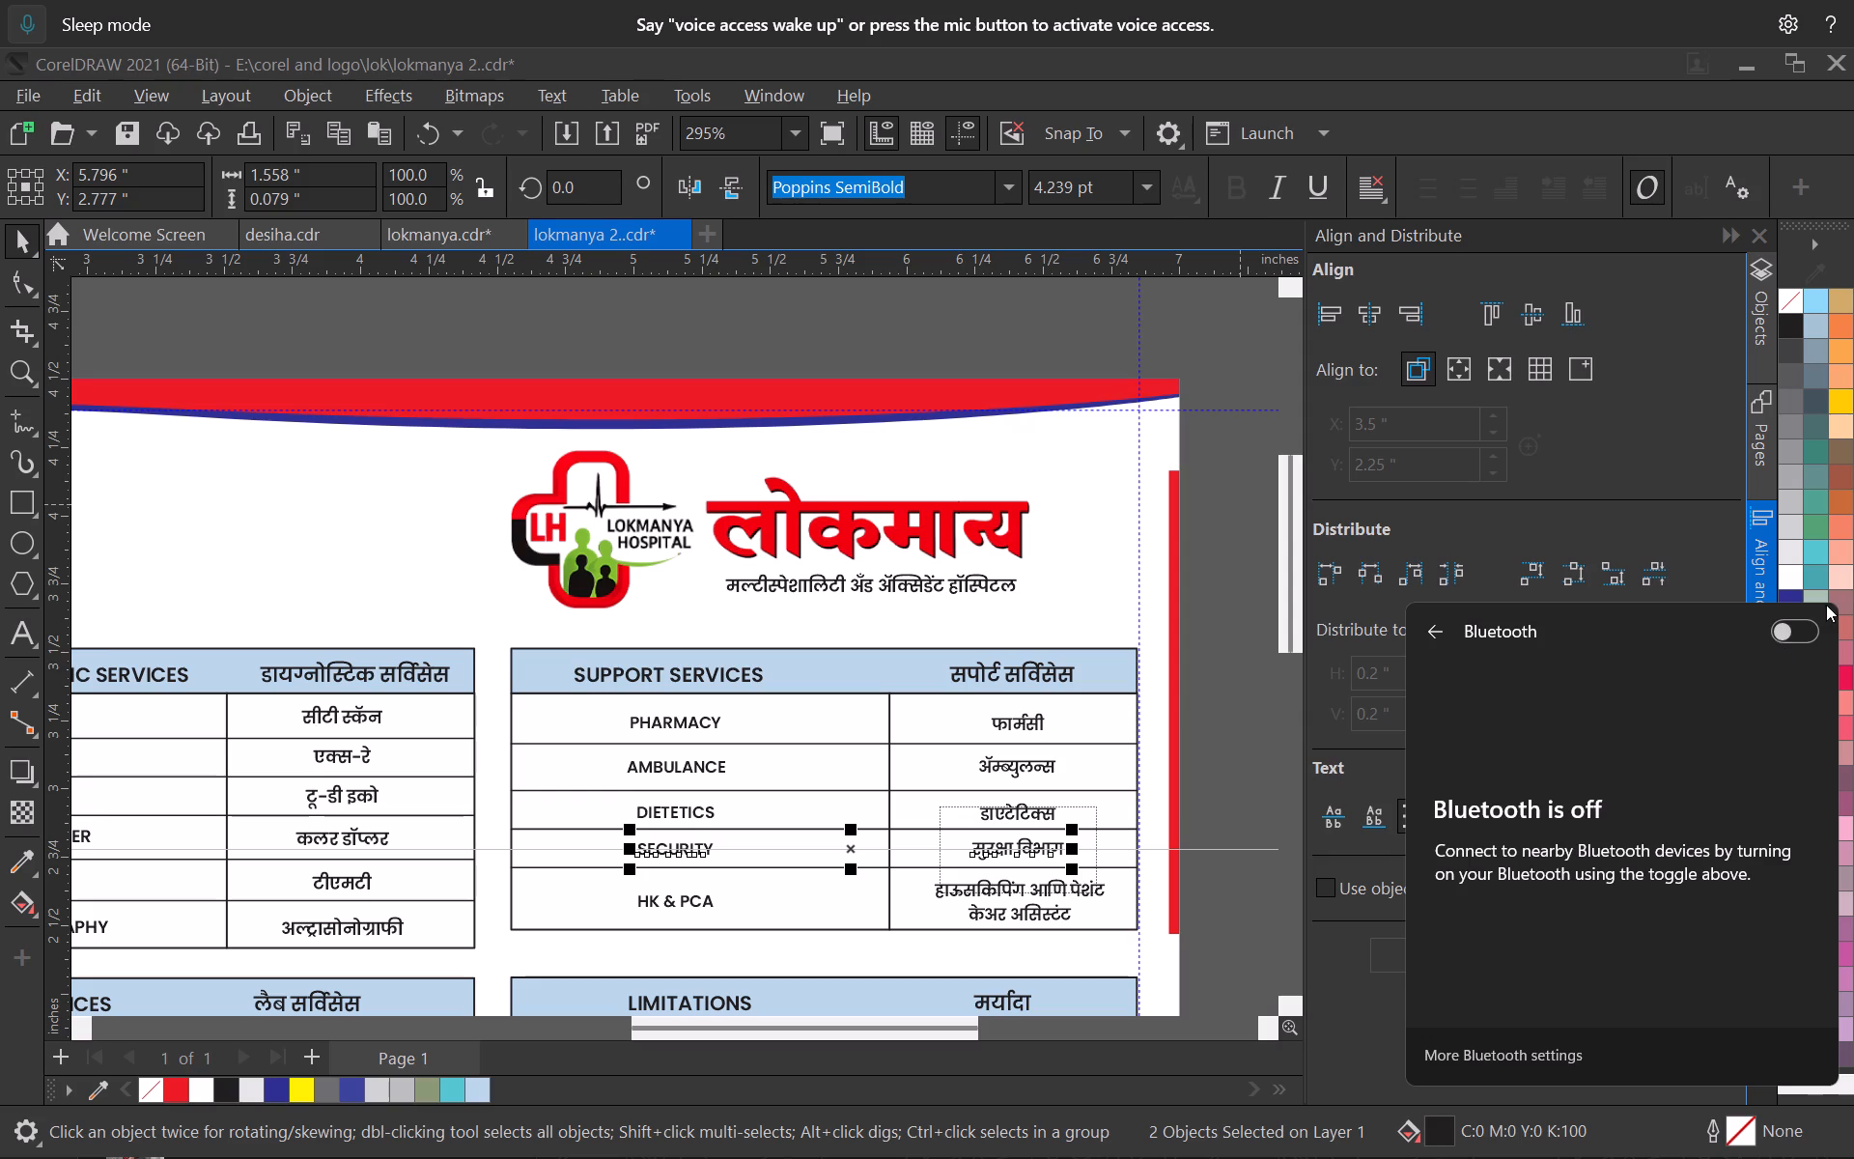
{"action": "left_click", "coordinate": [1787, 629]}
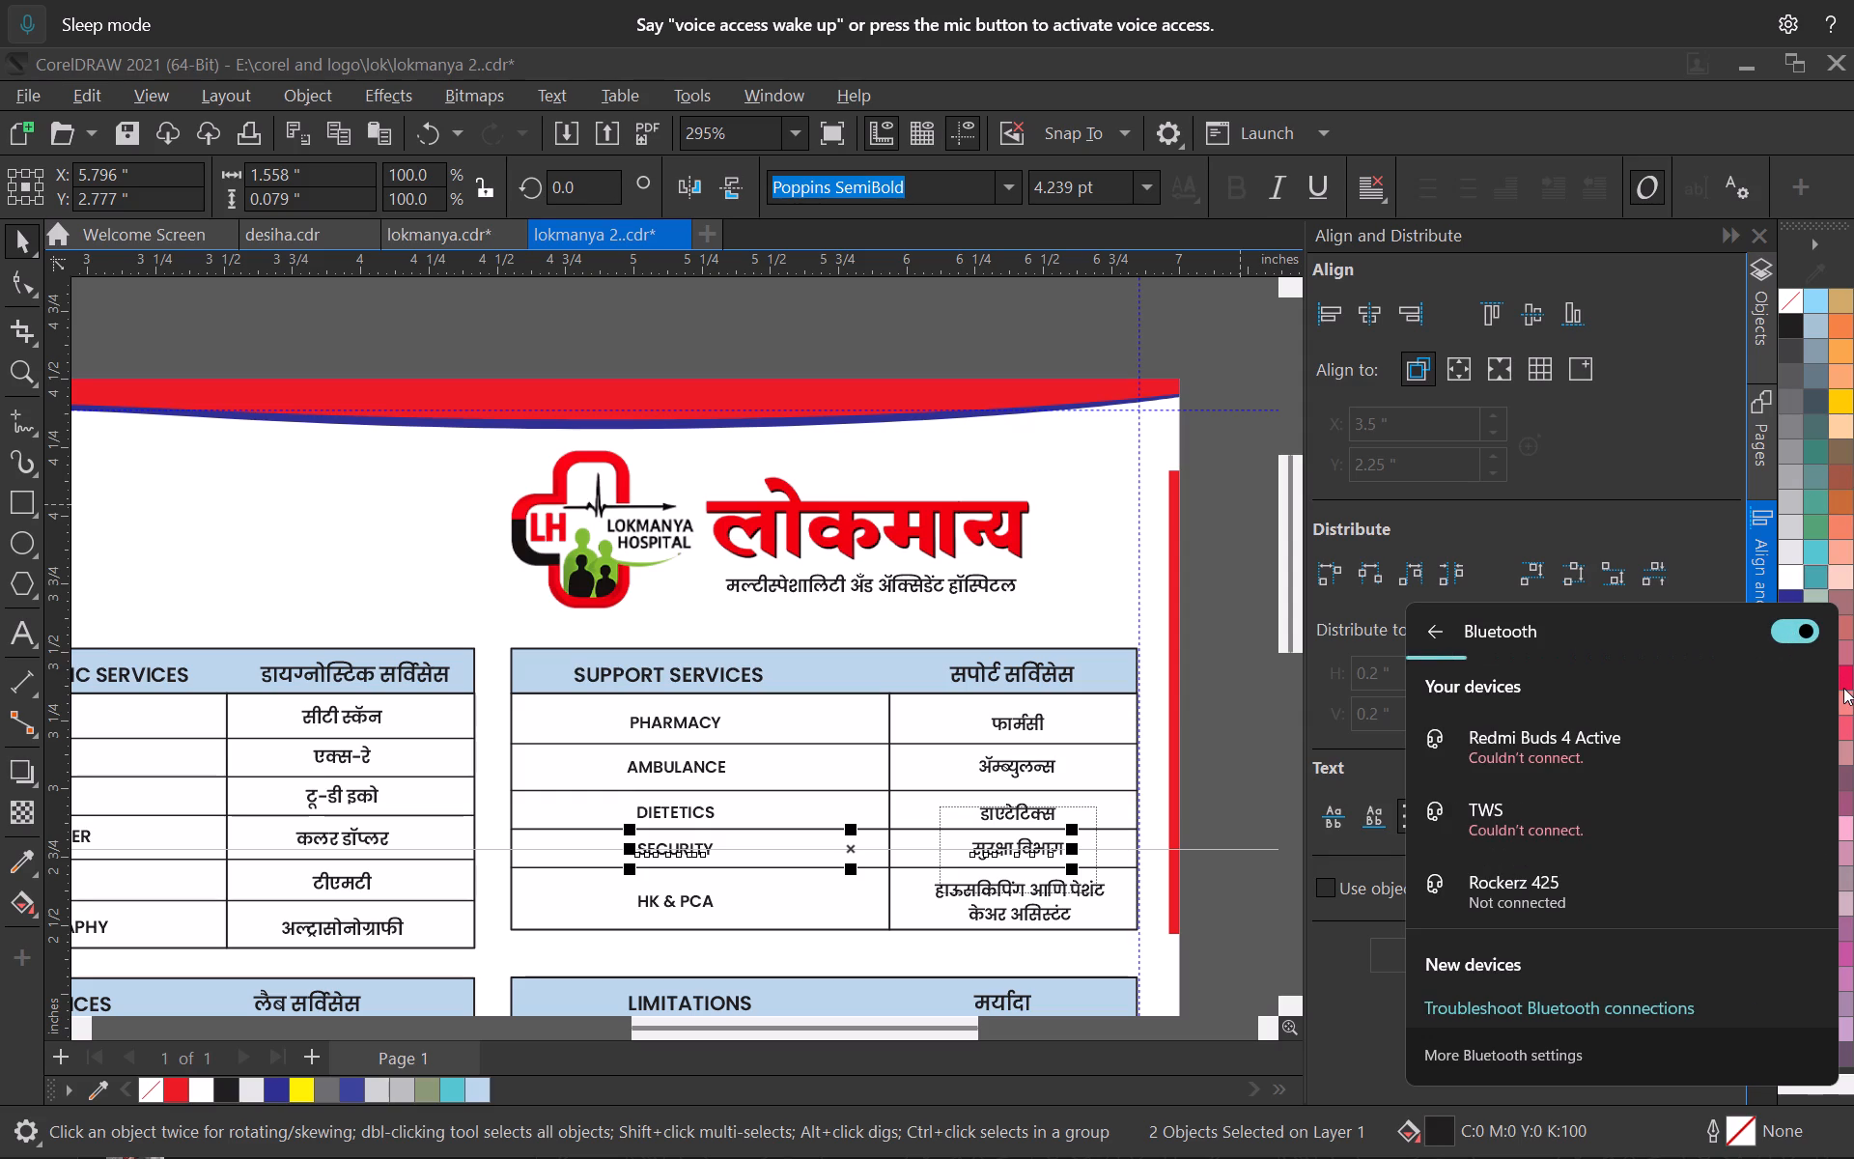
{"action": "left_click", "coordinate": [1533, 834]}
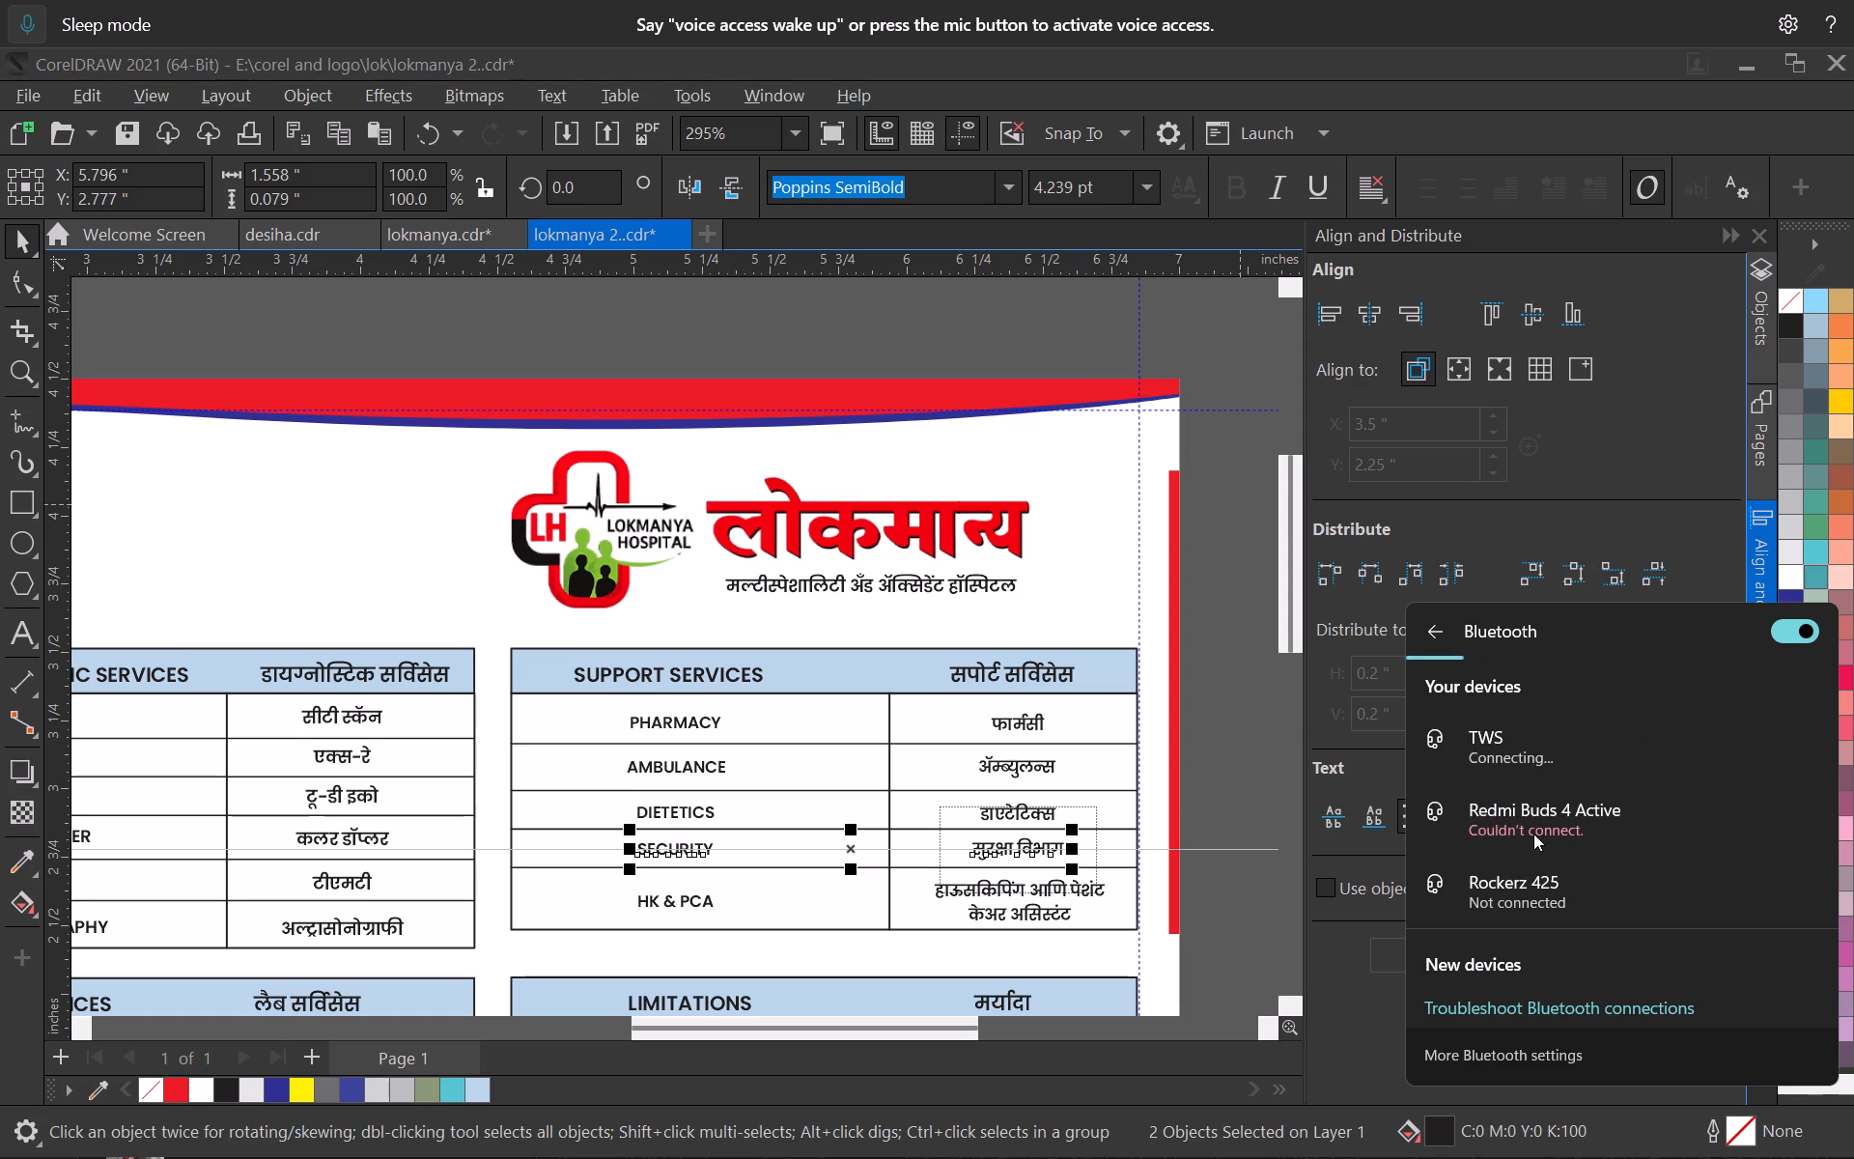
{"action": "left_click", "coordinate": [1278, 776]}
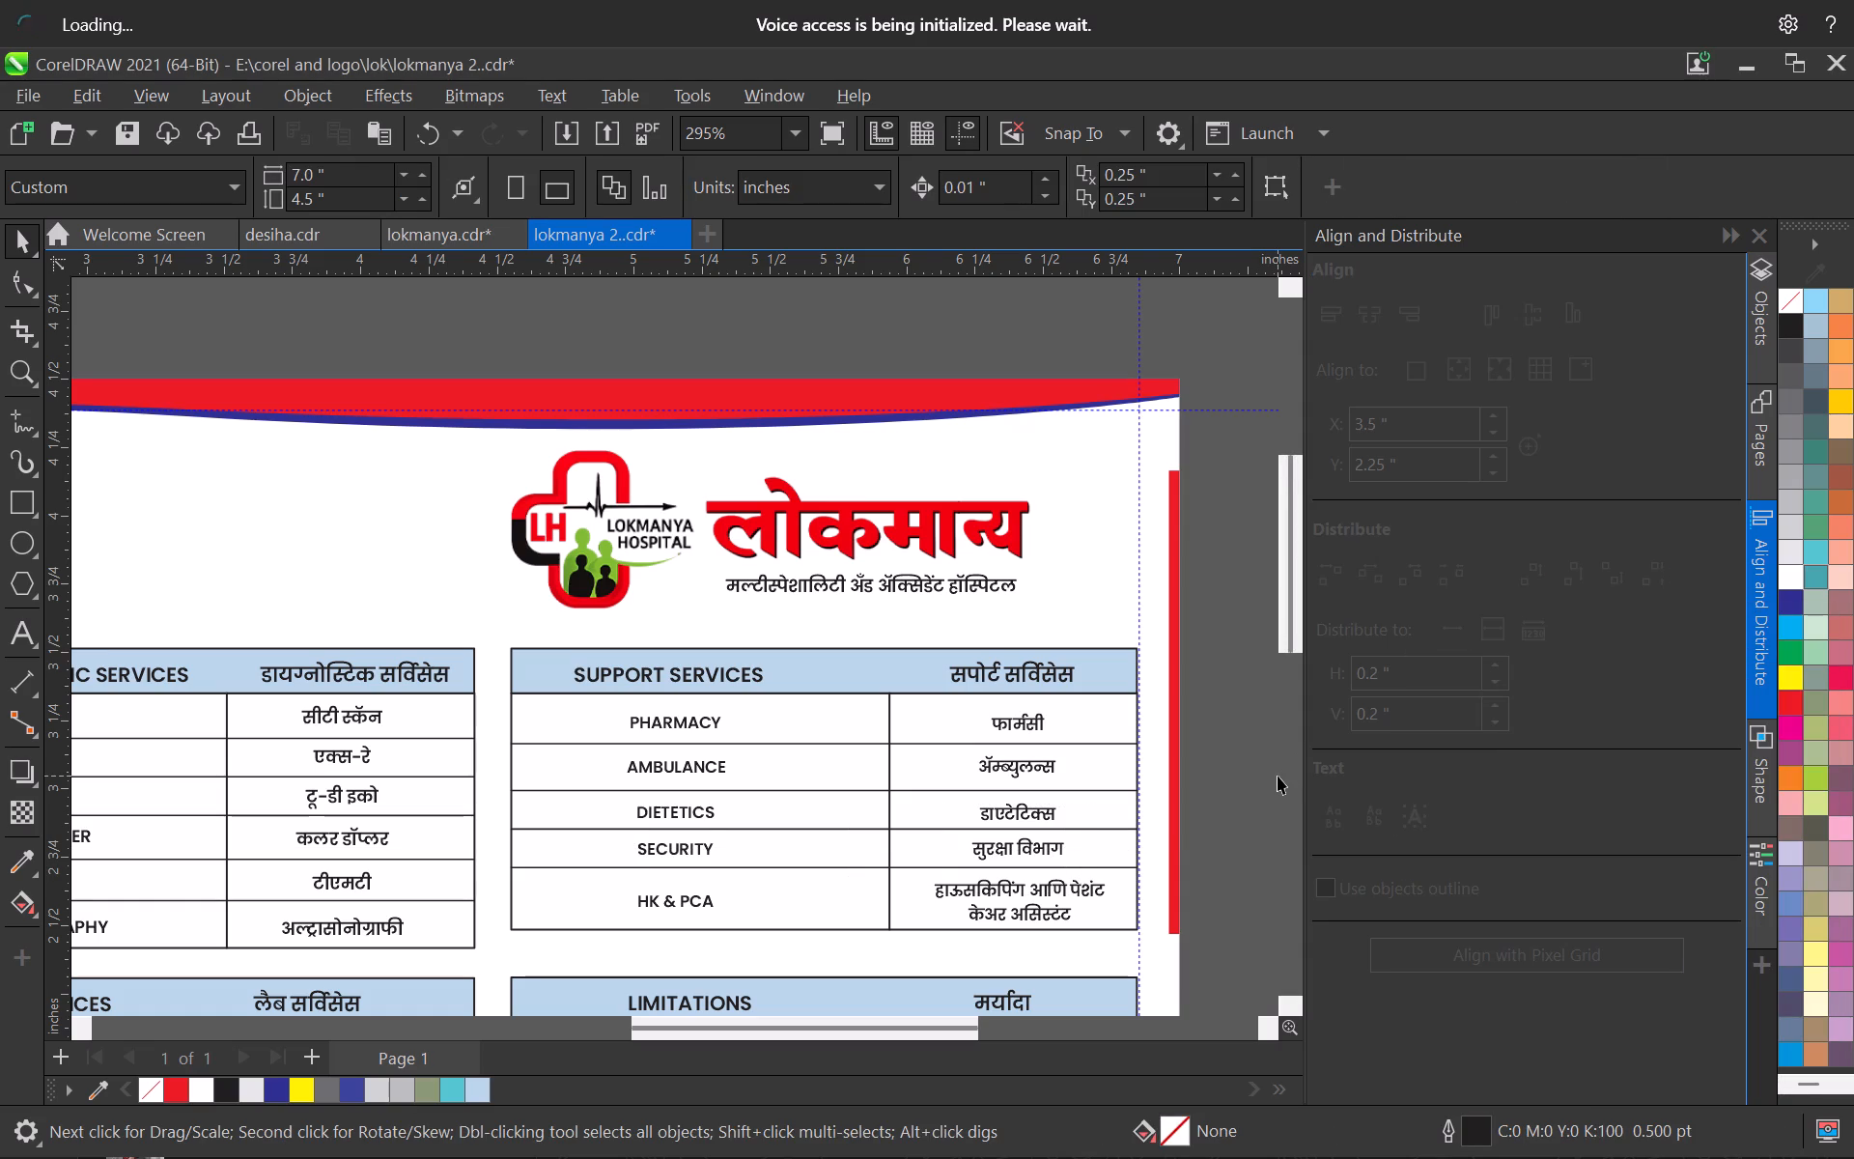
In the LABORATORY SERVICES table, vertically centre the English and Marathi texts with each other in the CLINICAL PATHOLOGY and CLINICAL BIOCHEMISTRY rows.
{"action": "scroll", "coordinate": [822, 628], "scroll_direction": "down", "scroll_amount": 5}
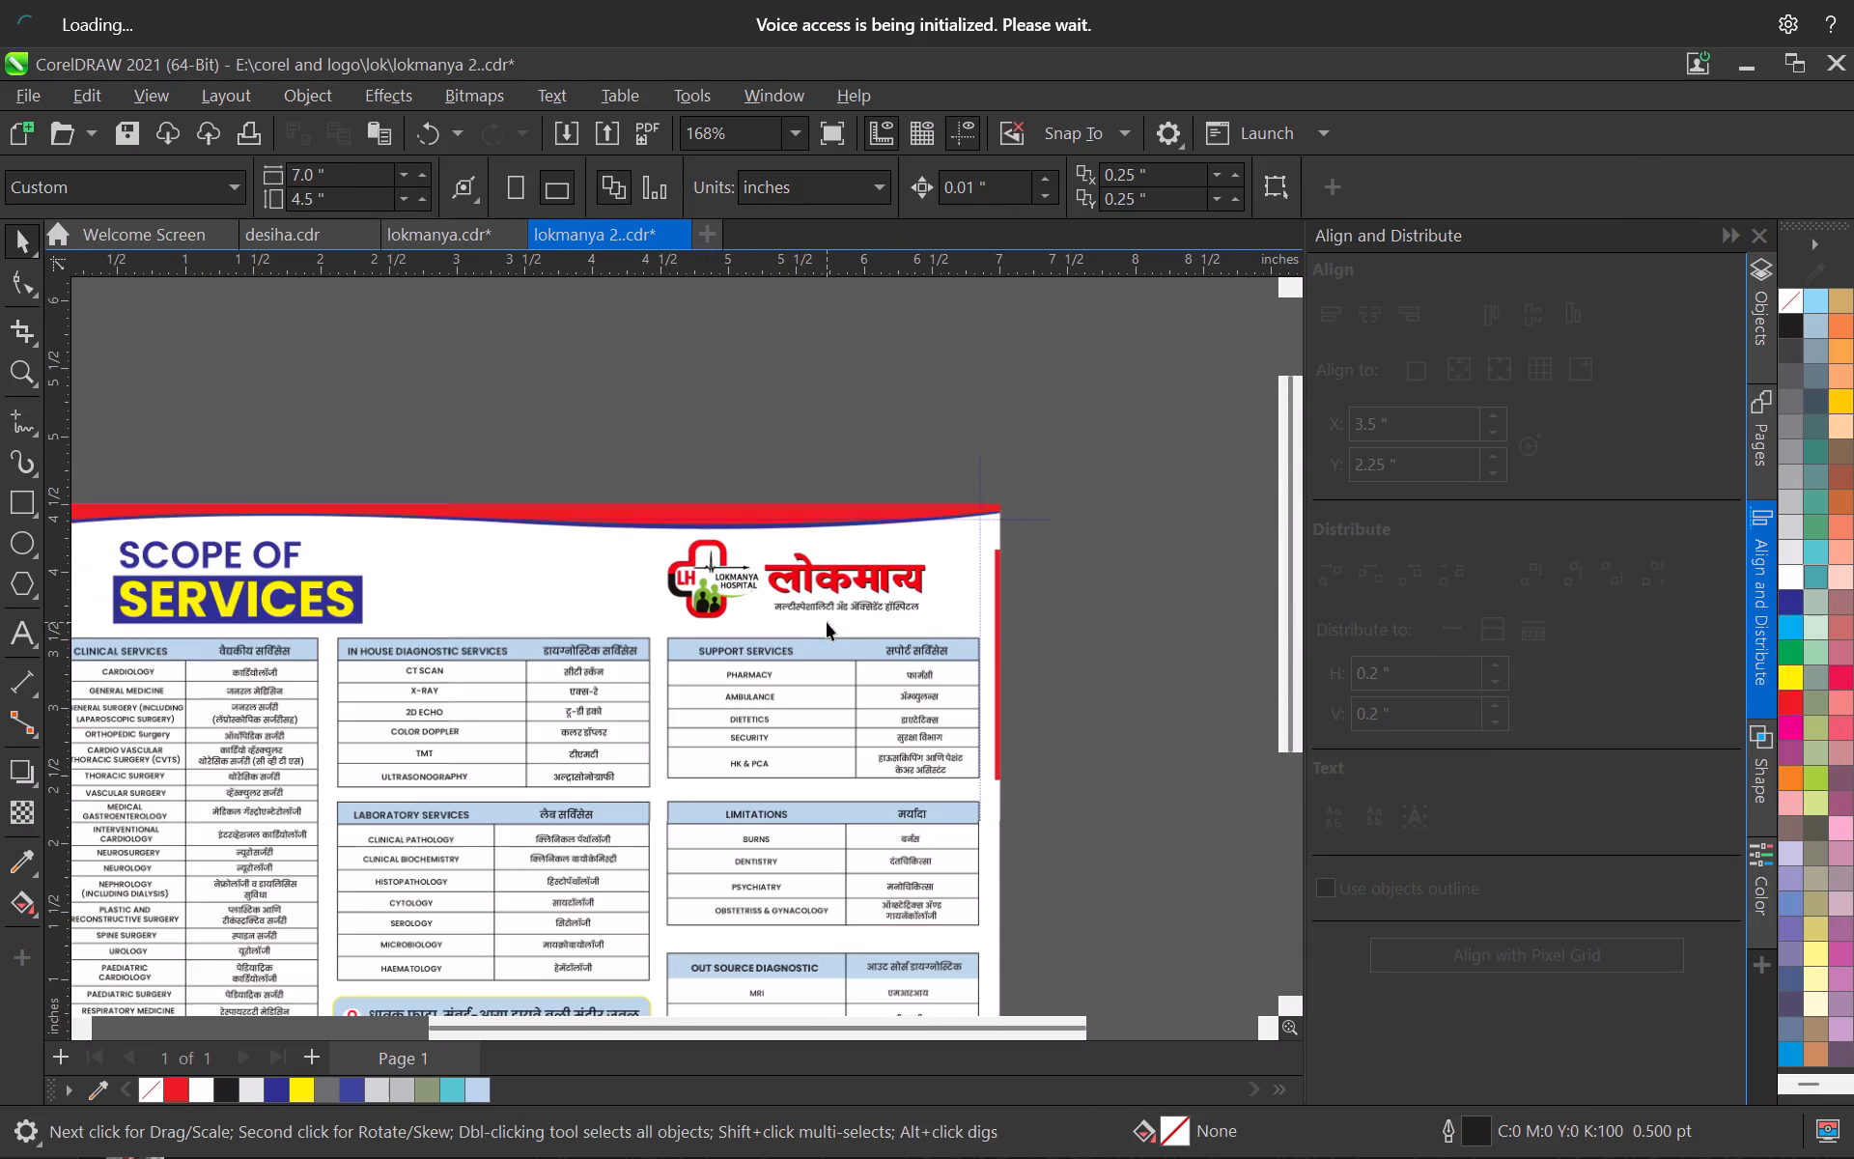
{"action": "scroll", "coordinate": [800, 683], "scroll_direction": "down", "scroll_amount": 4}
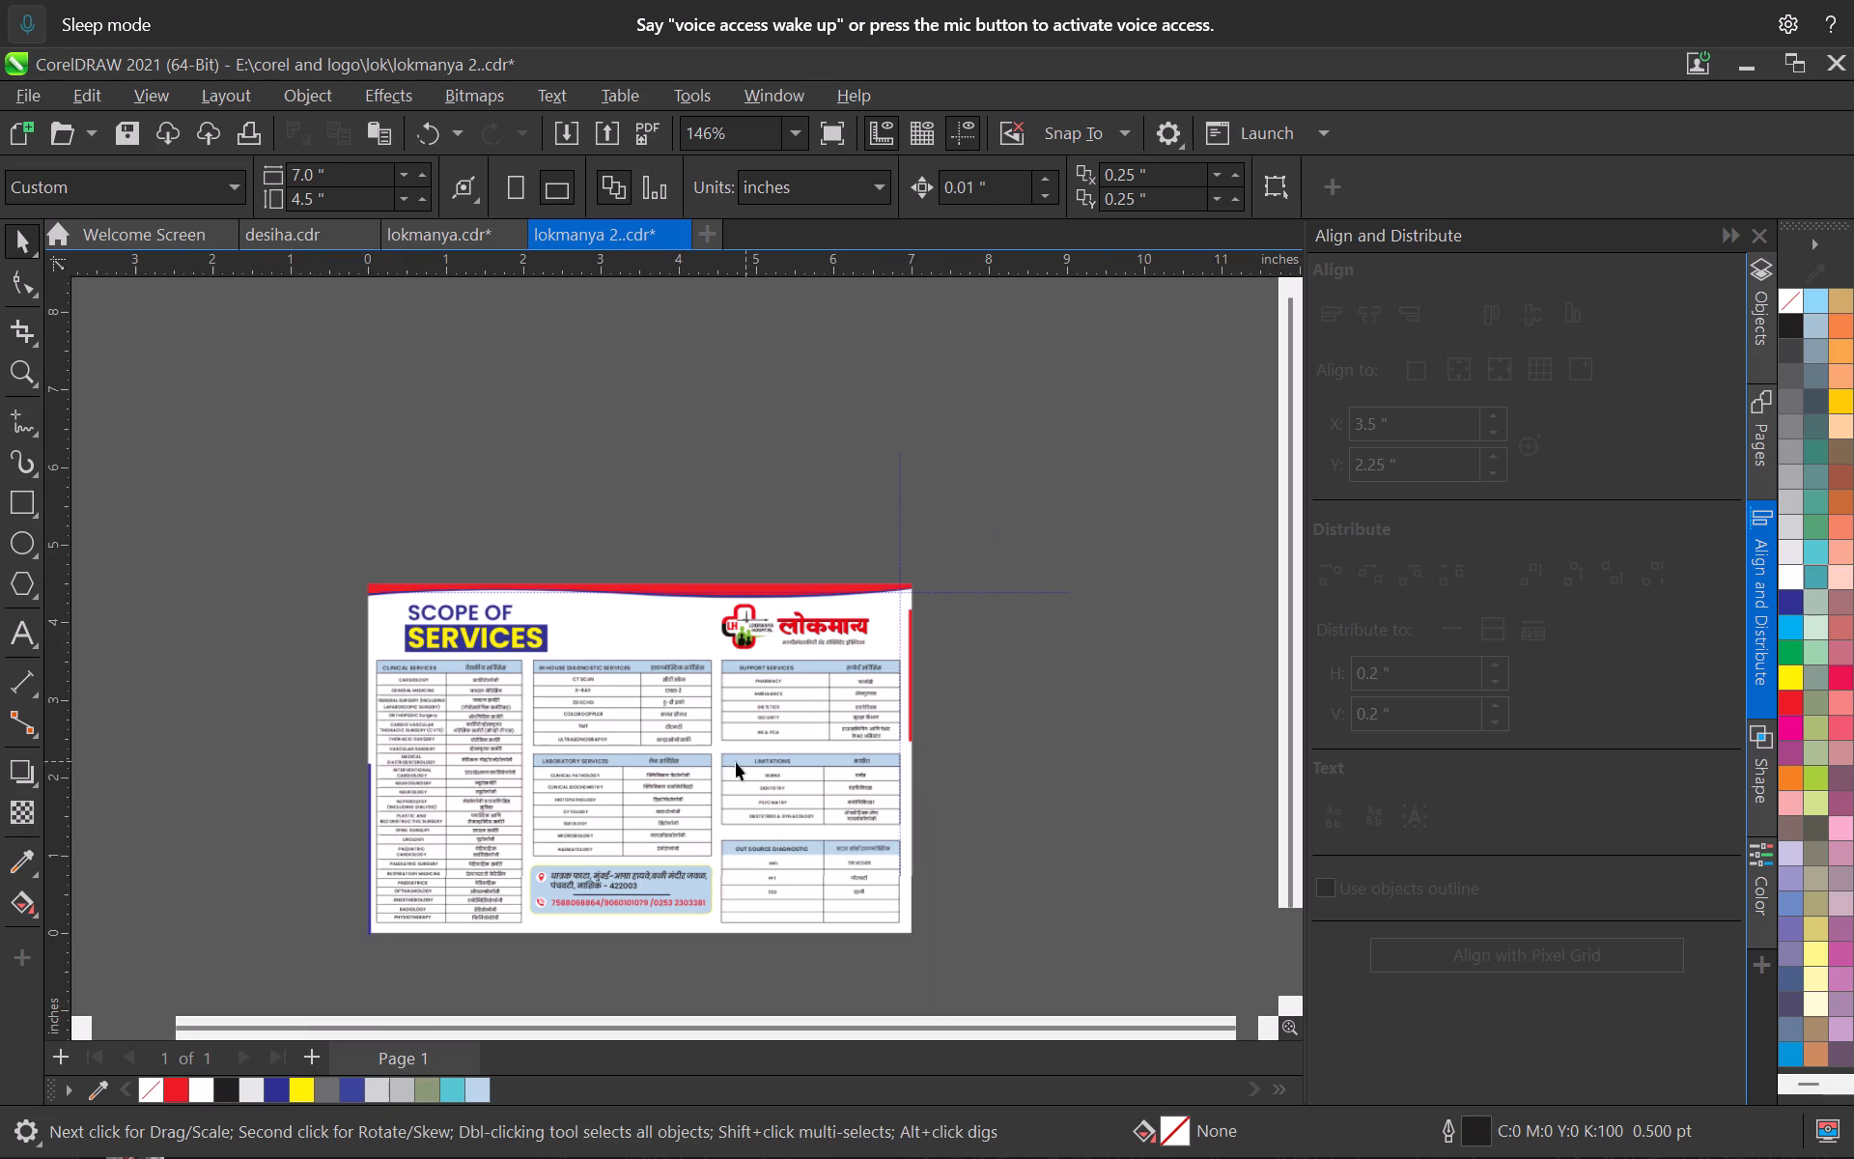
{"action": "middle_click_drag", "start_coordinate": [733, 759], "coordinate": [751, 695]}
{"action": "scroll", "coordinate": [725, 720], "scroll_direction": "up", "scroll_amount": 8}
{"action": "scroll", "coordinate": [545, 693], "scroll_direction": "up", "scroll_amount": 2}
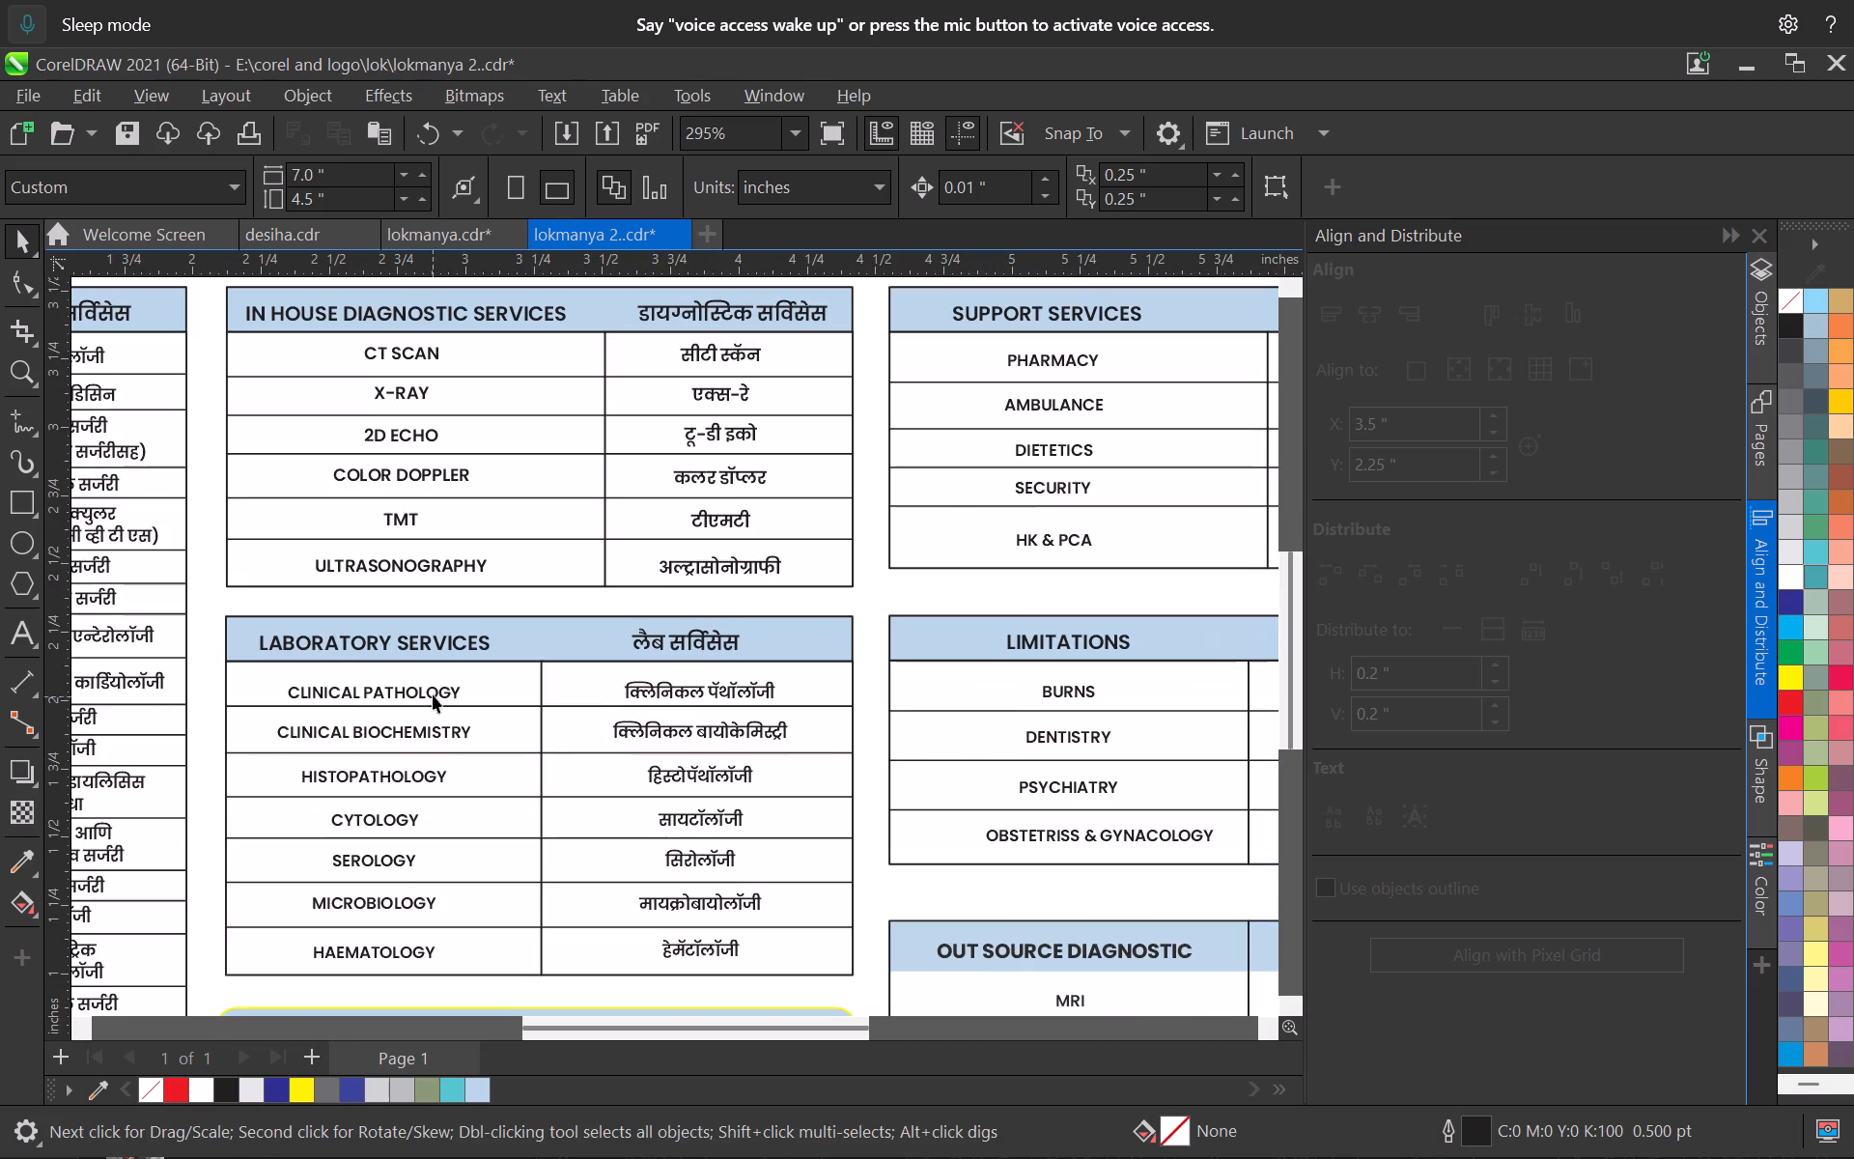
{"action": "left_click", "coordinate": [428, 689]}
{"action": "left_click", "coordinate": [637, 693], "text": "shift"}
{"action": "left_click", "coordinate": [1531, 310]}
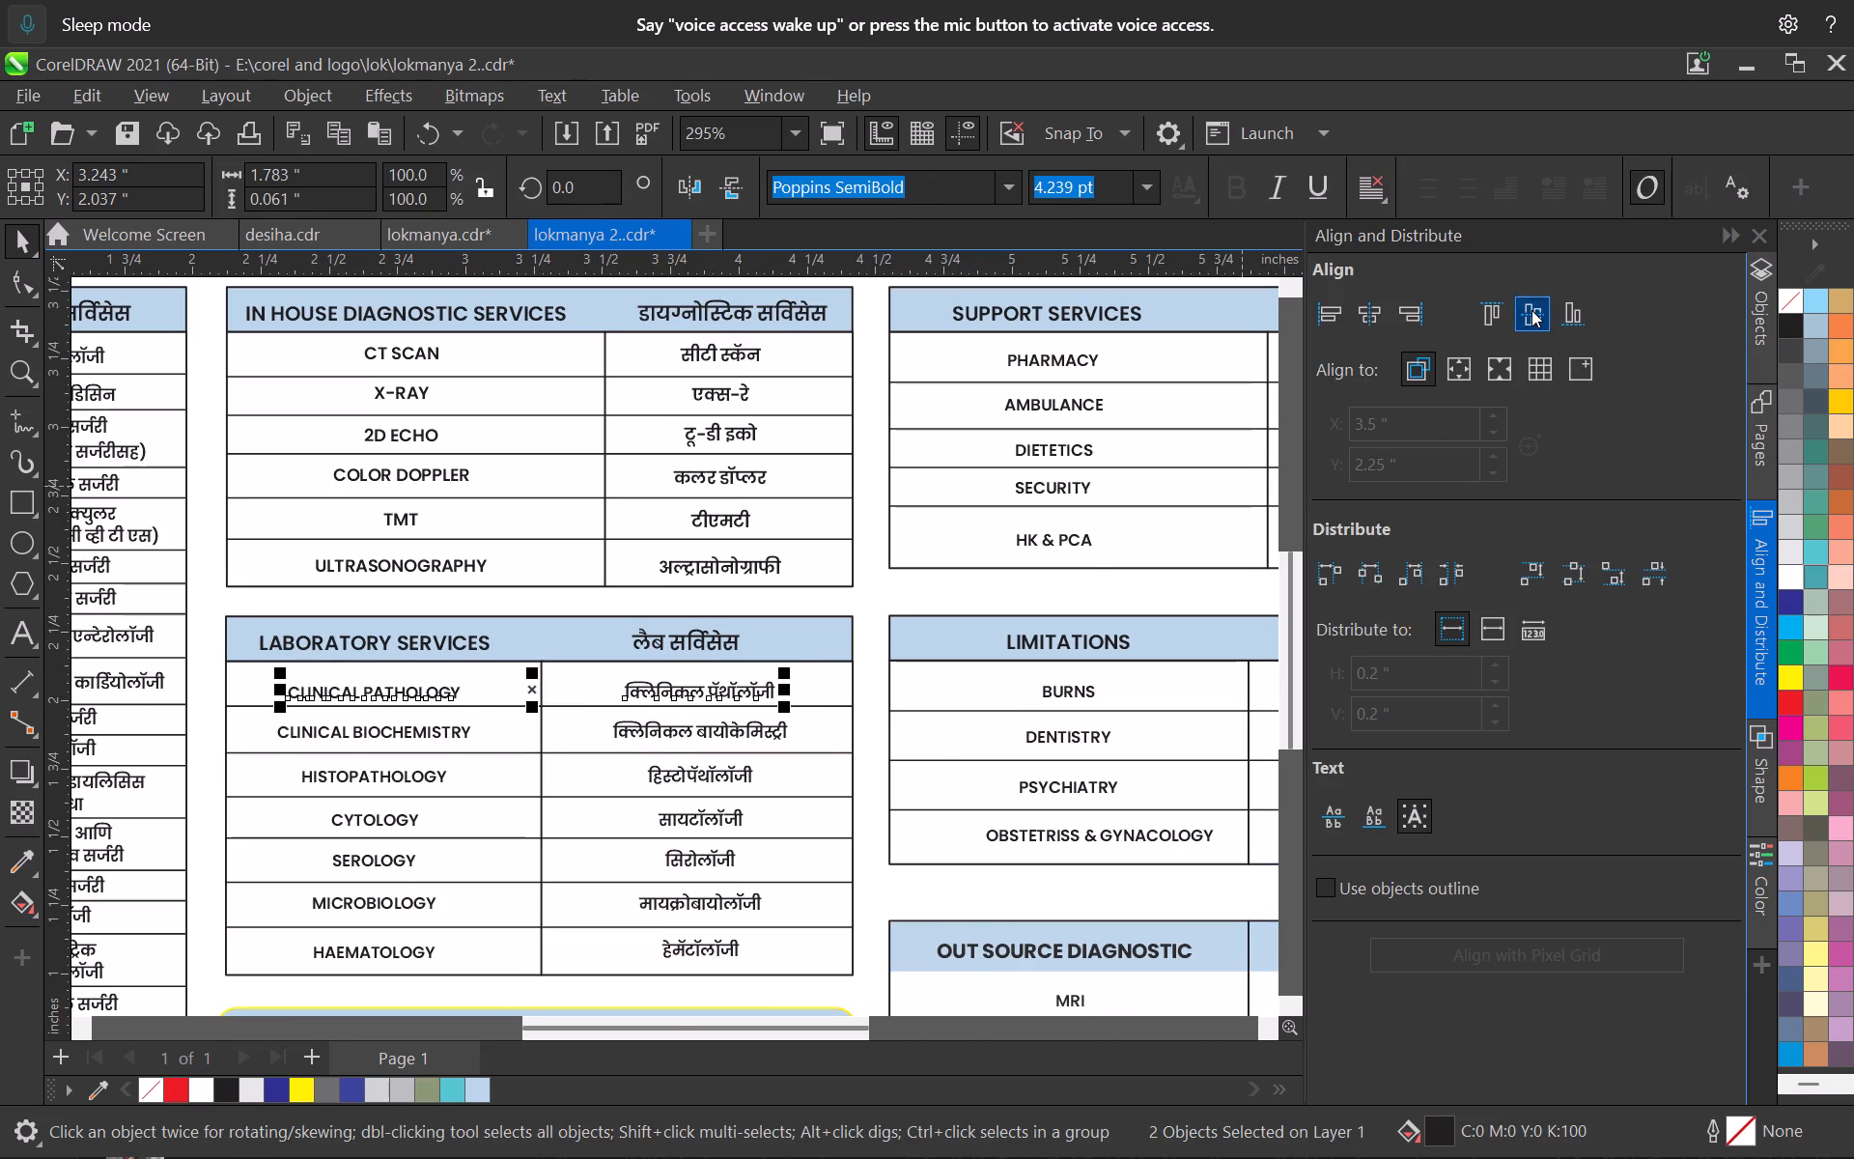
{"action": "left_click", "coordinate": [643, 733]}
{"action": "left_click", "coordinate": [454, 734], "text": "shift"}
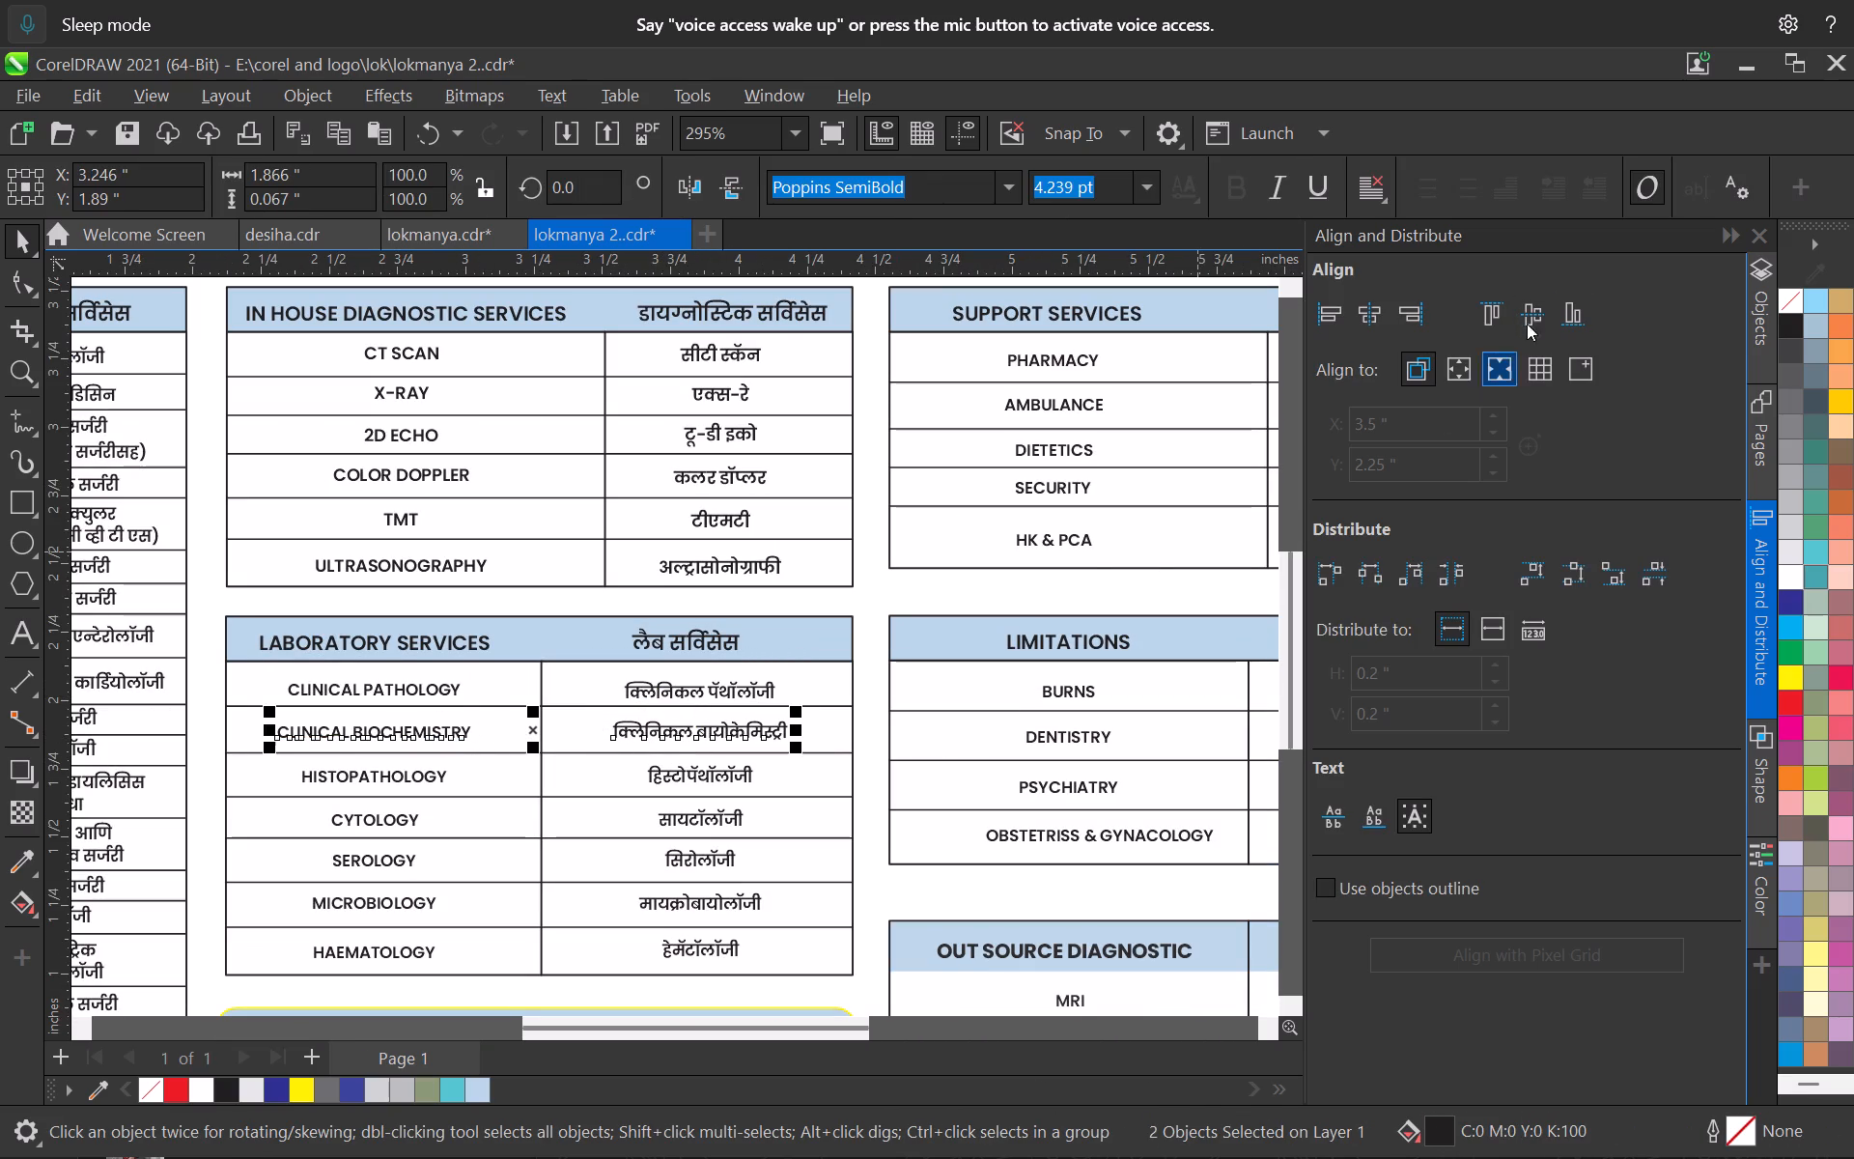
{"action": "left_click", "coordinate": [1530, 310]}
Vertically centre the English and Marathi texts with each other in the HISTOPATHOLOGY row and in the CYTOLOGY row.
{"action": "left_click", "coordinate": [692, 774]}
{"action": "left_click", "coordinate": [433, 776], "text": "shift"}
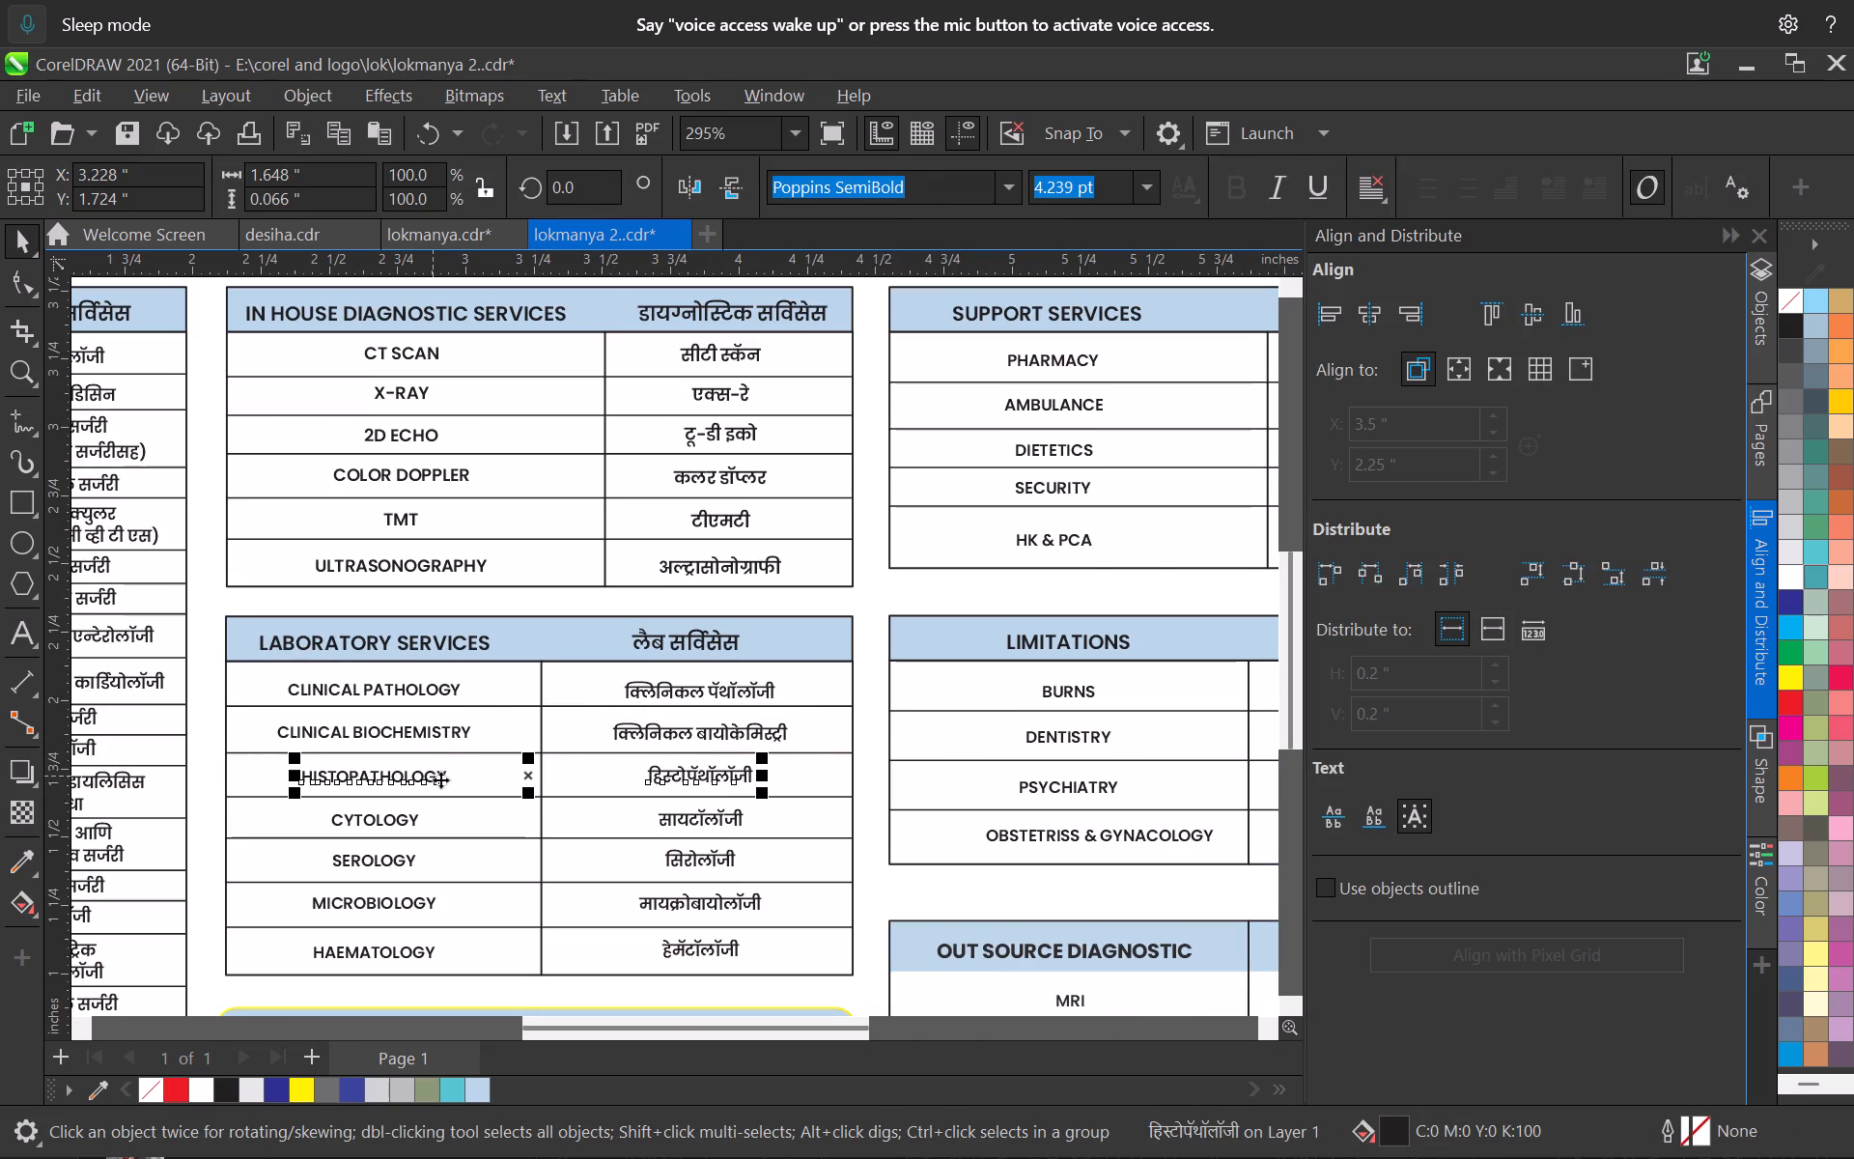
{"action": "left_click", "coordinate": [1531, 319]}
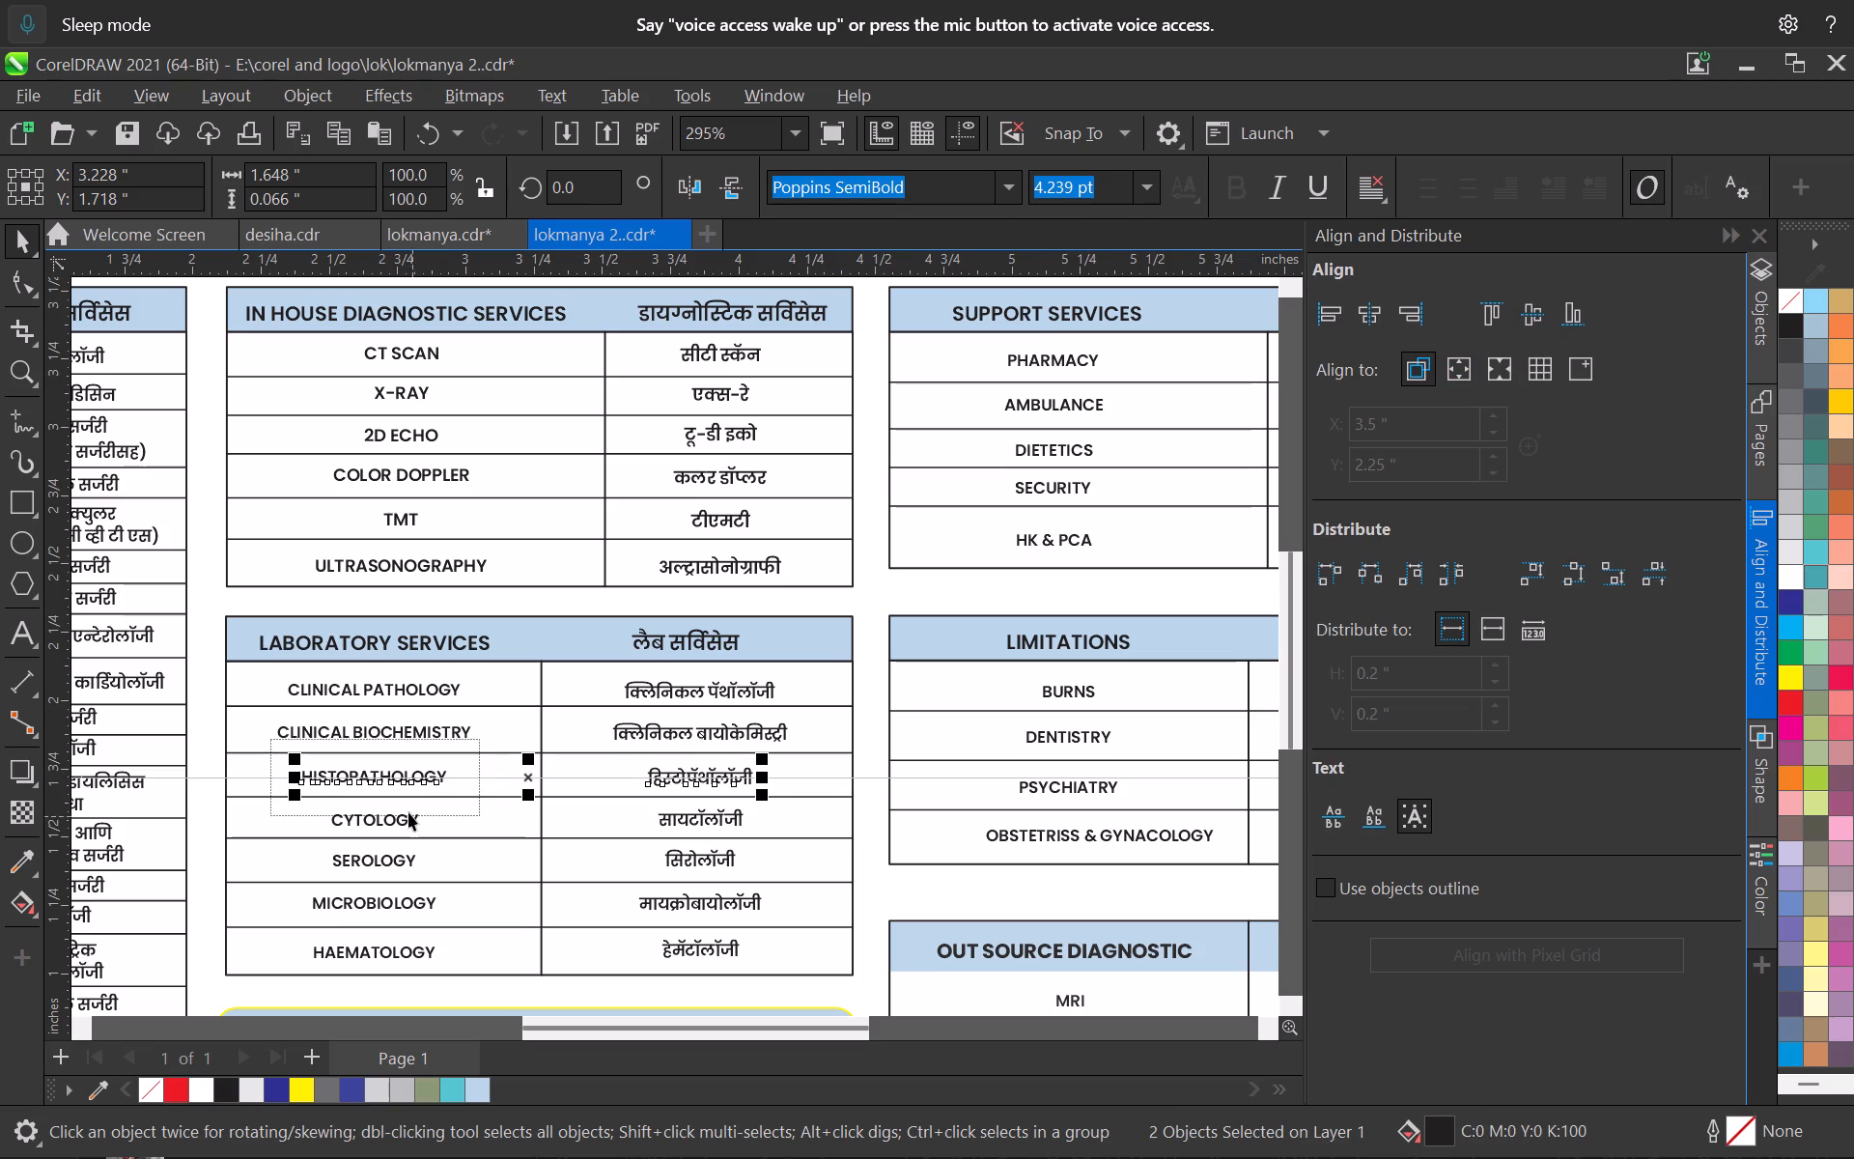
{"action": "left_click", "coordinate": [408, 812]}
{"action": "left_click", "coordinate": [671, 820], "text": "shift"}
{"action": "left_click", "coordinate": [1531, 311]}
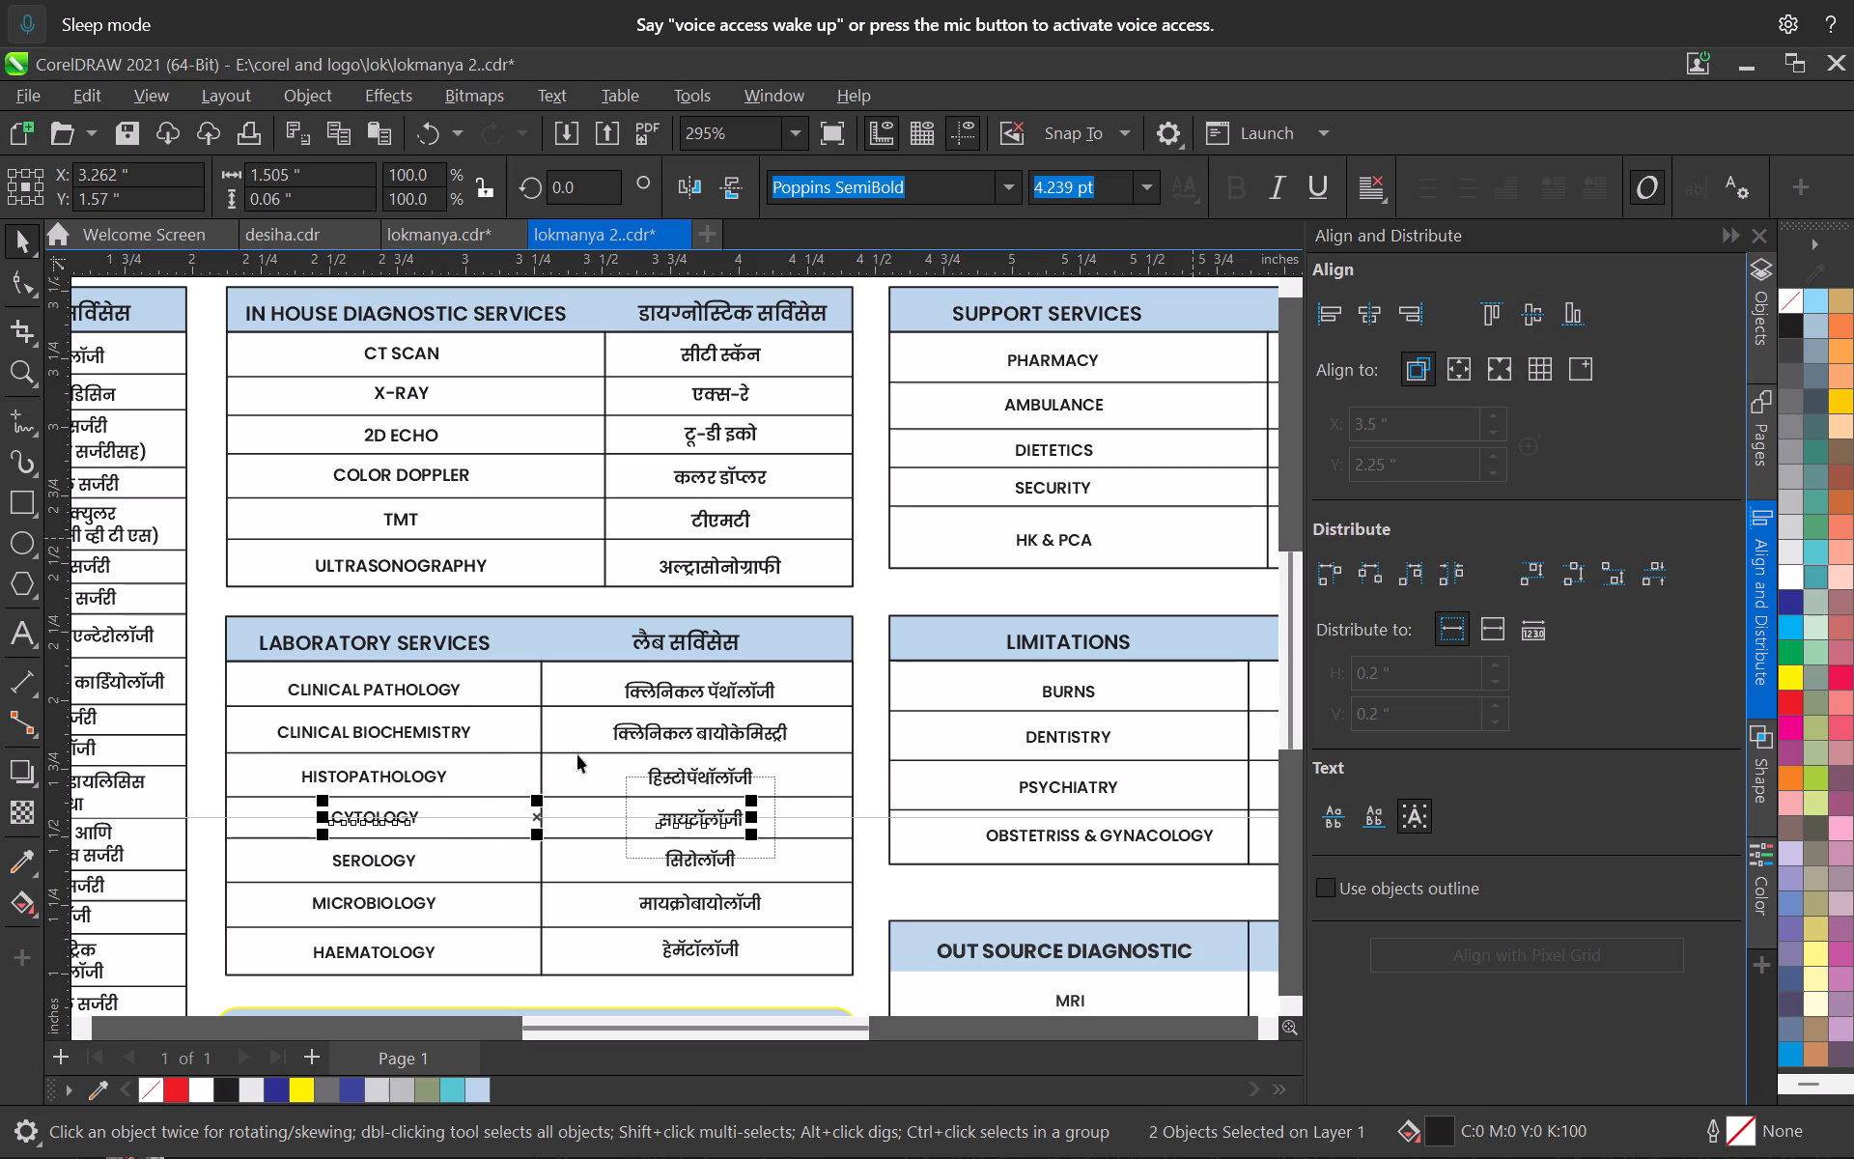
Vertically centre the English and Marathi texts with each other in the SEROLOGY row and in the MICROBIOLOGY row.
{"action": "left_click", "coordinate": [370, 859]}
{"action": "left_click", "coordinate": [723, 851], "text": "shift"}
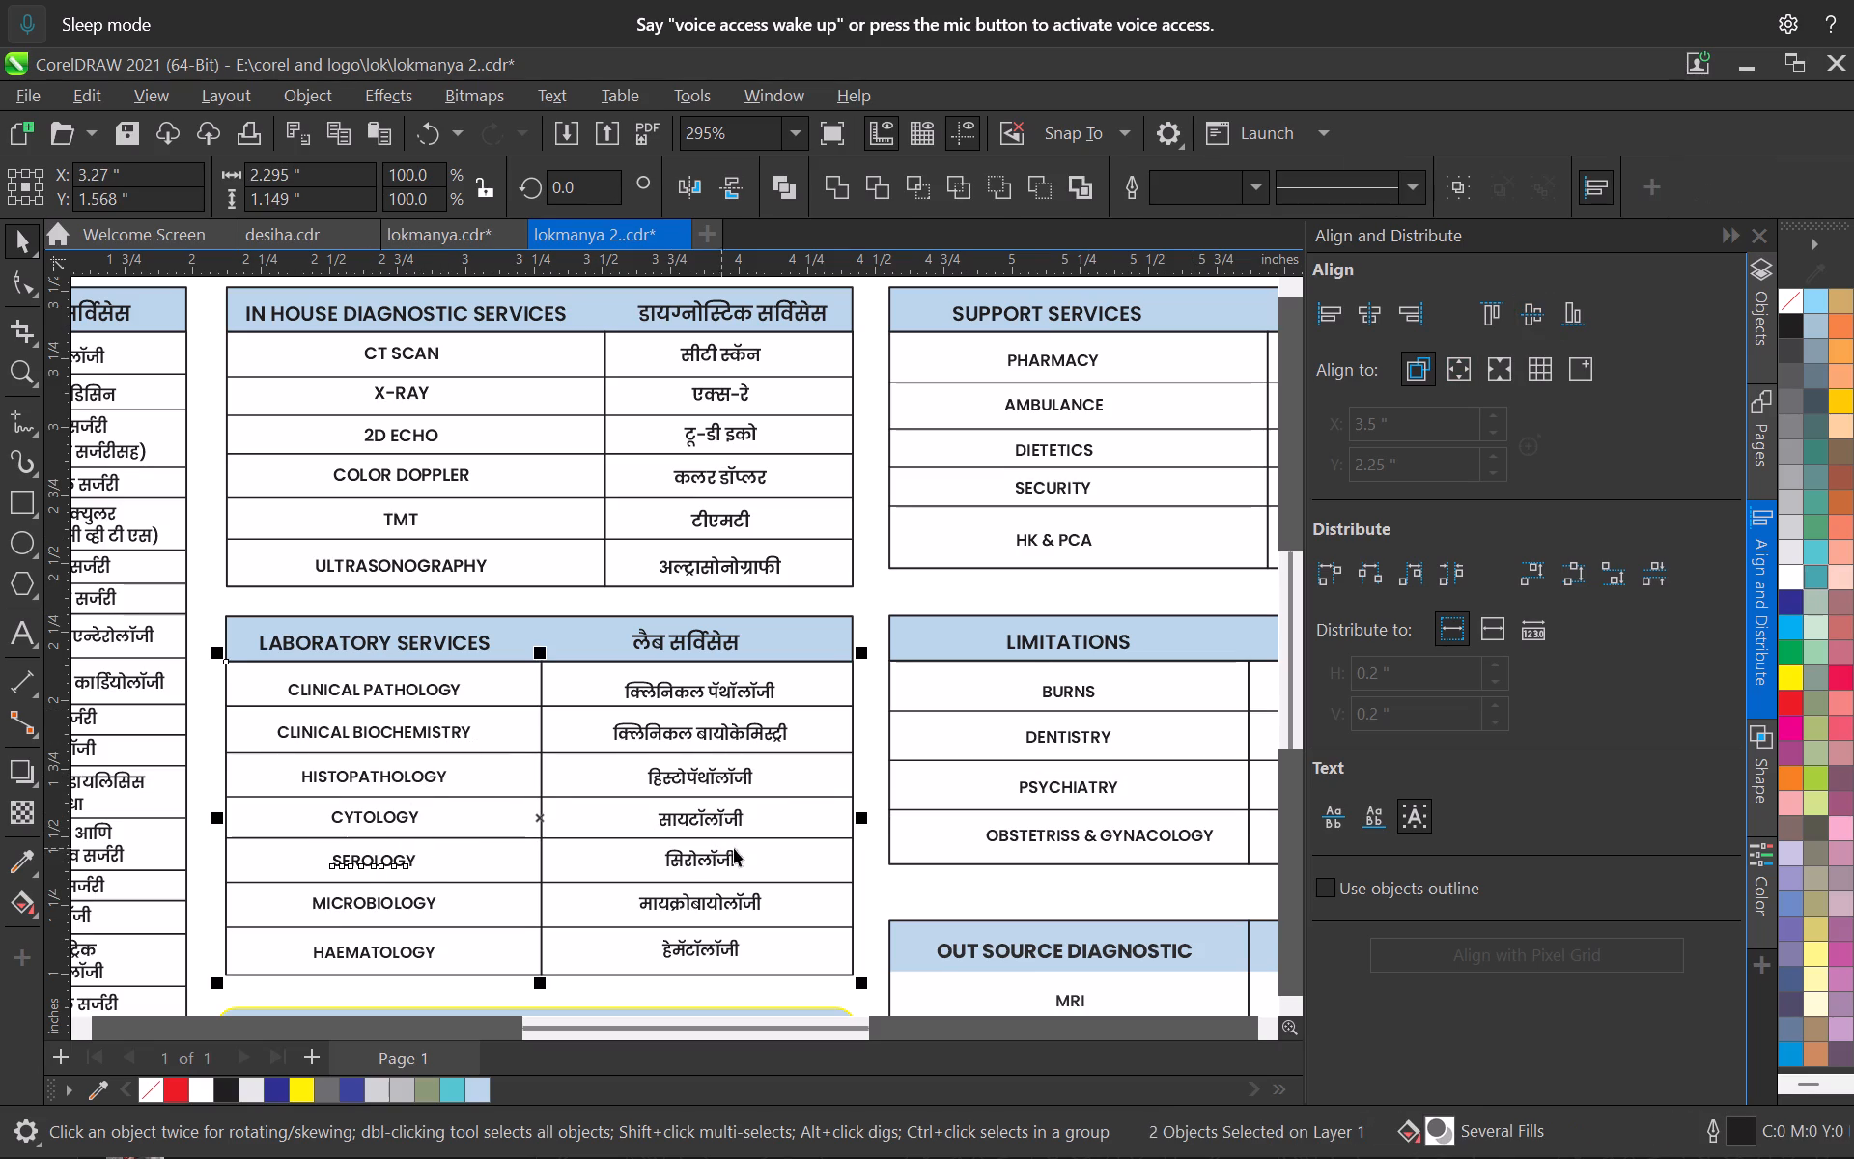
{"action": "left_click", "coordinate": [716, 858]}
{"action": "left_click", "coordinate": [392, 863], "text": "shift"}
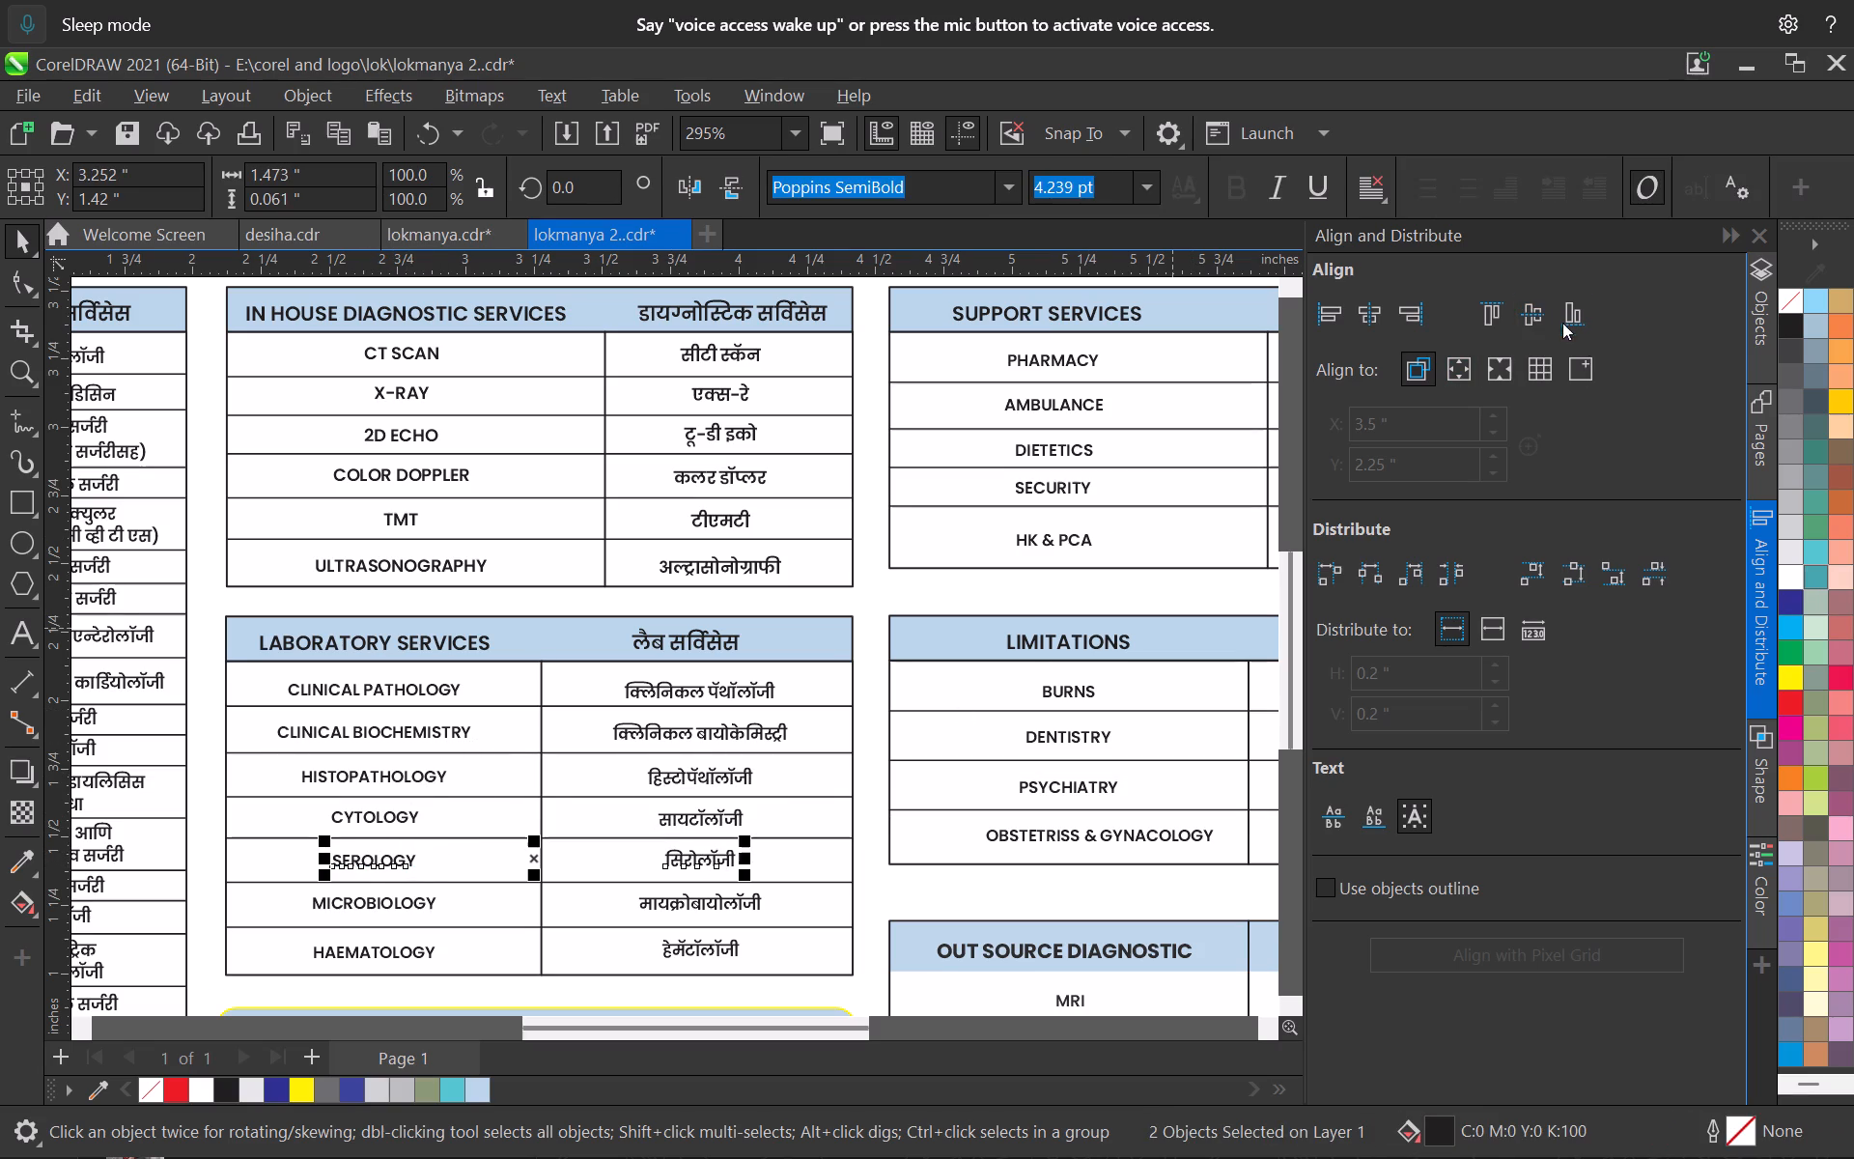
{"action": "left_click", "coordinate": [1534, 313]}
{"action": "middle_click_drag", "start_coordinate": [730, 730], "coordinate": [738, 512]}
{"action": "left_click", "coordinate": [684, 678]}
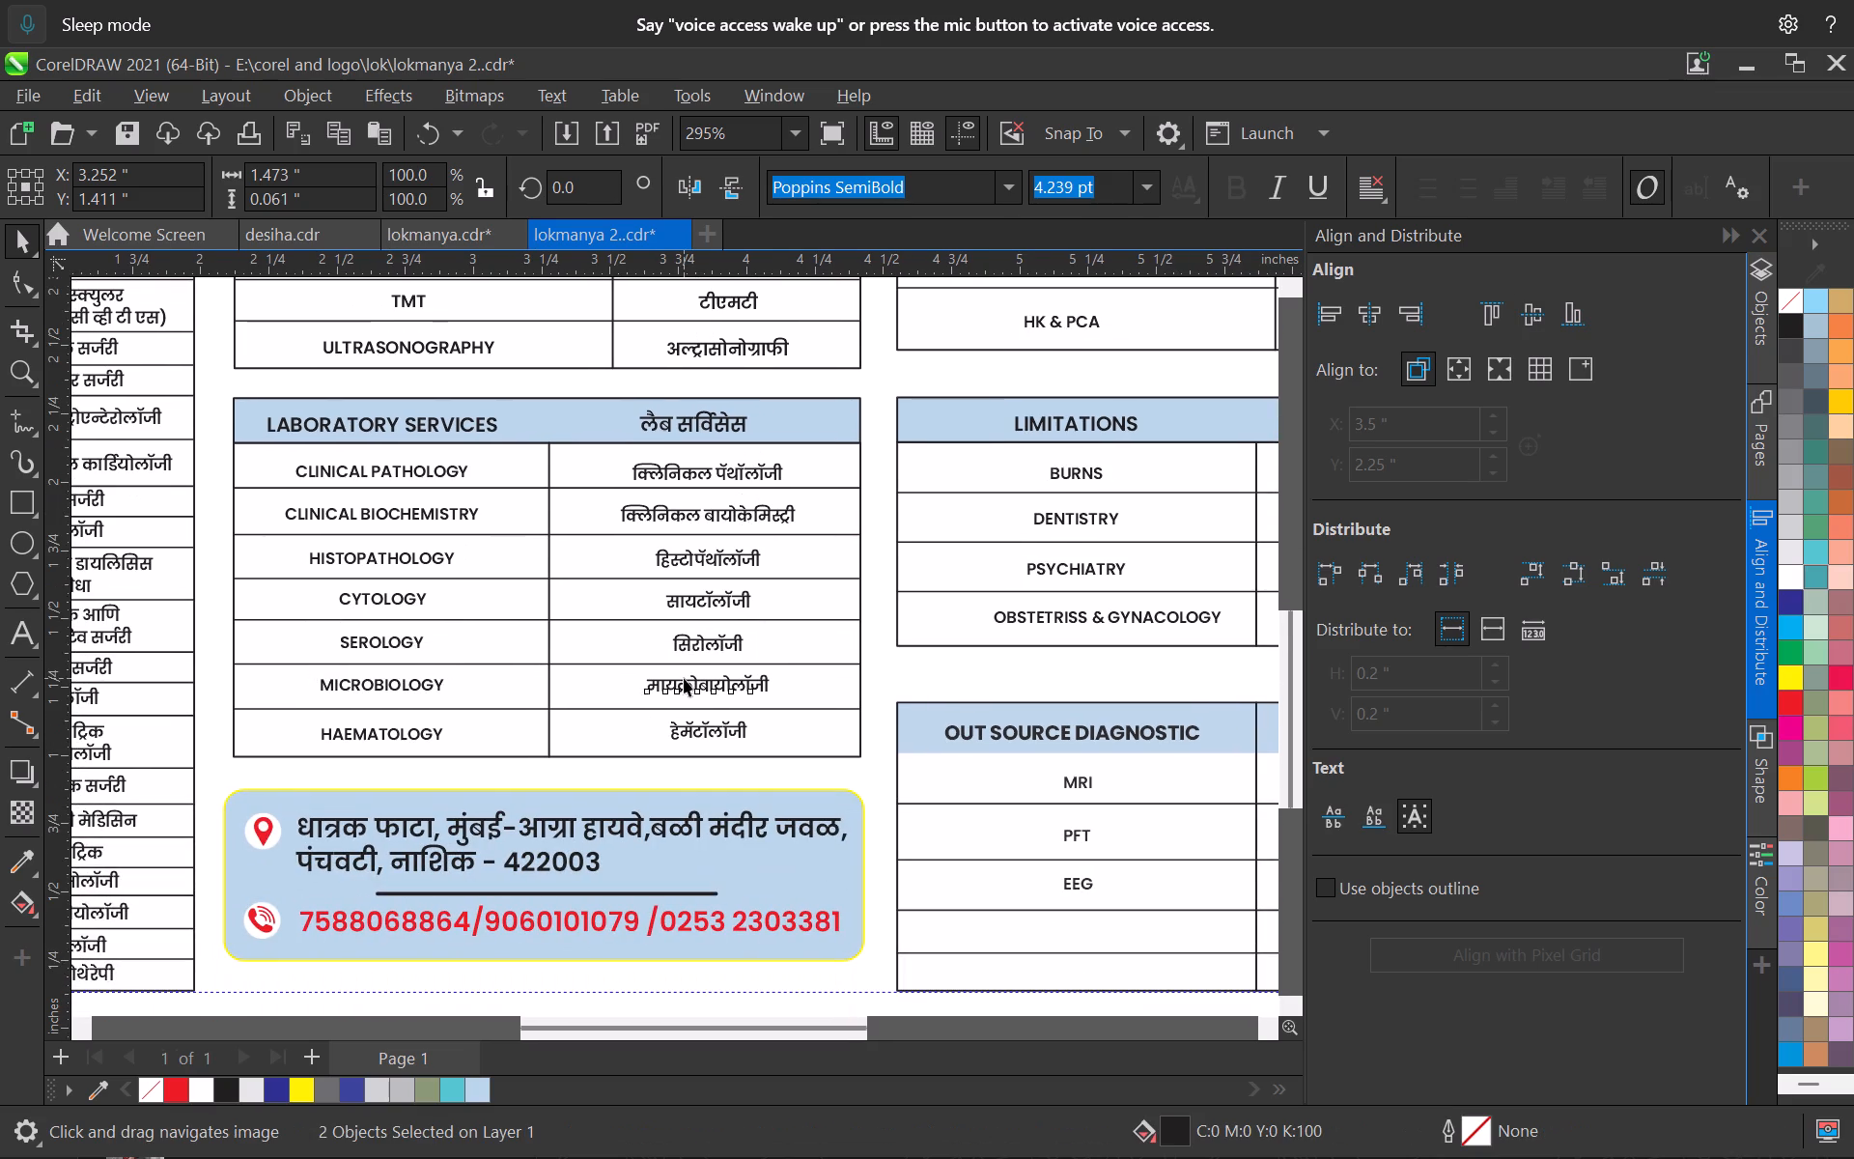
{"action": "left_click", "coordinate": [415, 687], "text": "shift"}
{"action": "left_click", "coordinate": [1540, 320]}
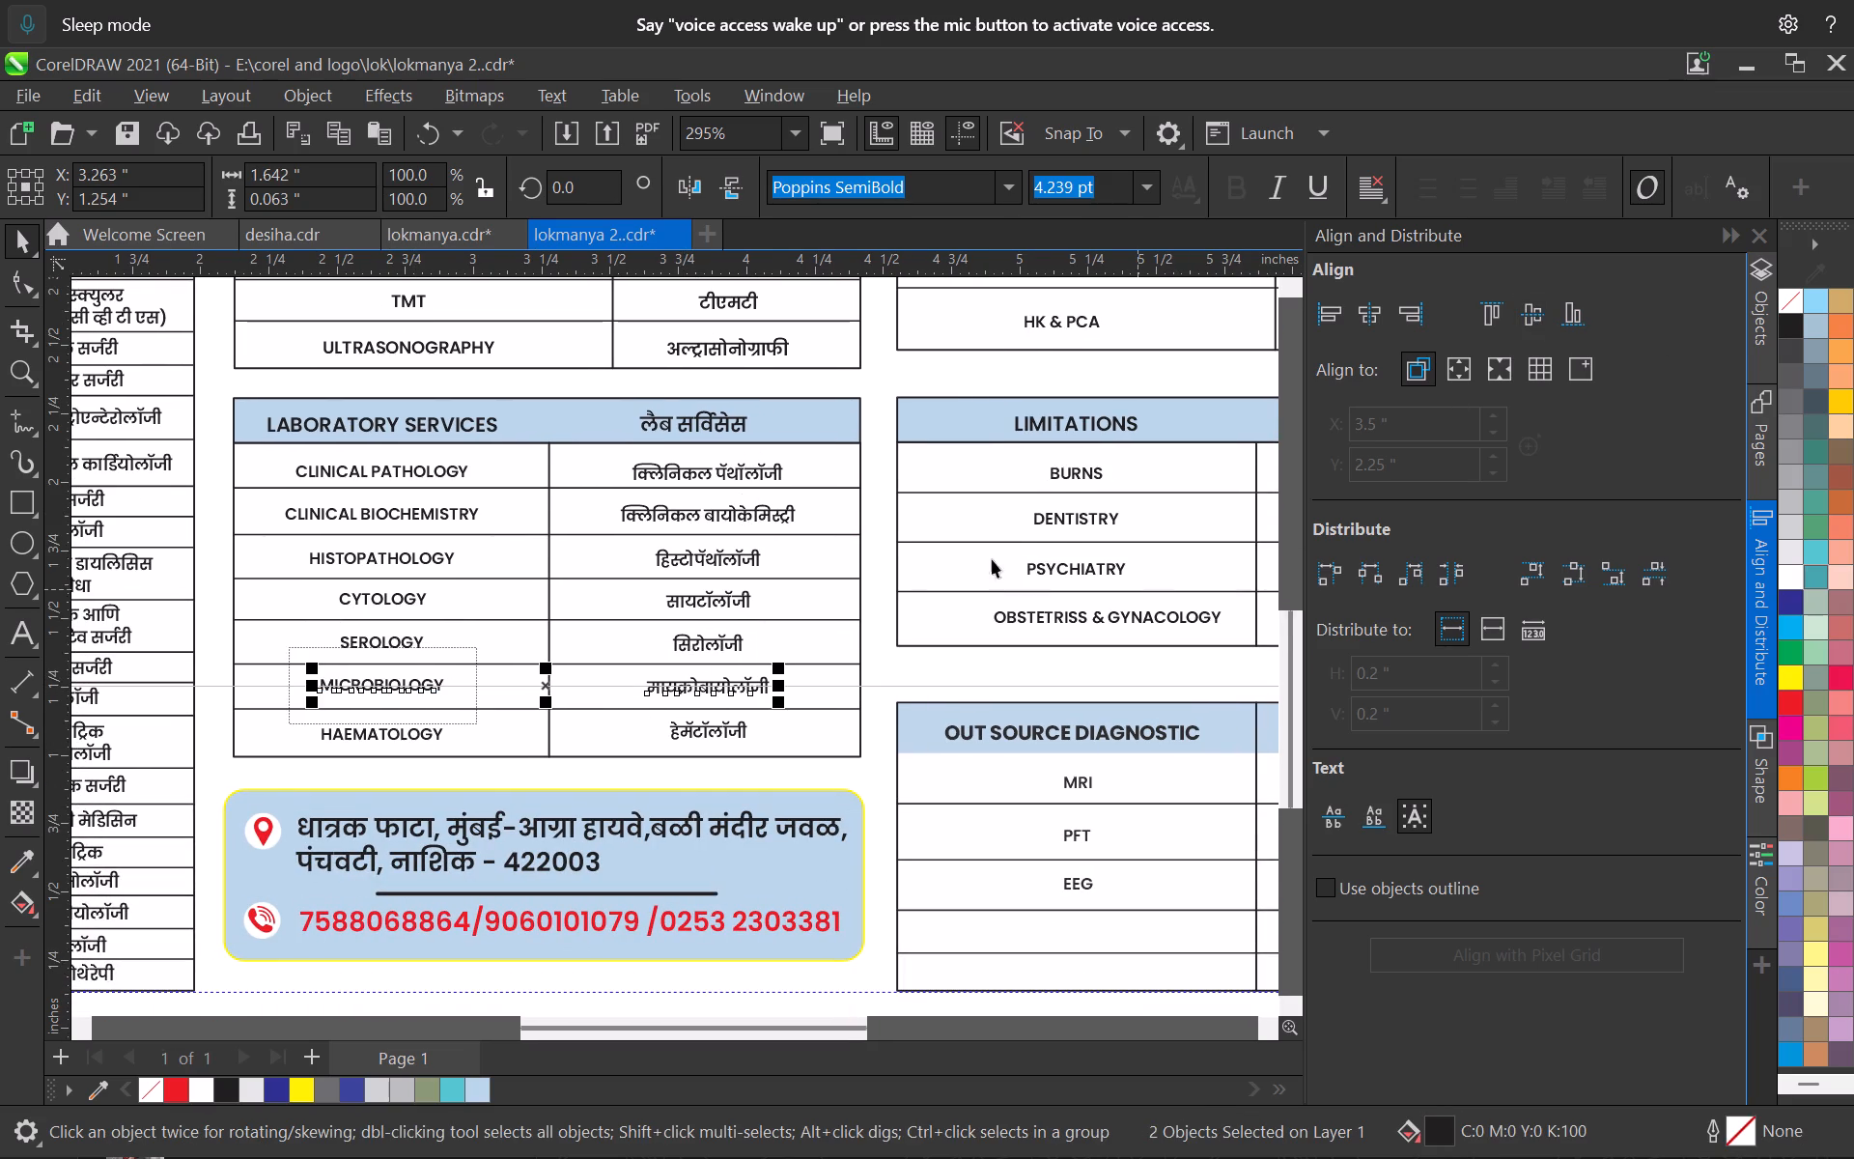
Vertically centre the English and Marathi texts with each other in the HAEMATOLOGY row.
{"action": "left_click", "coordinate": [418, 724]}
{"action": "left_click", "coordinate": [414, 727]}
{"action": "left_click", "coordinate": [700, 733], "text": "shift"}
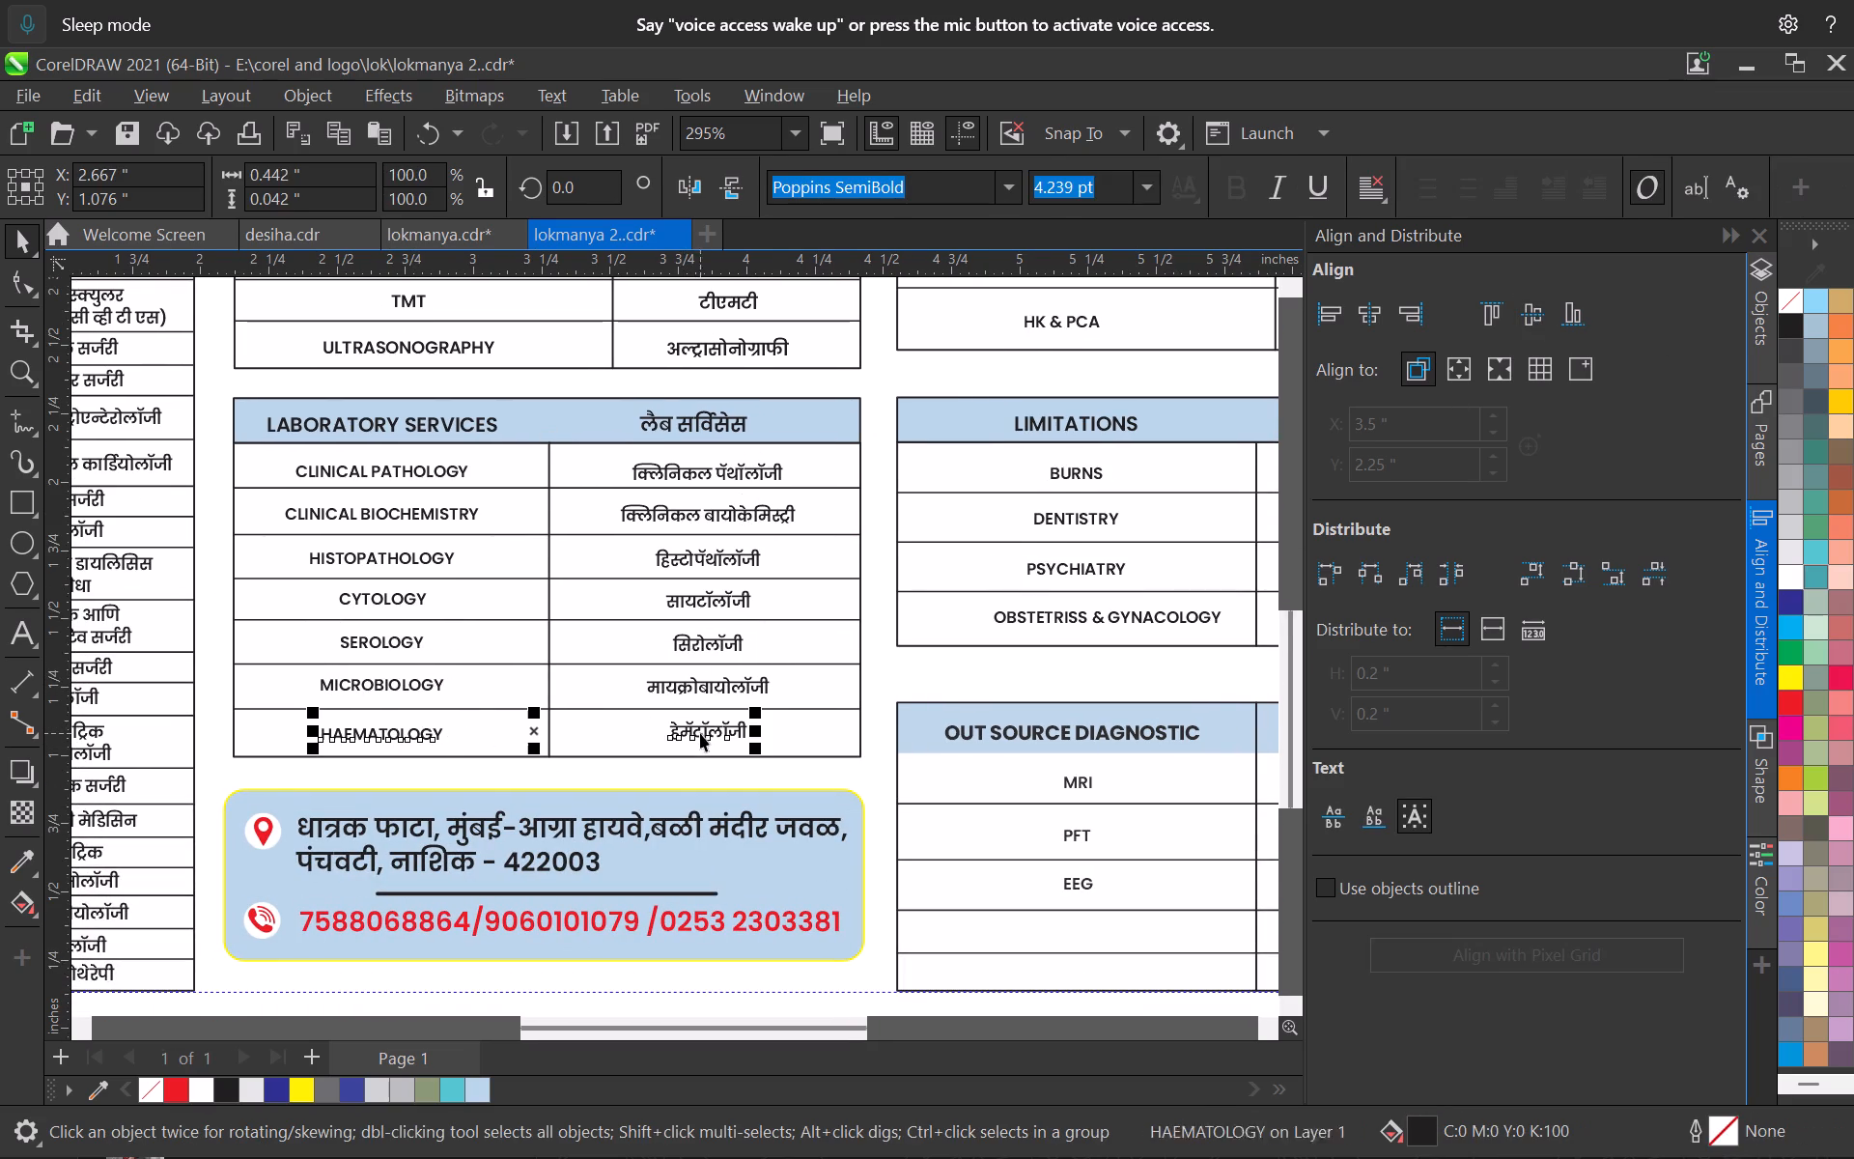
{"action": "left_click", "coordinate": [1519, 320]}
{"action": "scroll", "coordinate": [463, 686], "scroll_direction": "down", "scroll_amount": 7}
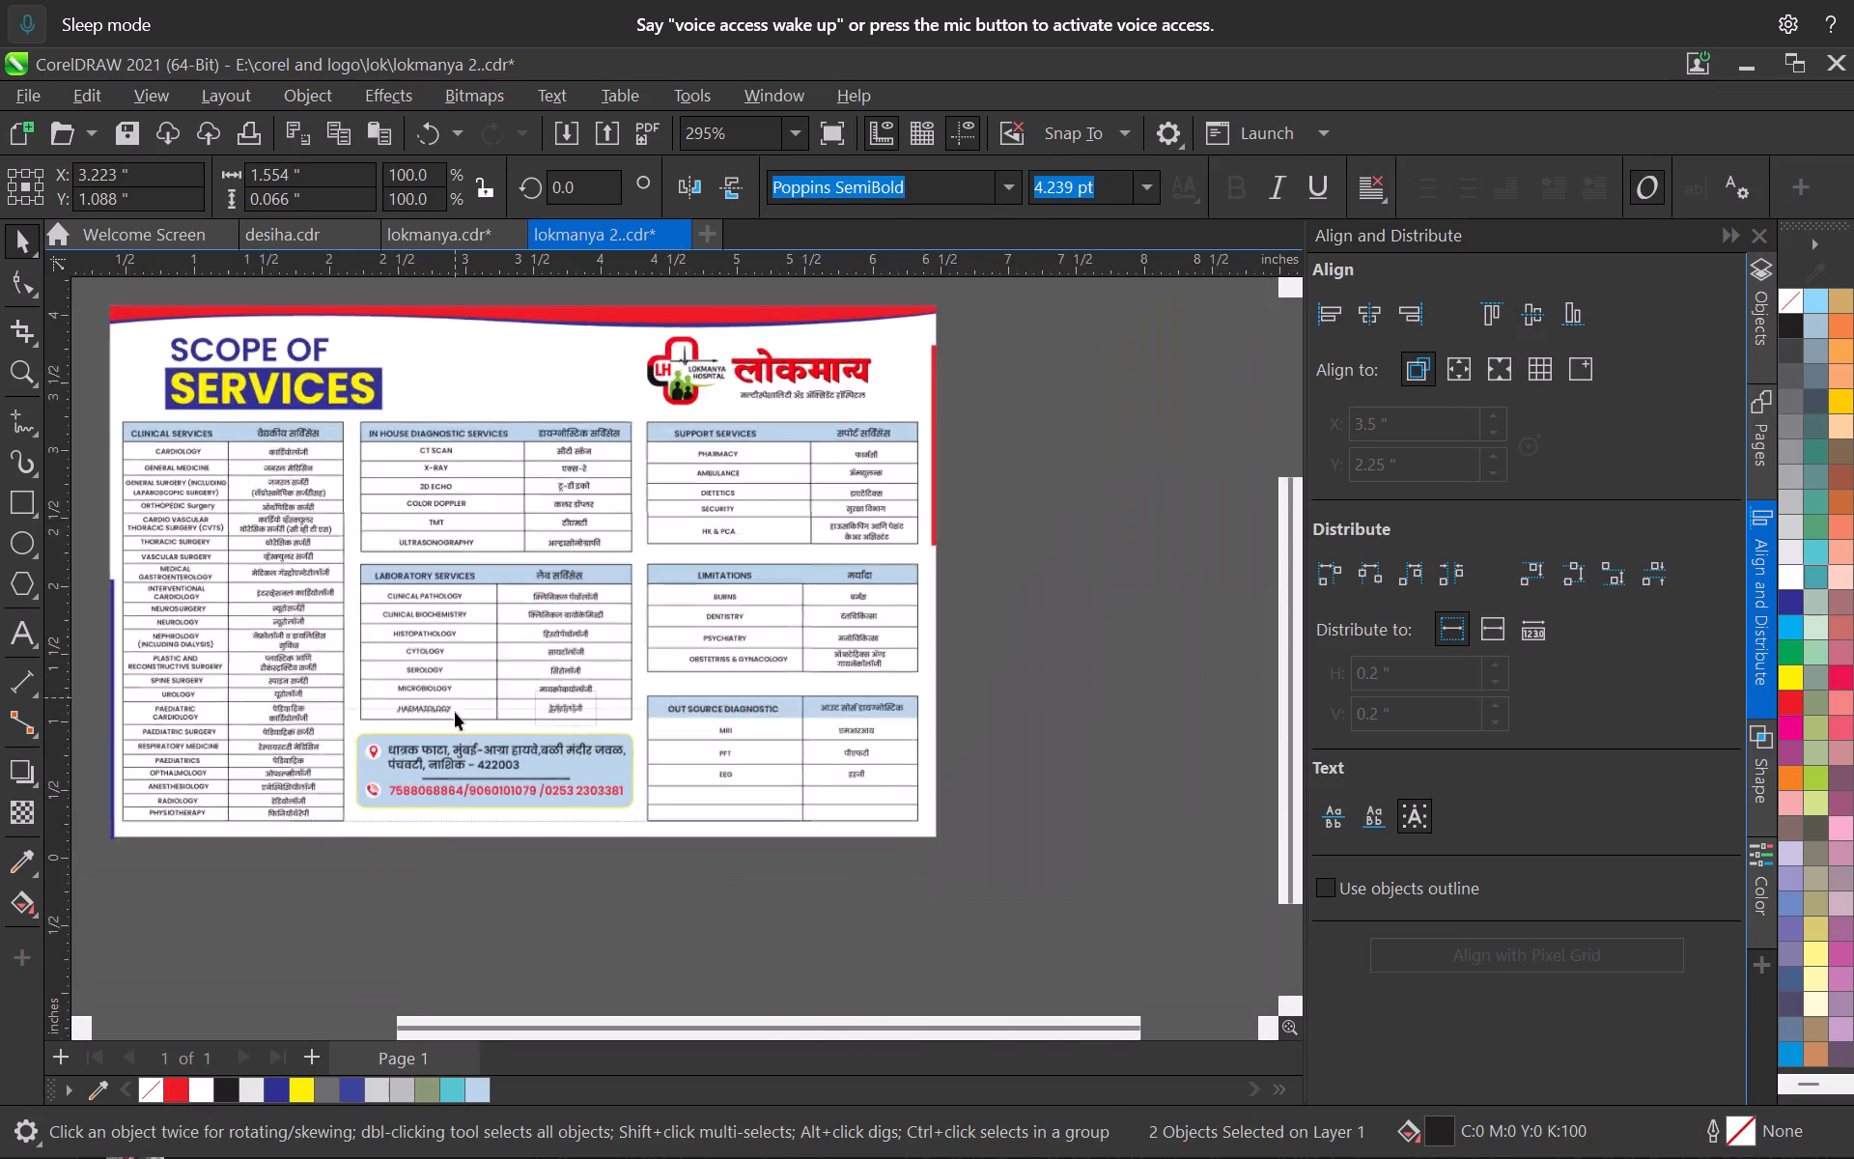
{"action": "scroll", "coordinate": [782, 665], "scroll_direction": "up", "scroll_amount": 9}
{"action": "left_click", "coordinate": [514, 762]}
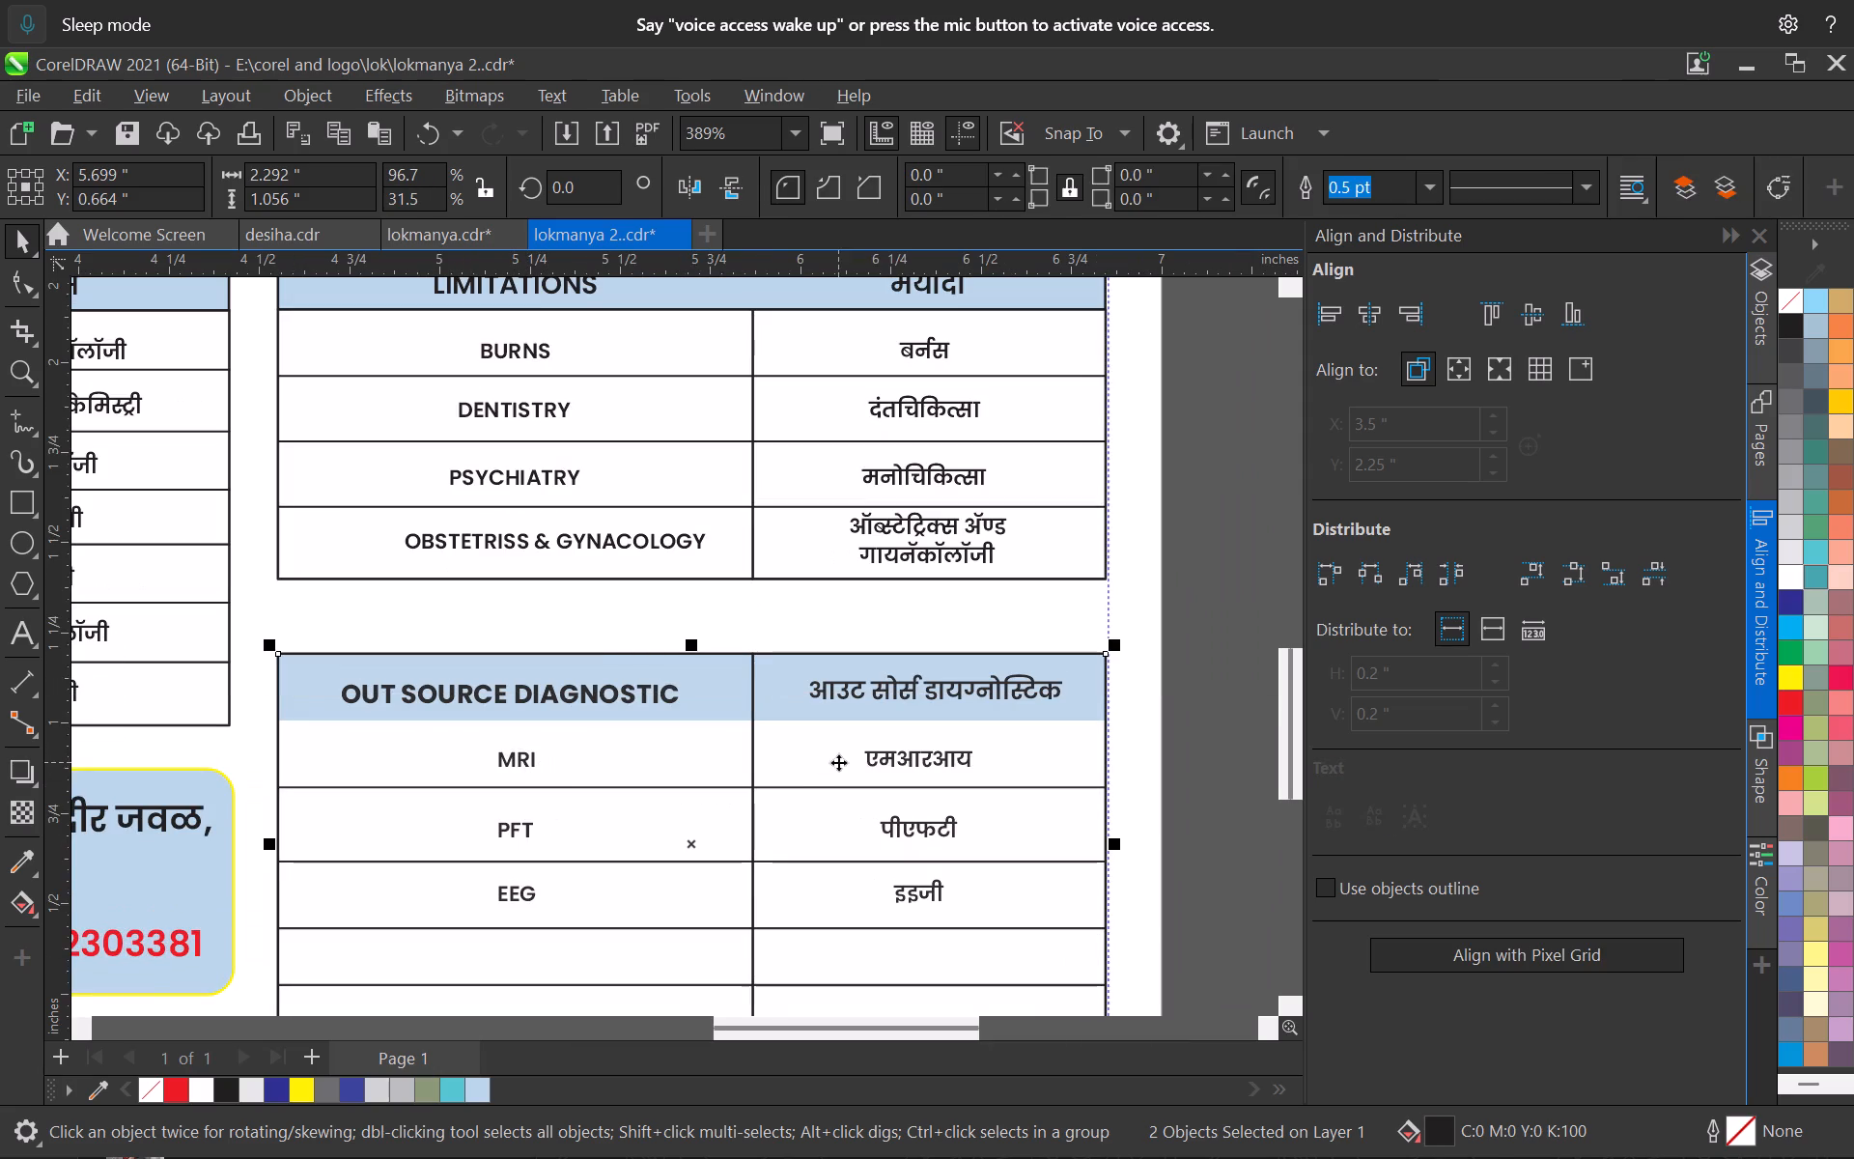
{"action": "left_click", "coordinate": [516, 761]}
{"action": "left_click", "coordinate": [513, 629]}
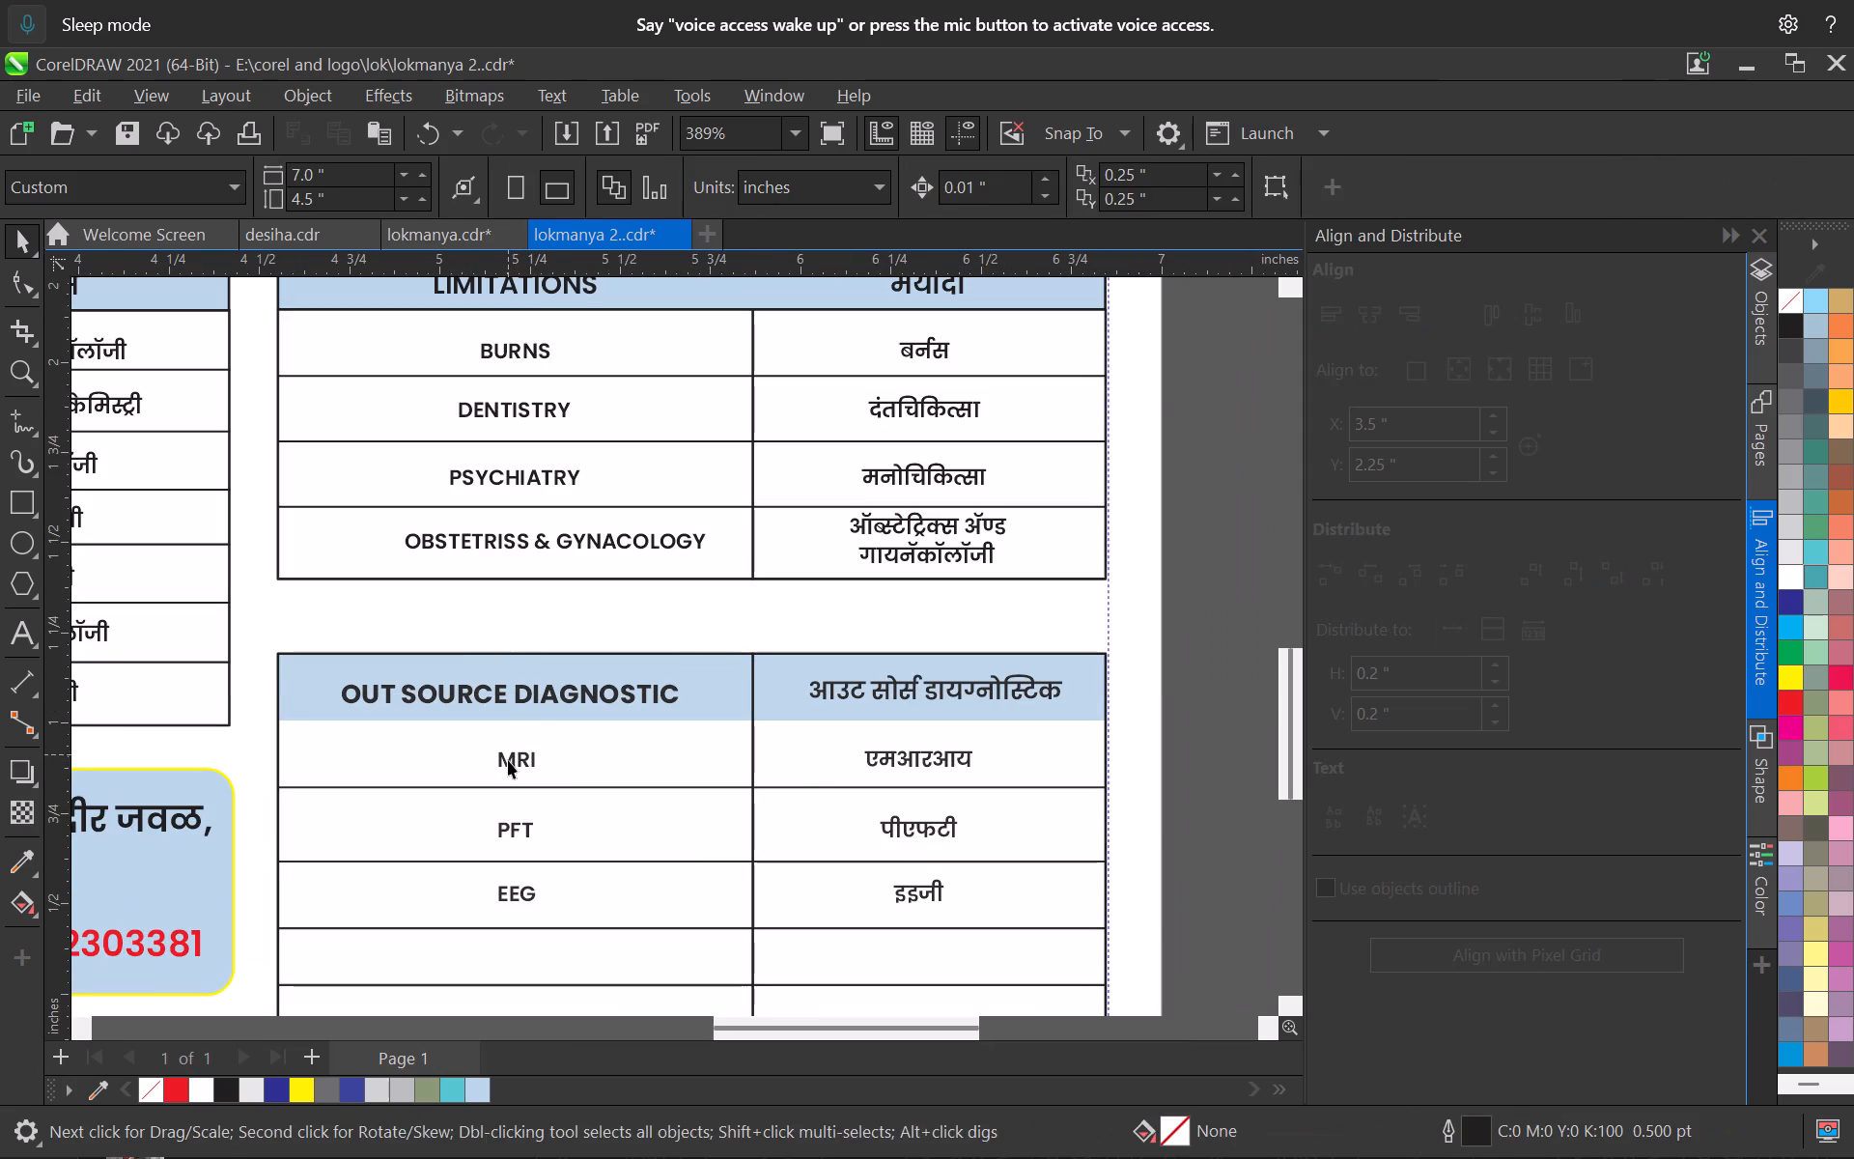
Move the rectangle covering the OUT SOURCE DIAGNOSTIC table to the bottom of Layer 1's object order, beneath all other objects.
{"action": "left_click", "coordinate": [508, 760]}
{"action": "scroll", "coordinate": [596, 743], "scroll_direction": "down", "scroll_amount": 5}
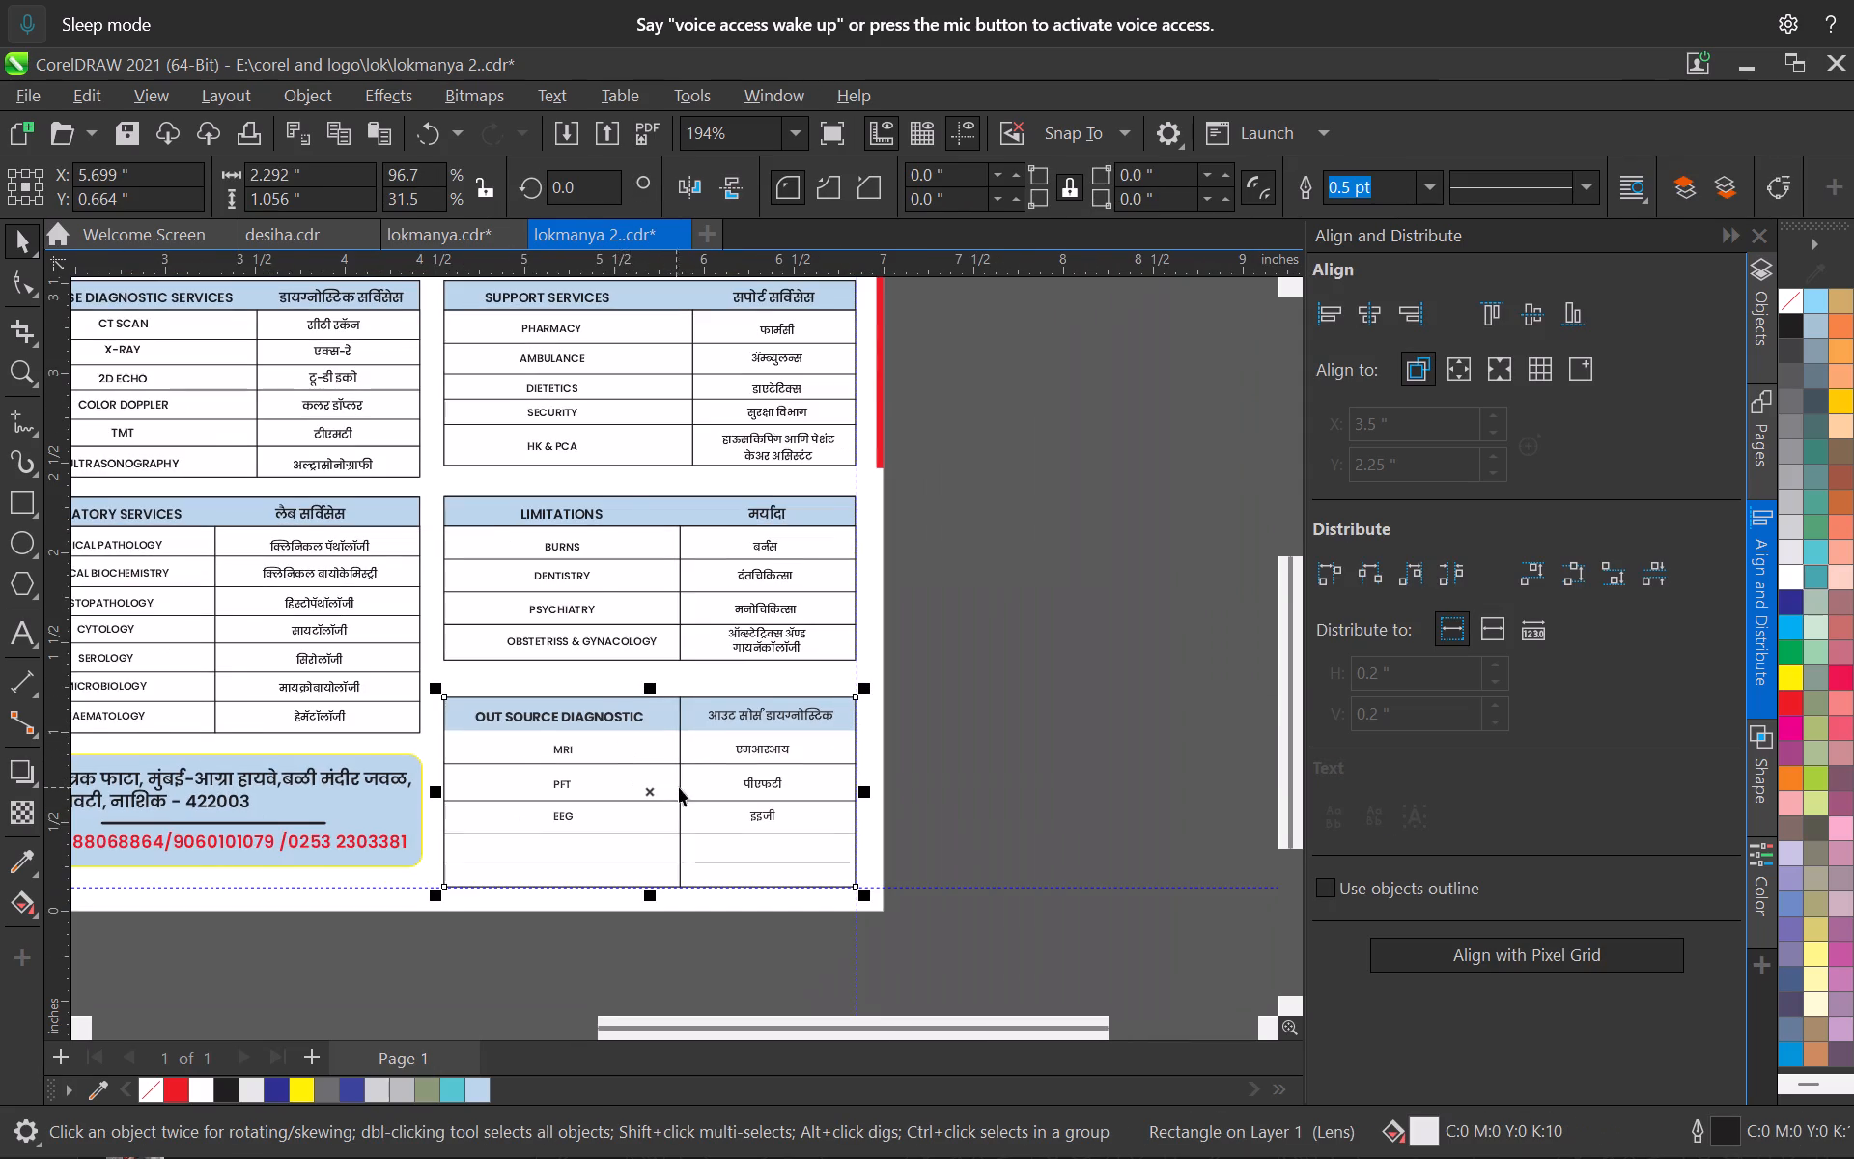
{"action": "scroll", "coordinate": [679, 787], "scroll_direction": "down", "scroll_amount": 4}
{"action": "left_click", "coordinate": [1756, 334]}
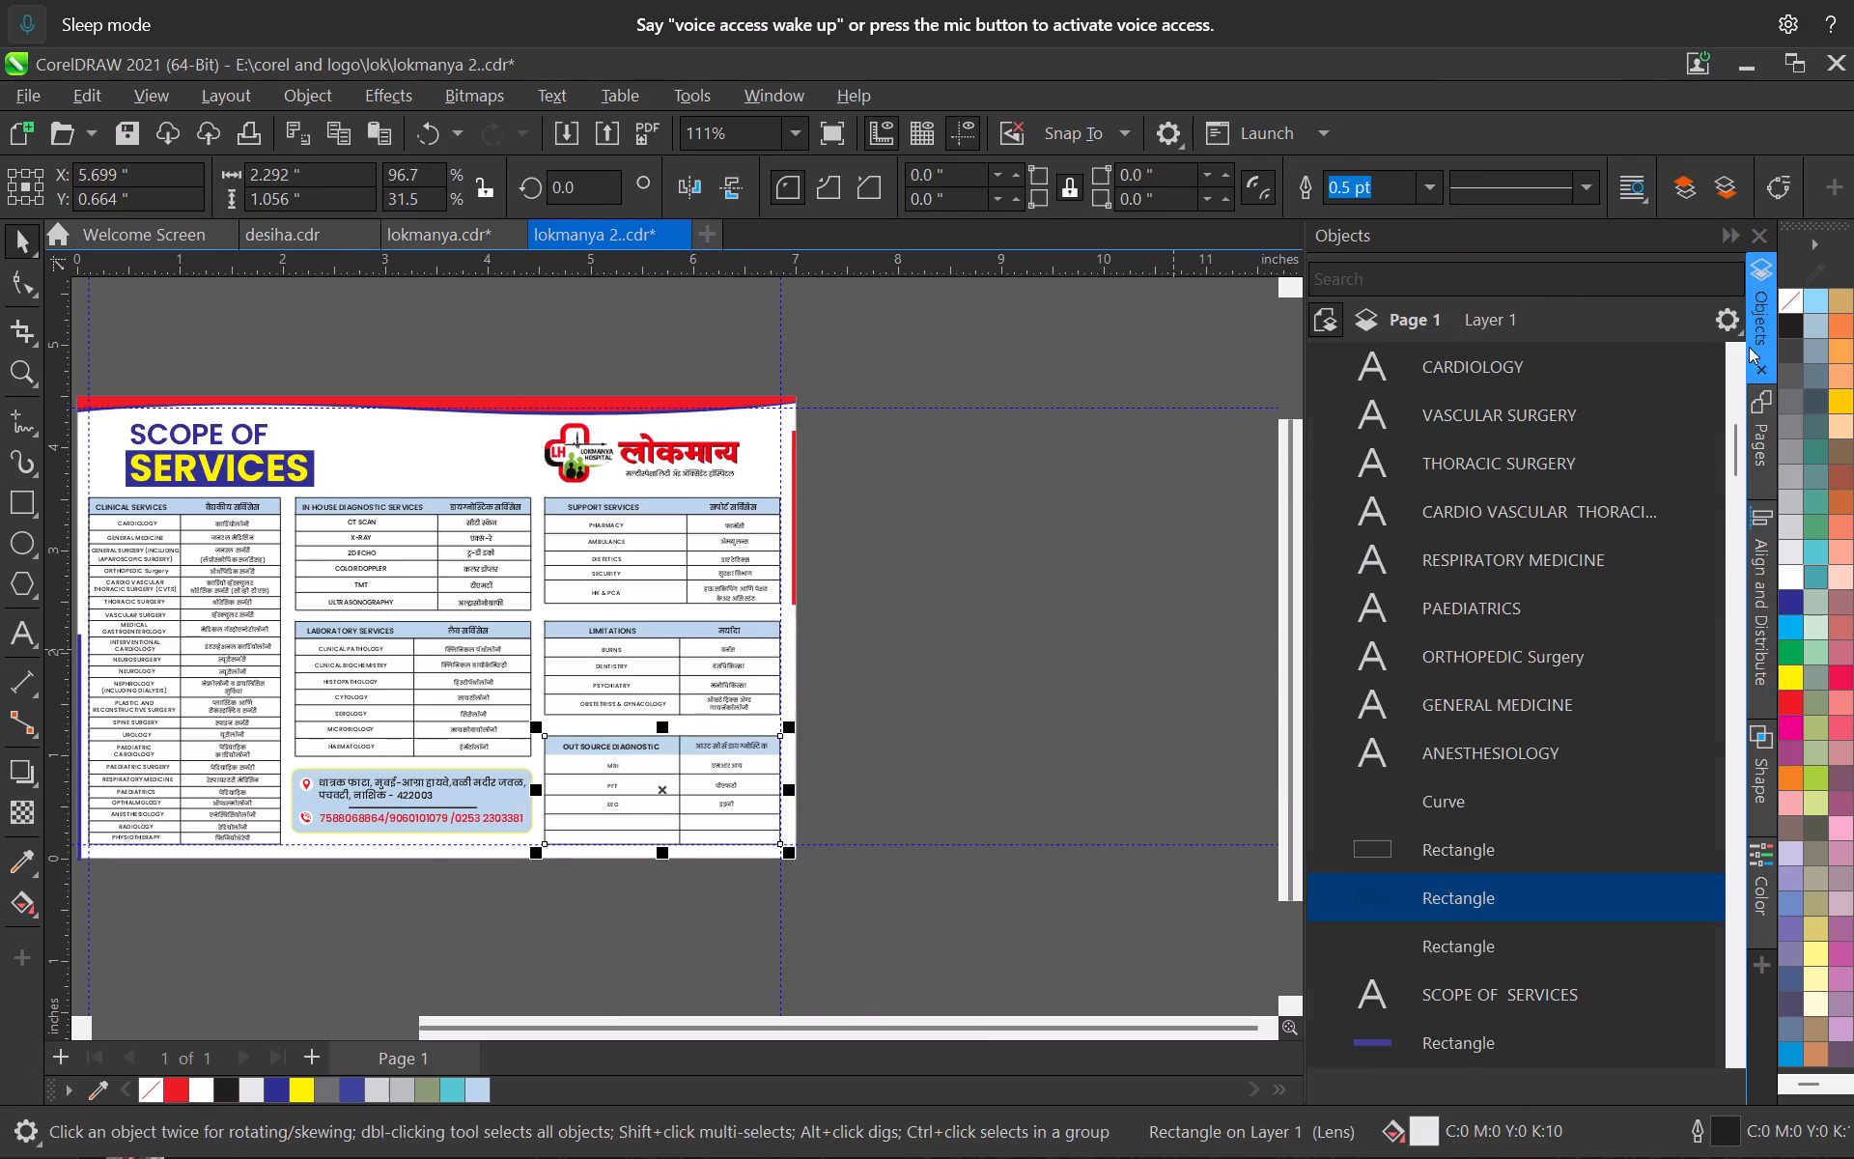
{"action": "scroll", "coordinate": [1421, 870], "scroll_direction": "down", "scroll_amount": 3}
{"action": "scroll", "coordinate": [1426, 730], "scroll_direction": "down", "scroll_amount": 7}
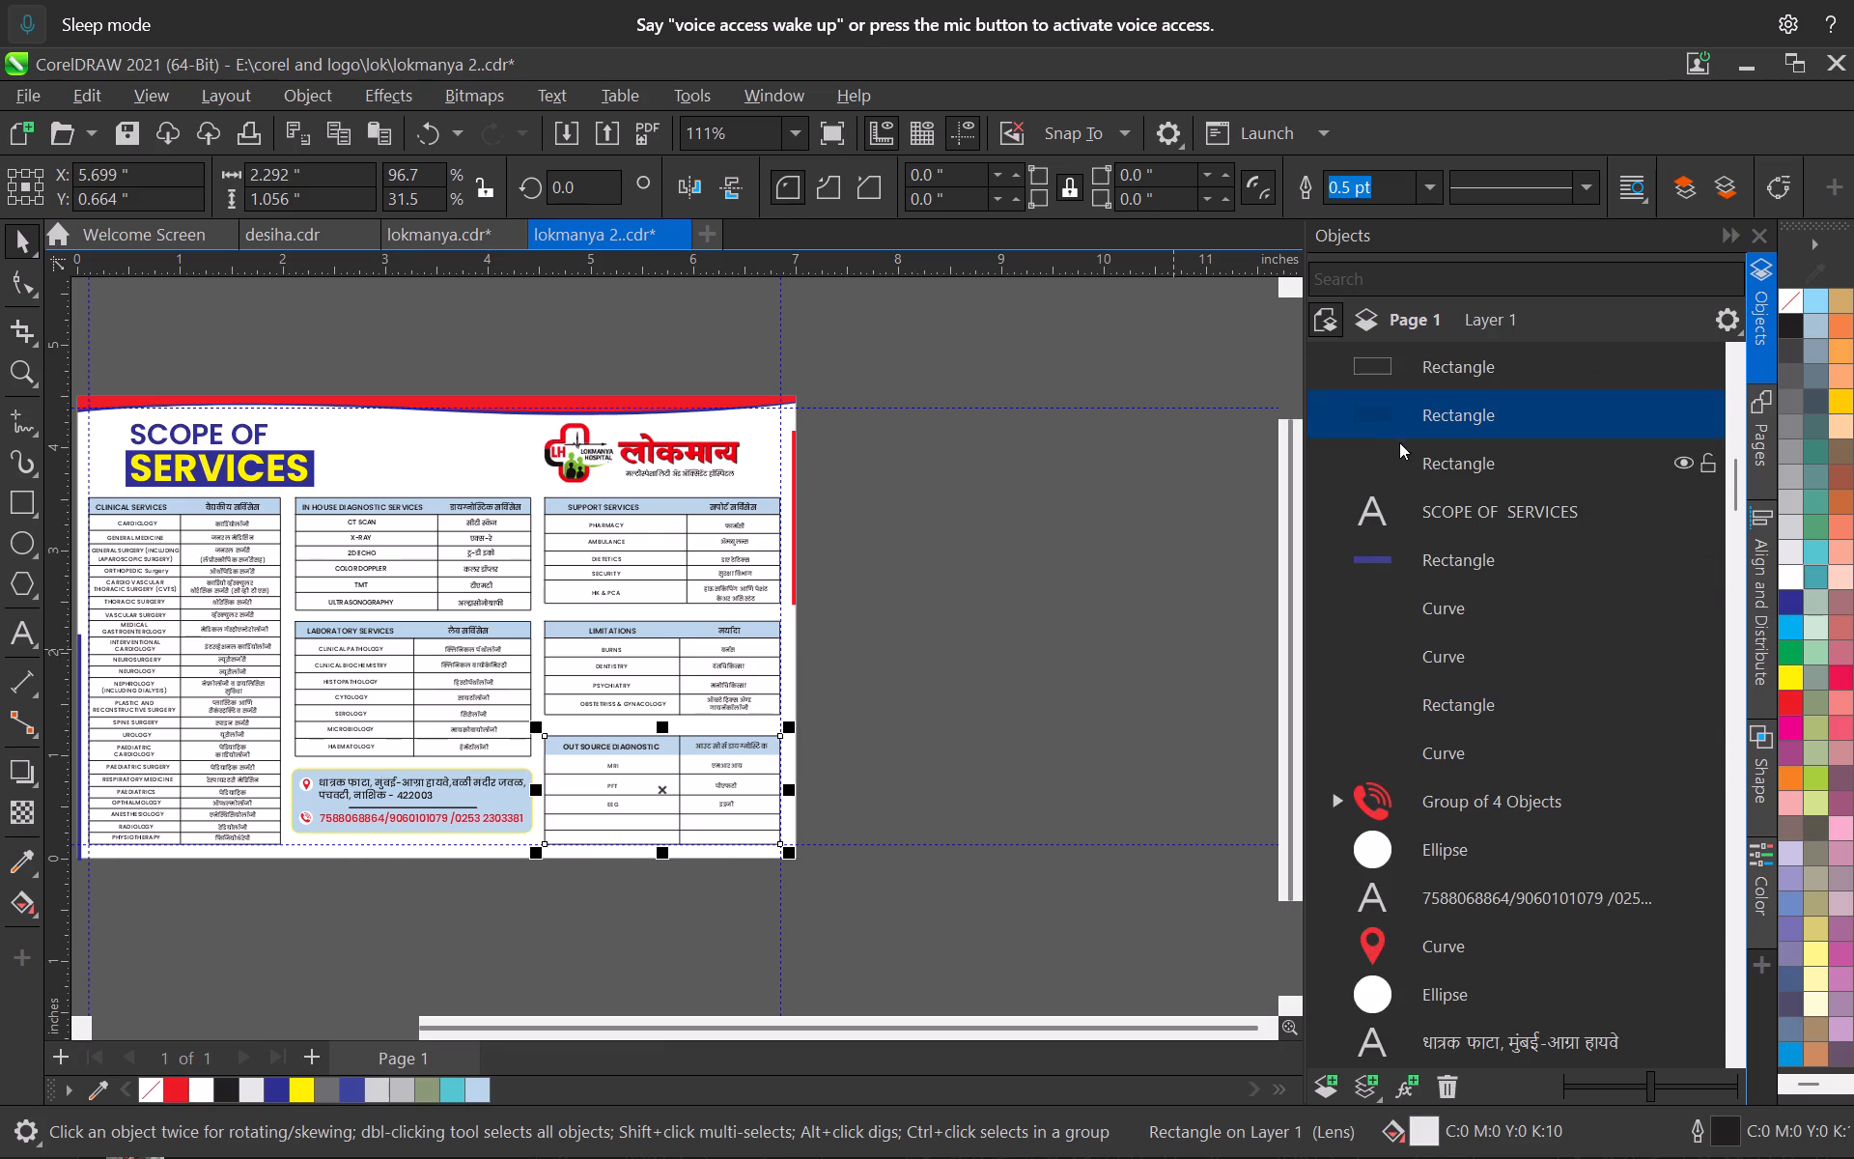
{"action": "left_click_drag", "start_coordinate": [1376, 422], "coordinate": [1405, 1008]}
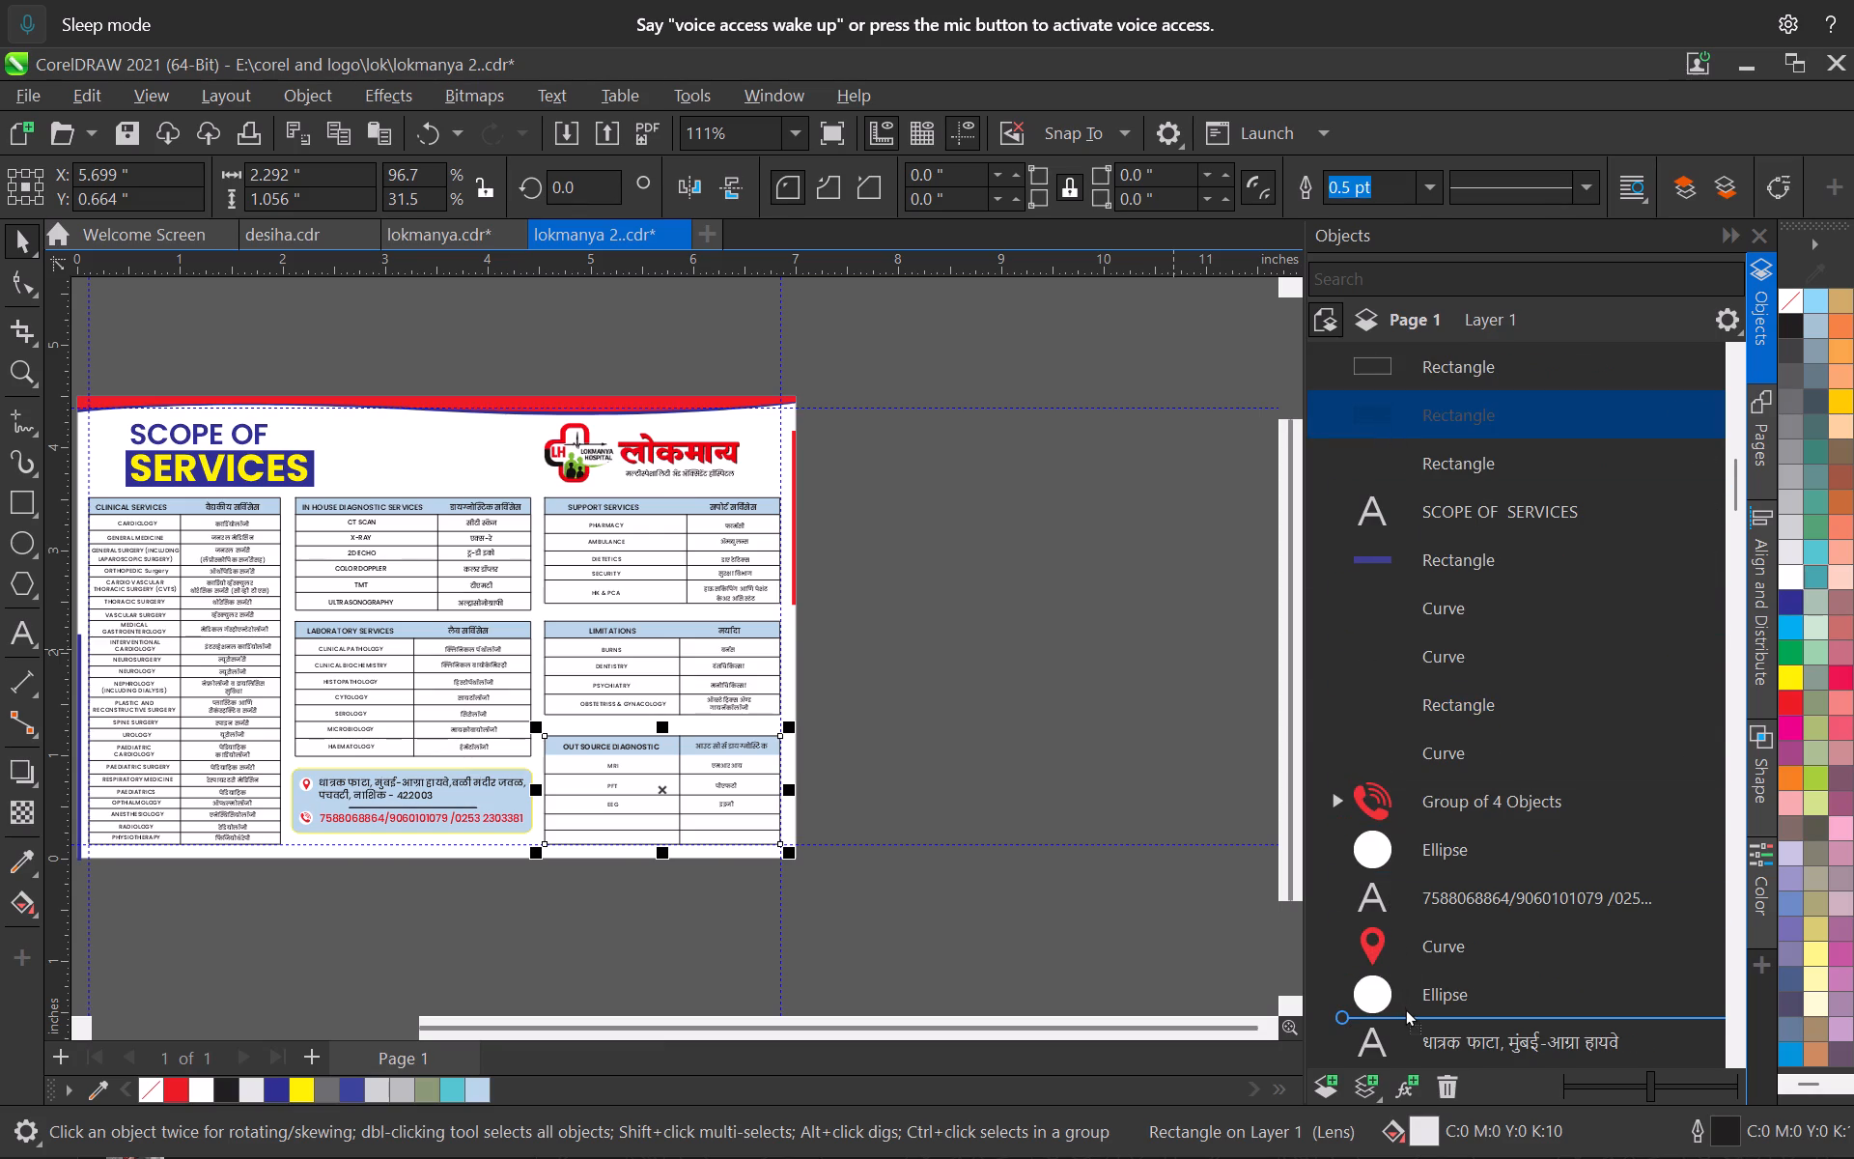
{"action": "left_click_drag", "start_coordinate": [1405, 1008], "coordinate": [1407, 1043]}
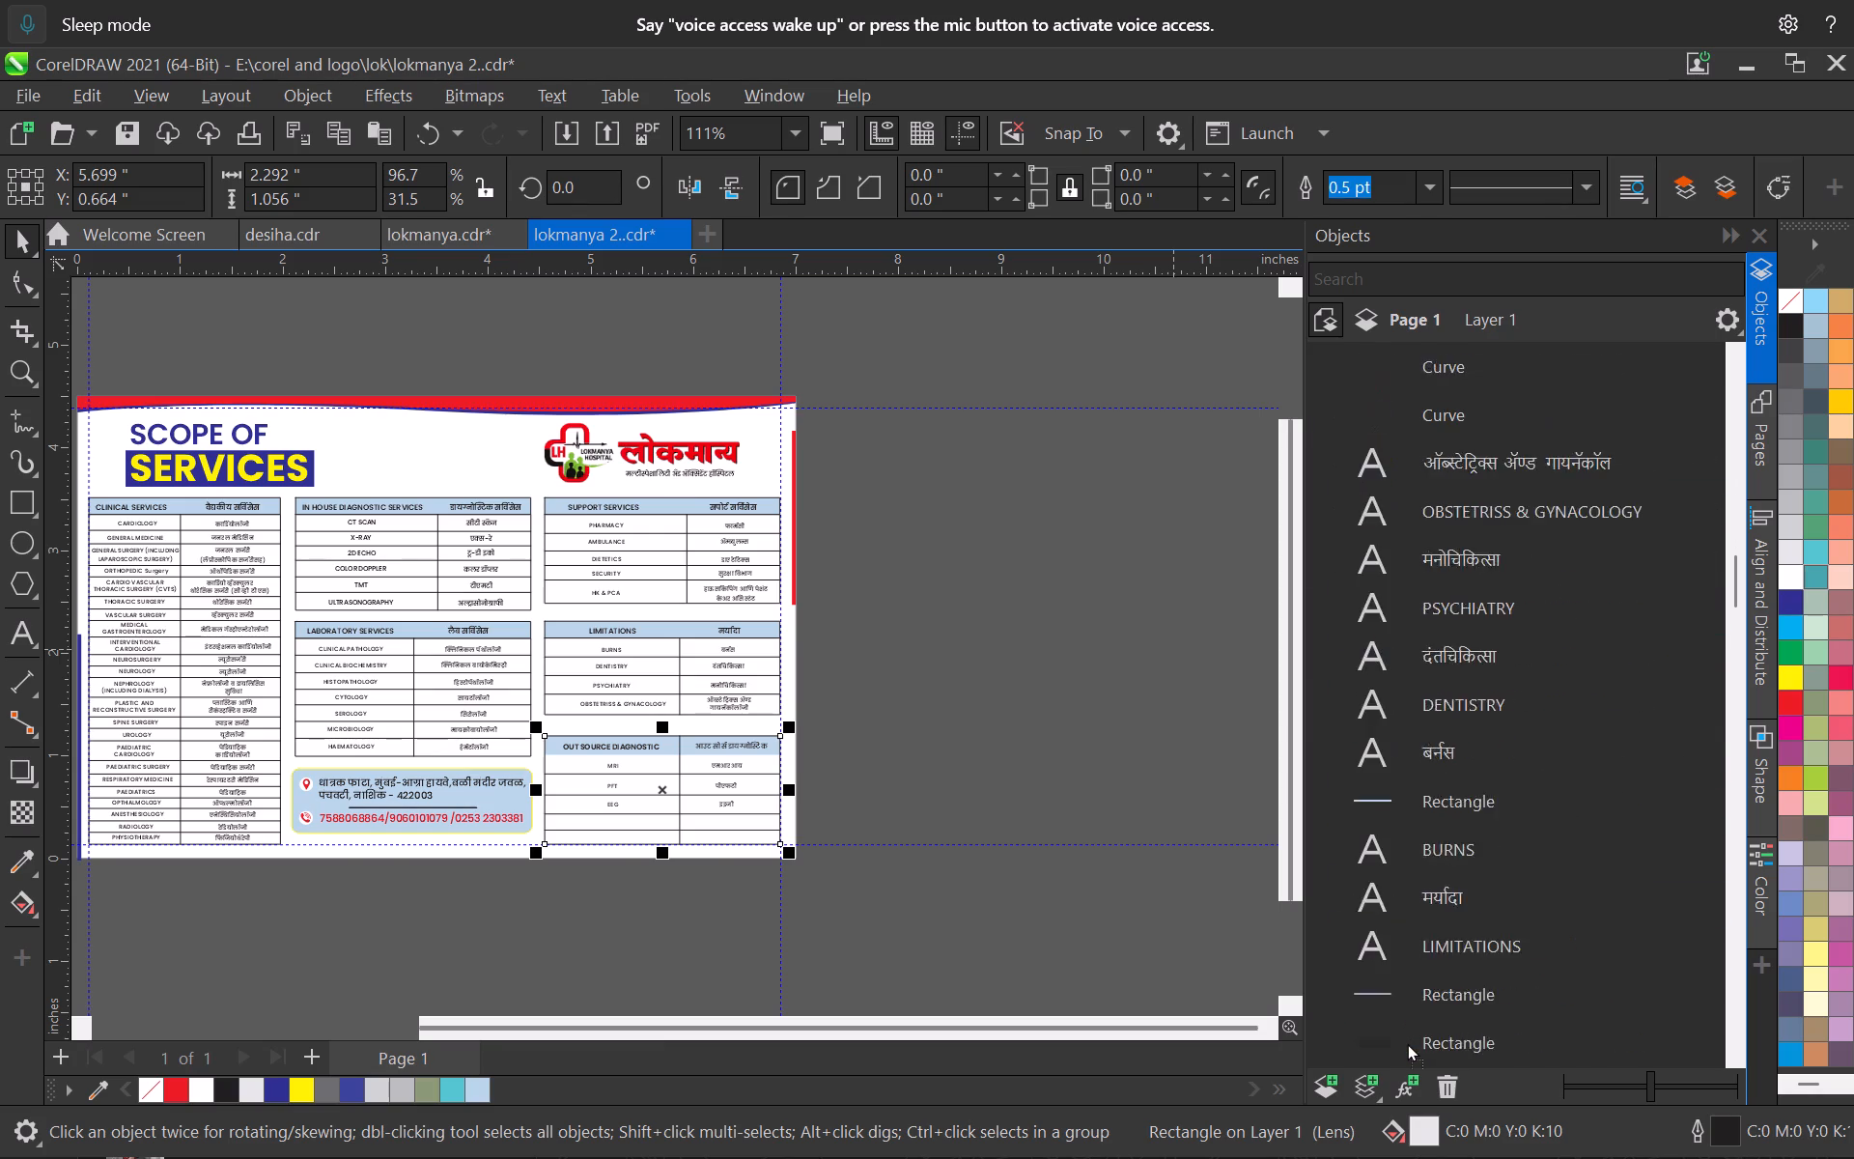
{"action": "left_click_drag", "start_coordinate": [1407, 1043], "coordinate": [1407, 1038]}
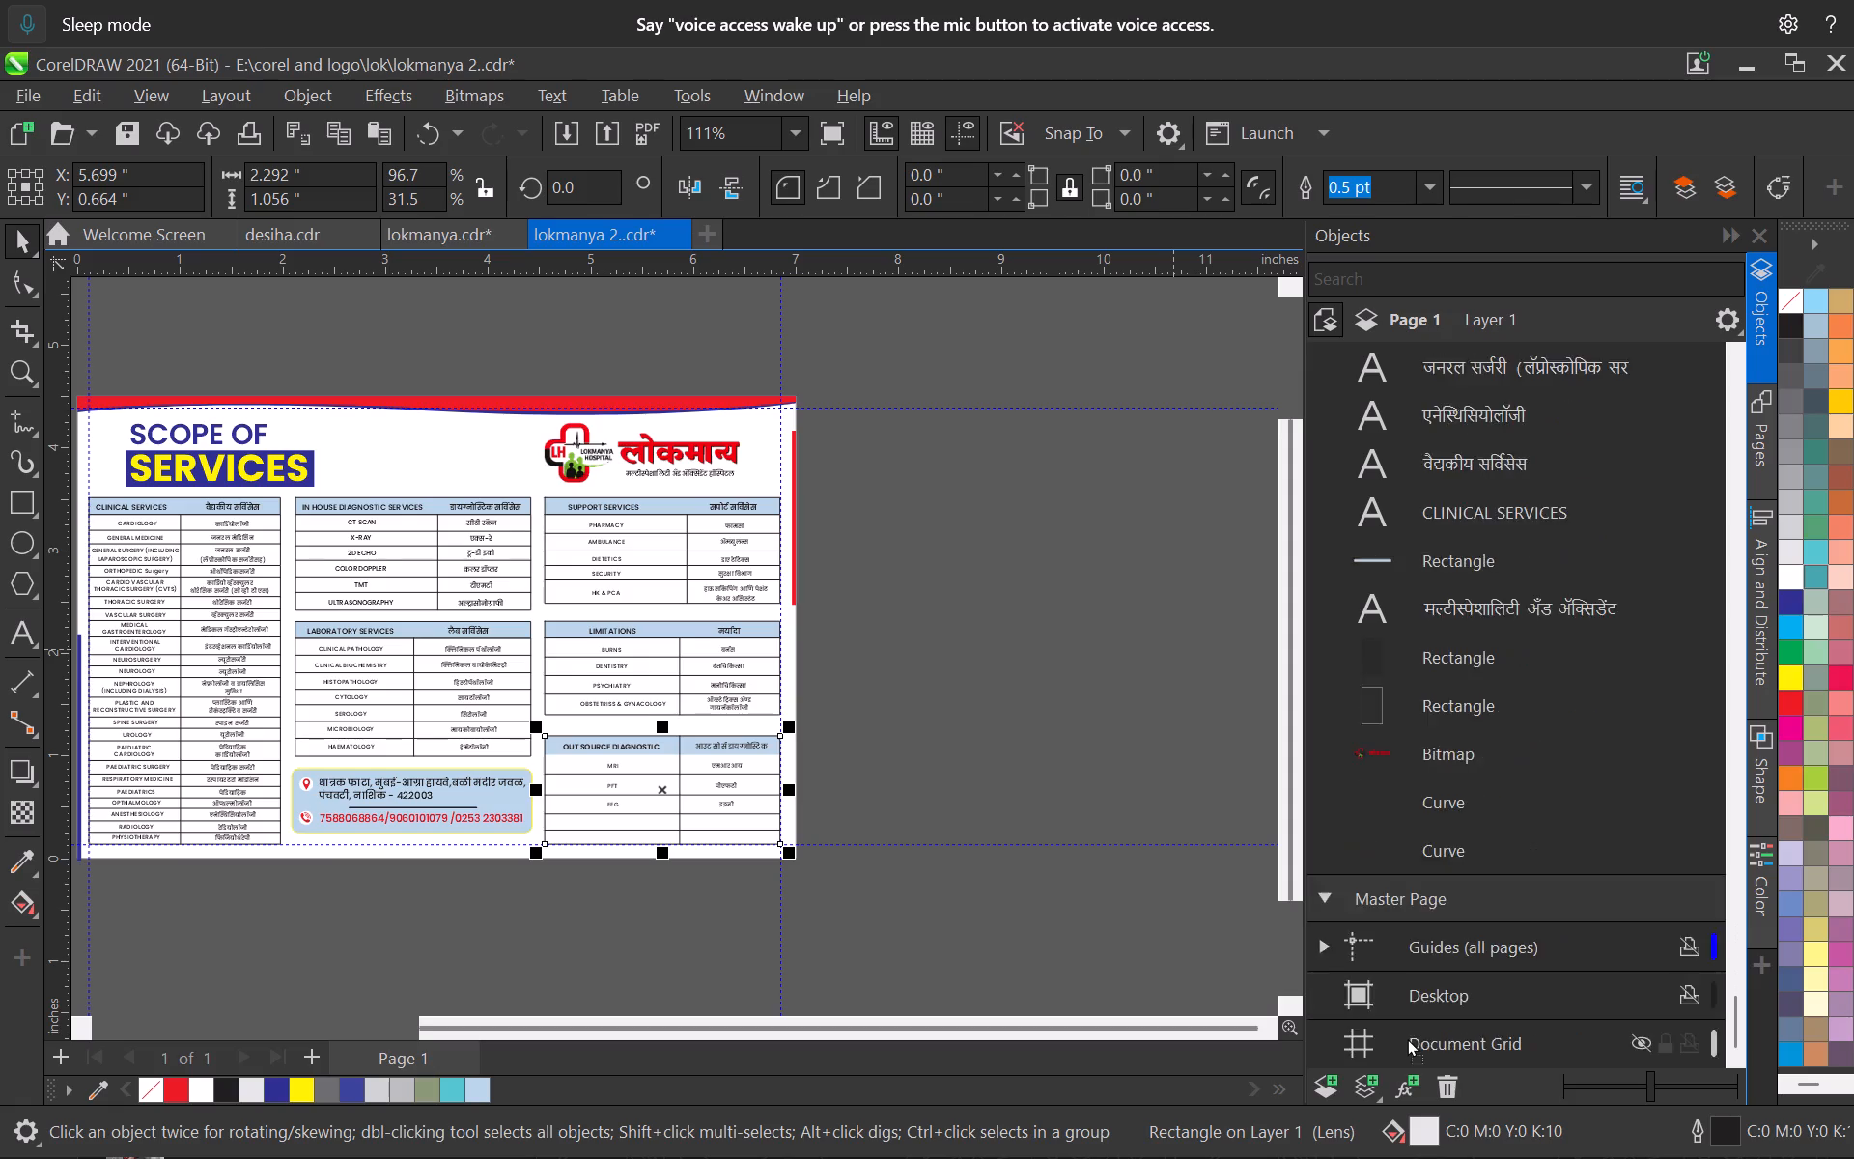
{"action": "left_click_drag", "start_coordinate": [1407, 1038], "coordinate": [1430, 867]}
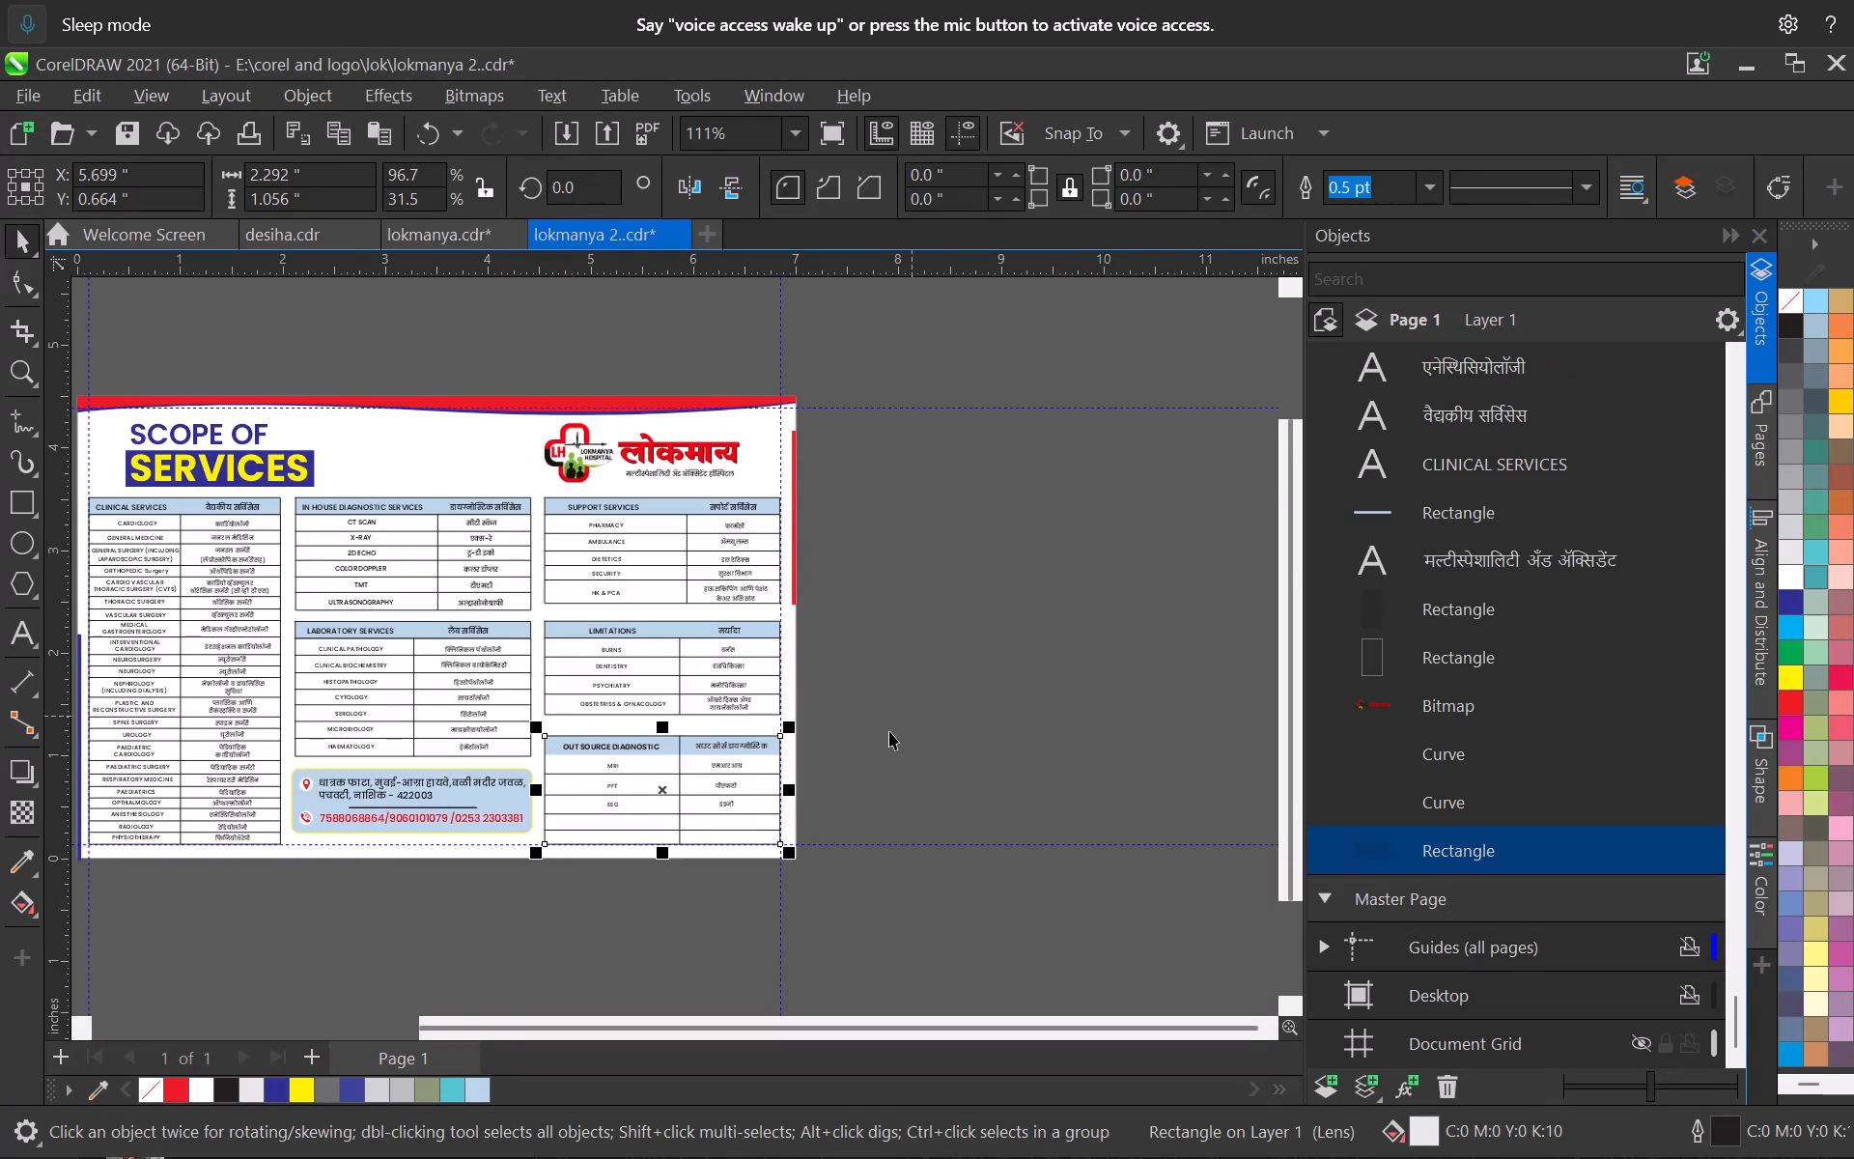
{"action": "left_click", "coordinate": [885, 731]}
In the OUT SOURCE DIAGNOSTIC table, vertically centre the English and Marathi texts with each other in the MRI row.
{"action": "scroll", "coordinate": [625, 791], "scroll_direction": "up", "scroll_amount": 12}
{"action": "left_click", "coordinate": [624, 665]}
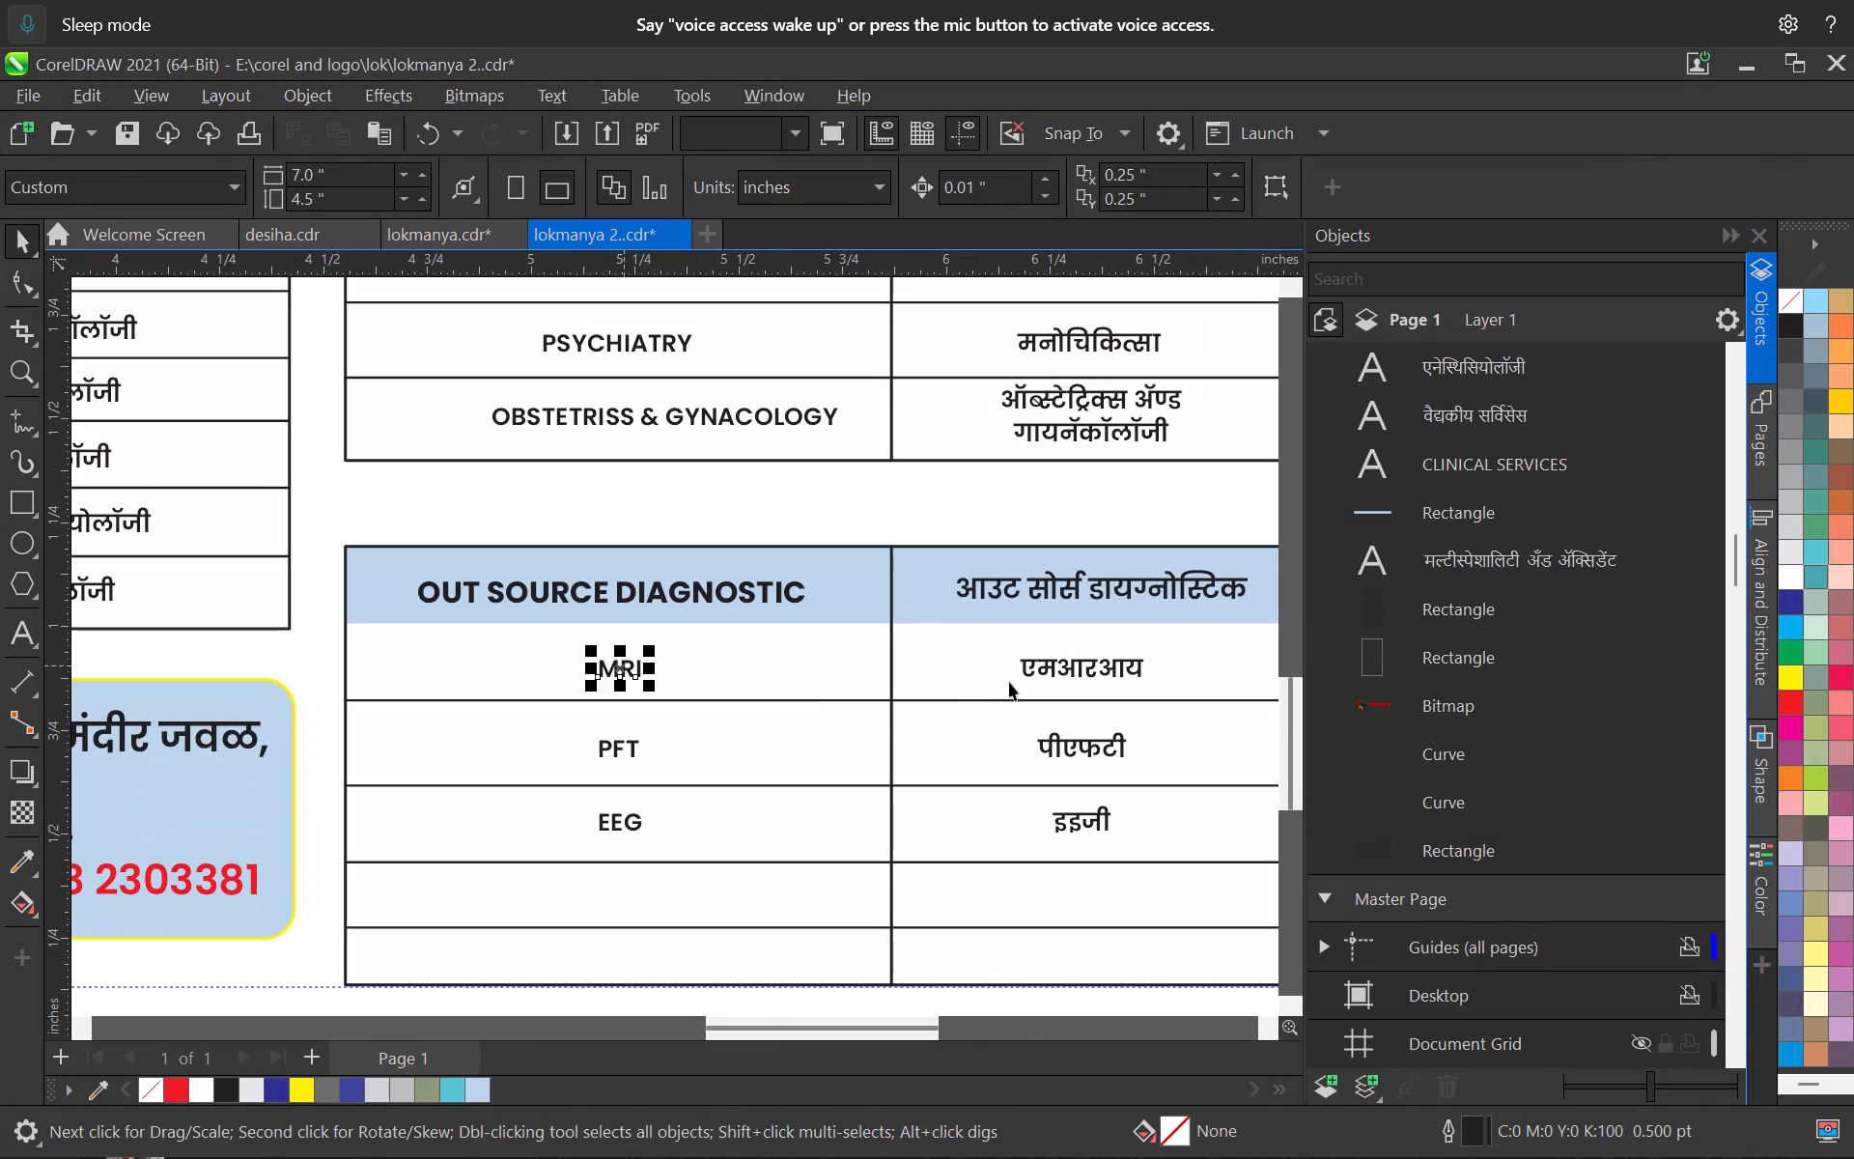
{"action": "left_click", "coordinate": [1038, 666], "text": "shift"}
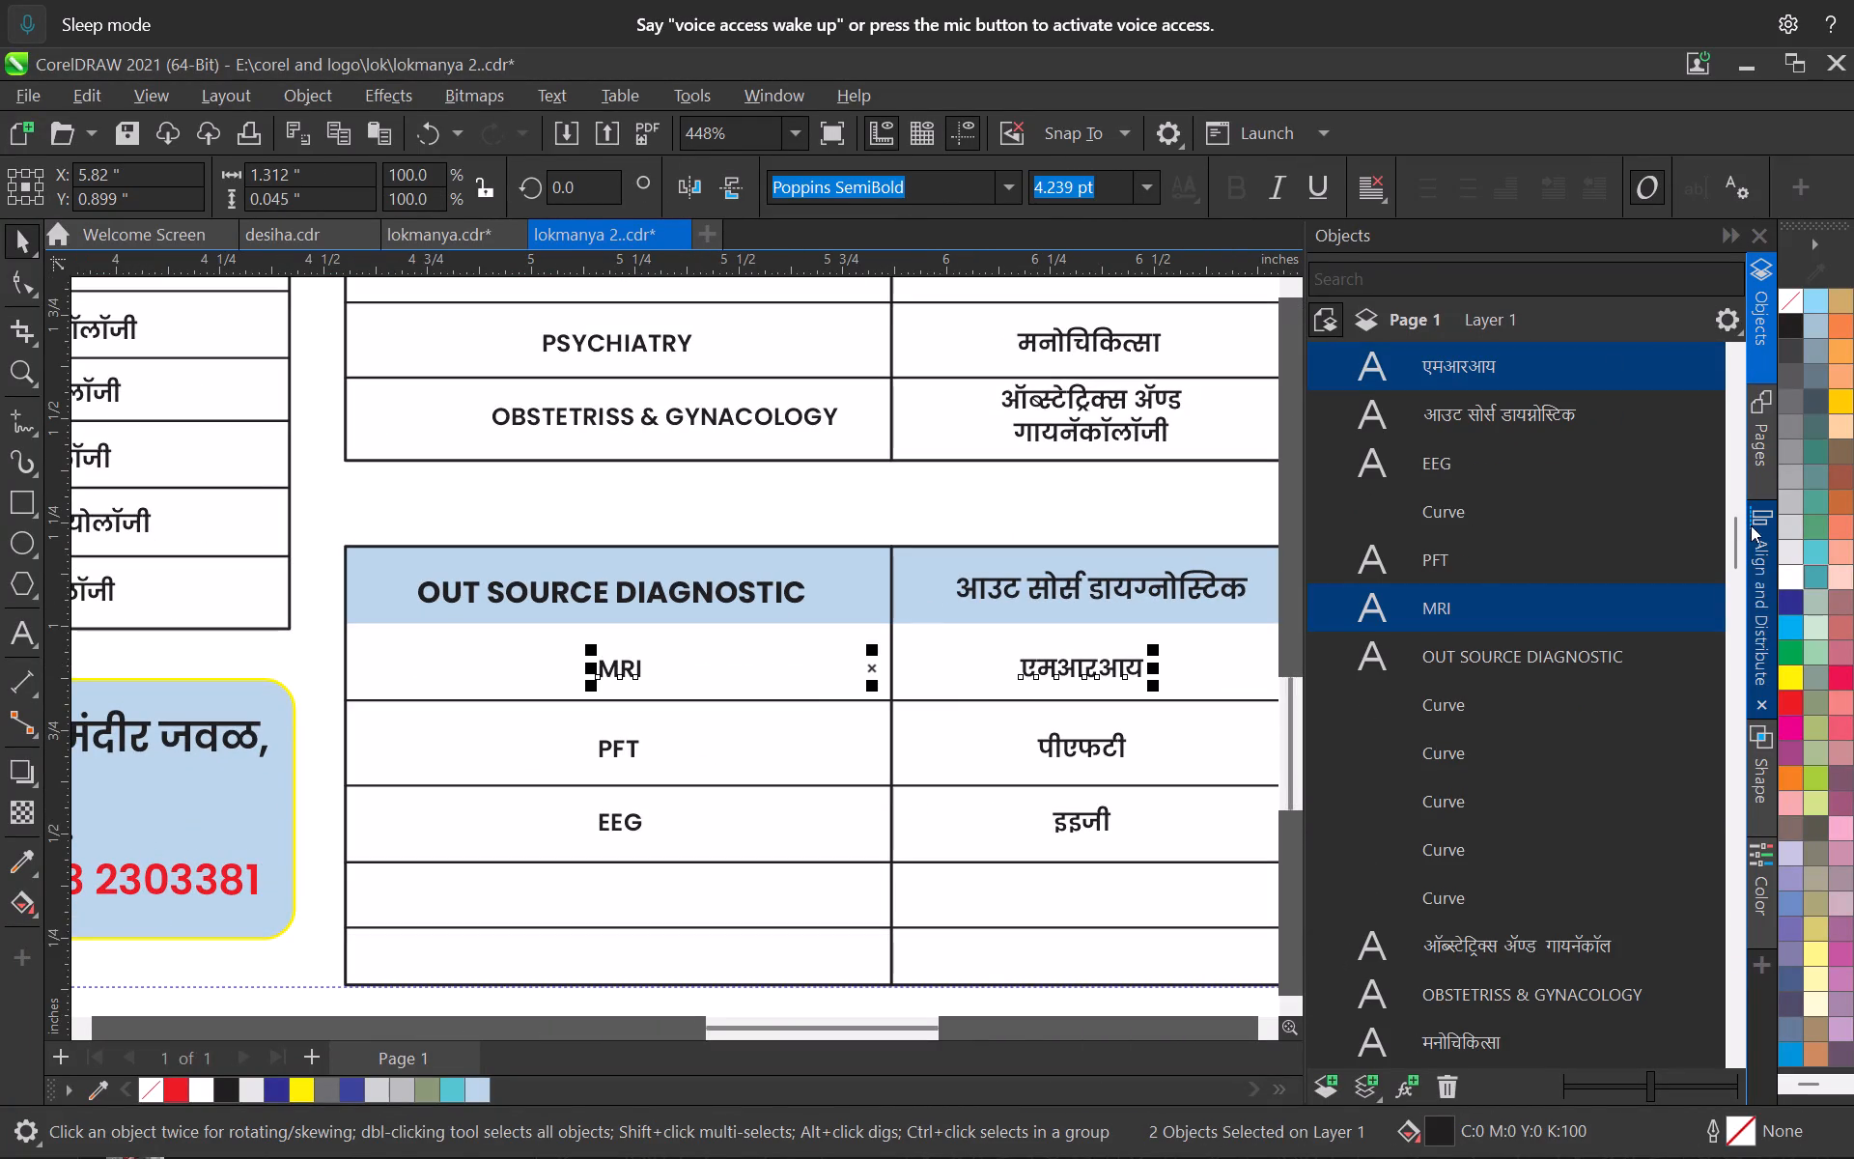
{"action": "left_click", "coordinate": [1756, 568]}
{"action": "left_click", "coordinate": [1516, 307]}
{"action": "left_click", "coordinate": [1544, 310]}
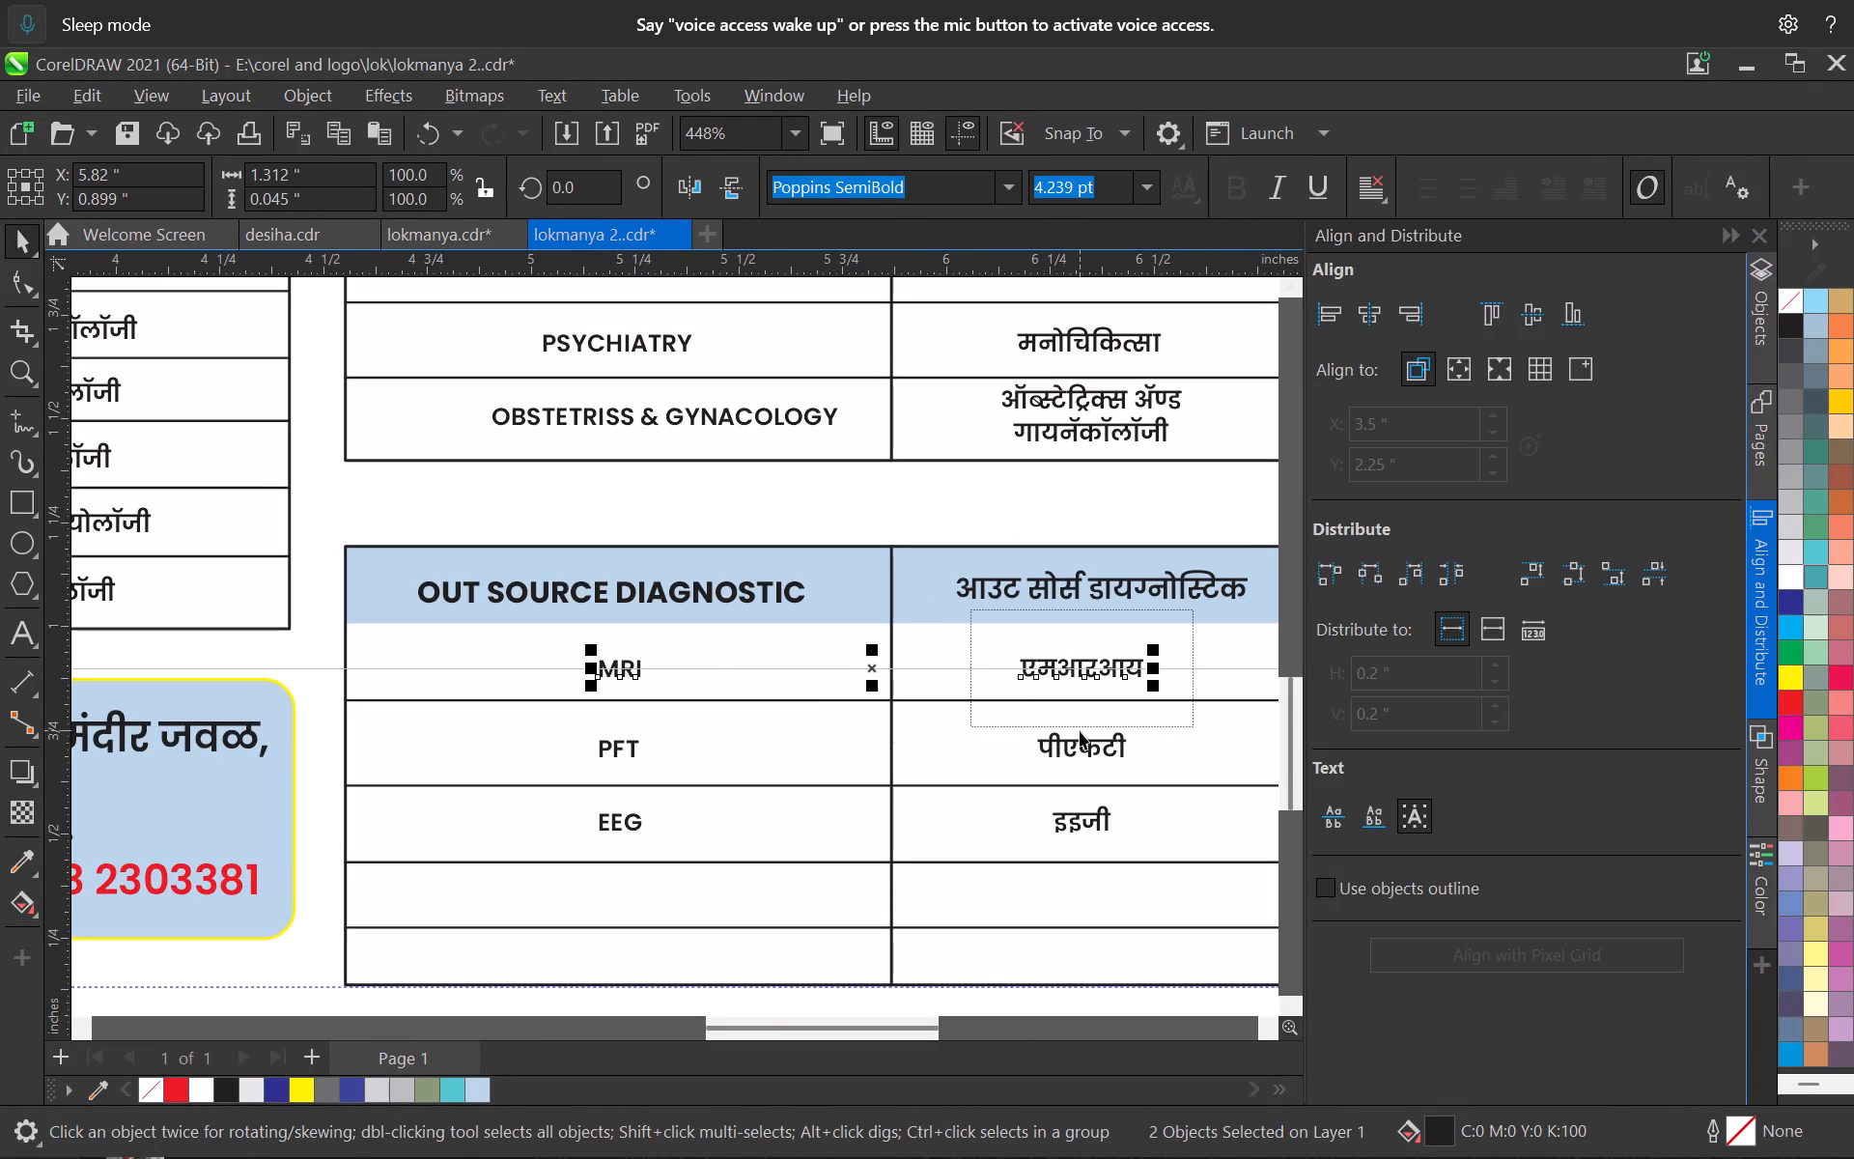
In the OUT SOURCE DIAGNOSTIC table, vertically centre the English and Marathi texts with each other in the PFT row and in the EEG row.
{"action": "left_click", "coordinate": [1080, 749]}
{"action": "left_click", "coordinate": [629, 742], "text": "shift"}
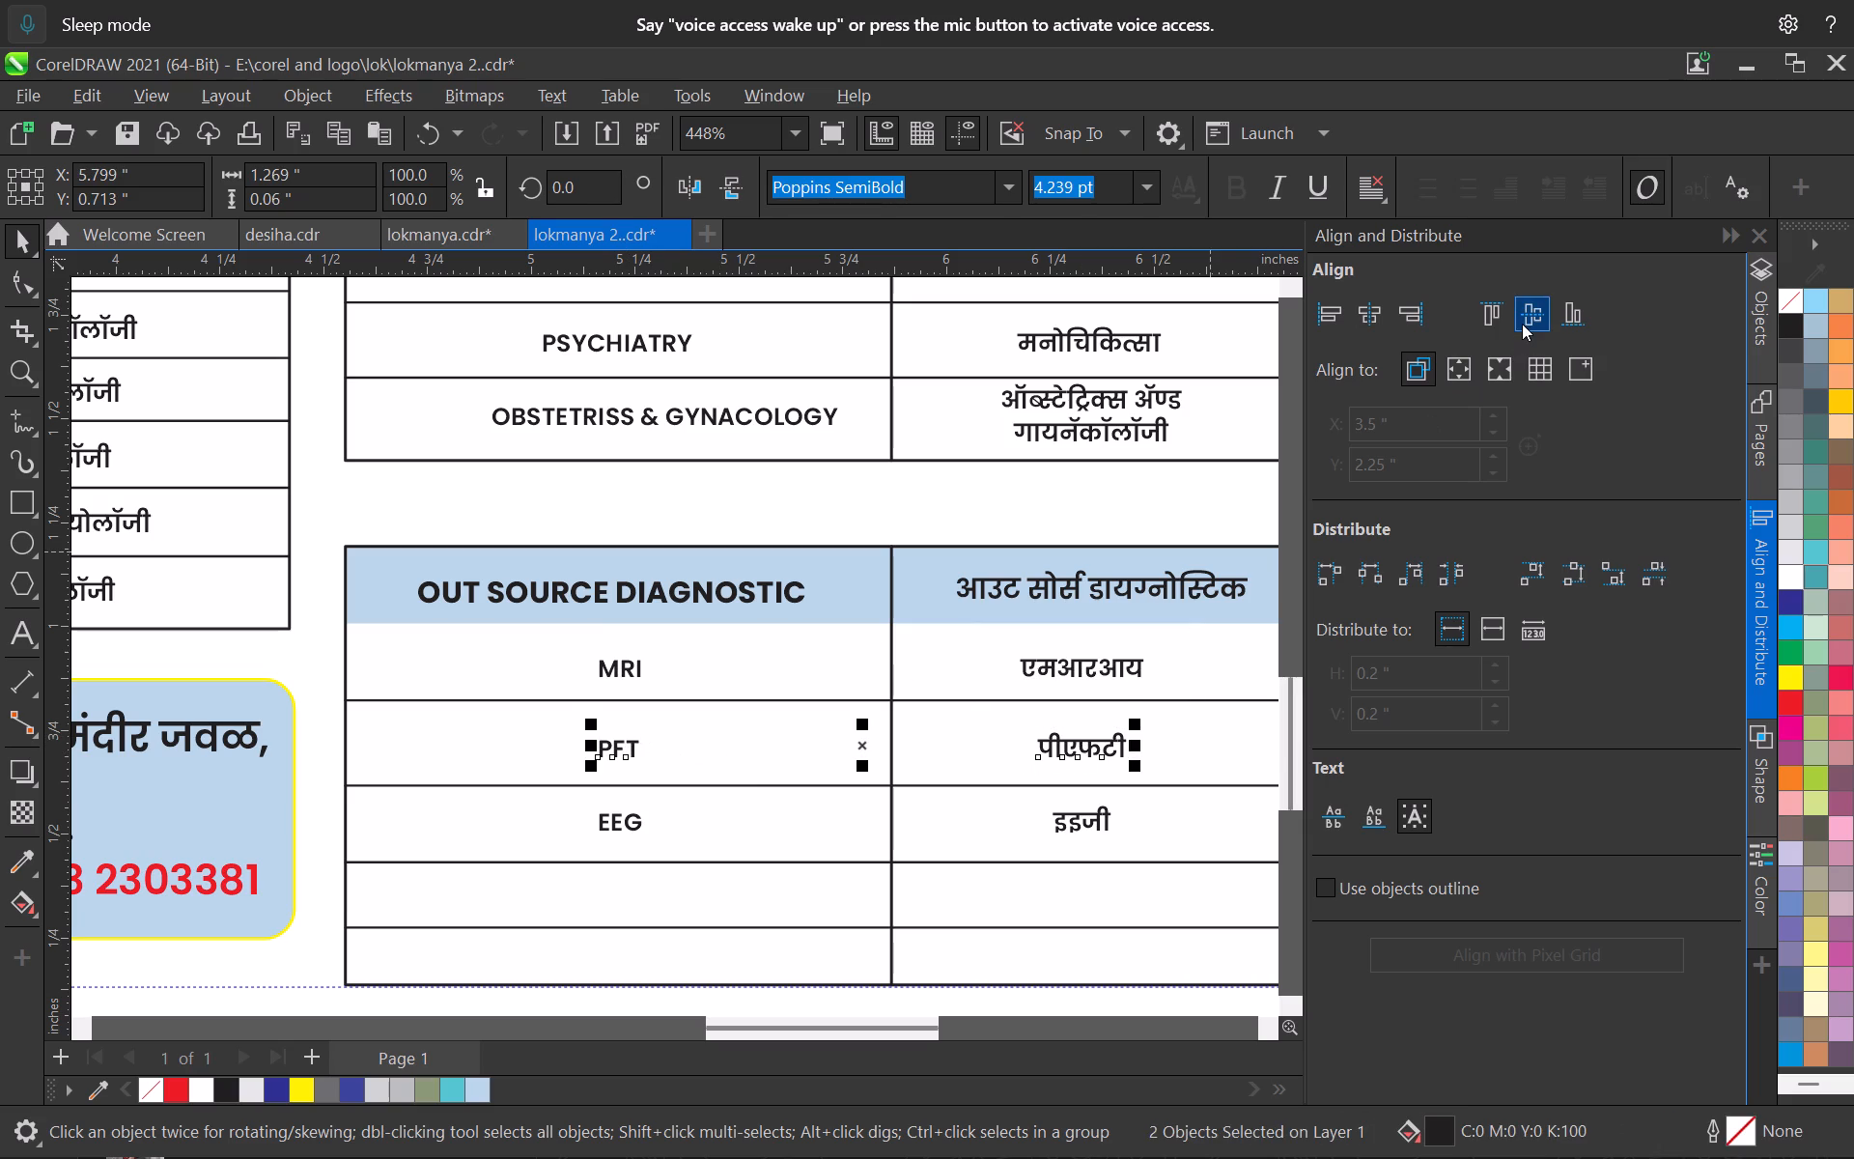
{"action": "left_click", "coordinate": [1522, 324]}
{"action": "left_click", "coordinate": [604, 819]}
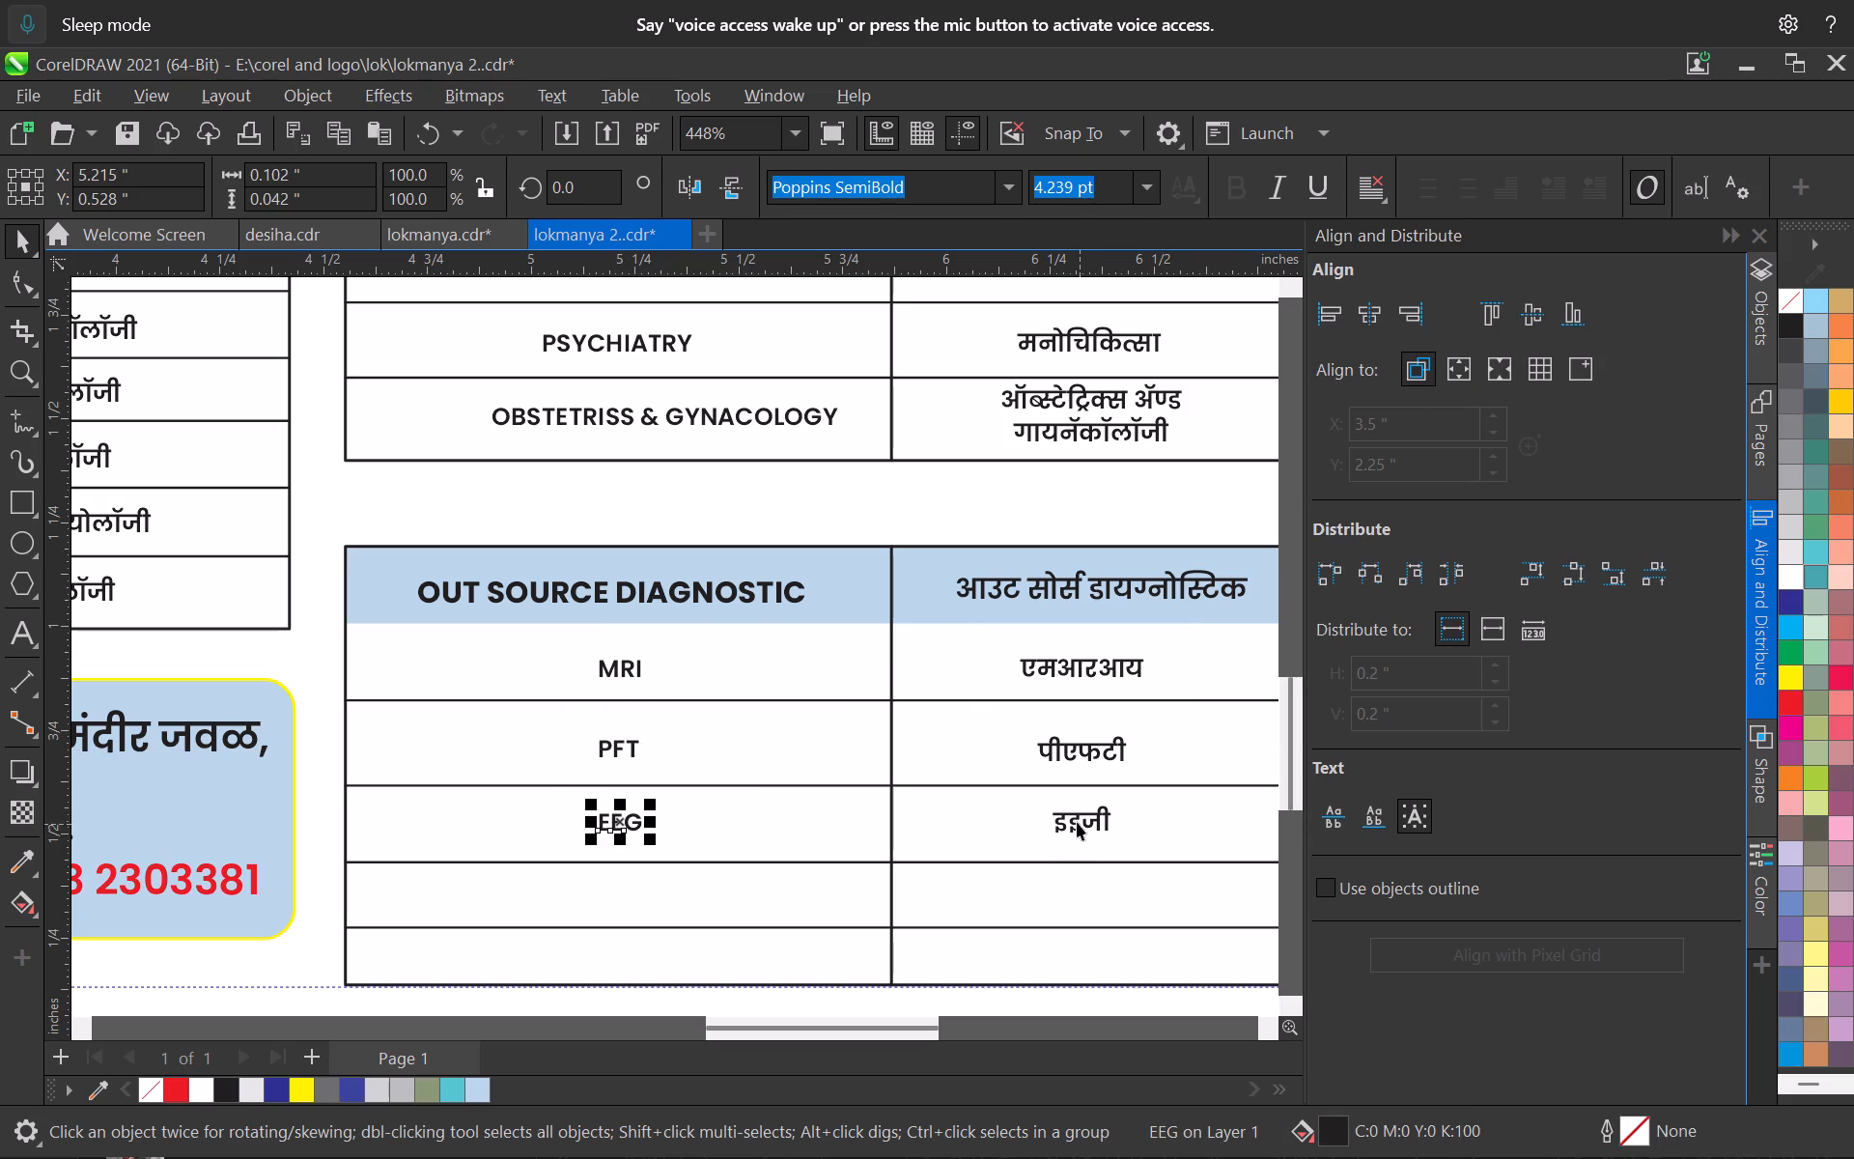
{"action": "left_click", "coordinate": [1077, 822], "text": "shift"}
{"action": "left_click", "coordinate": [1537, 318]}
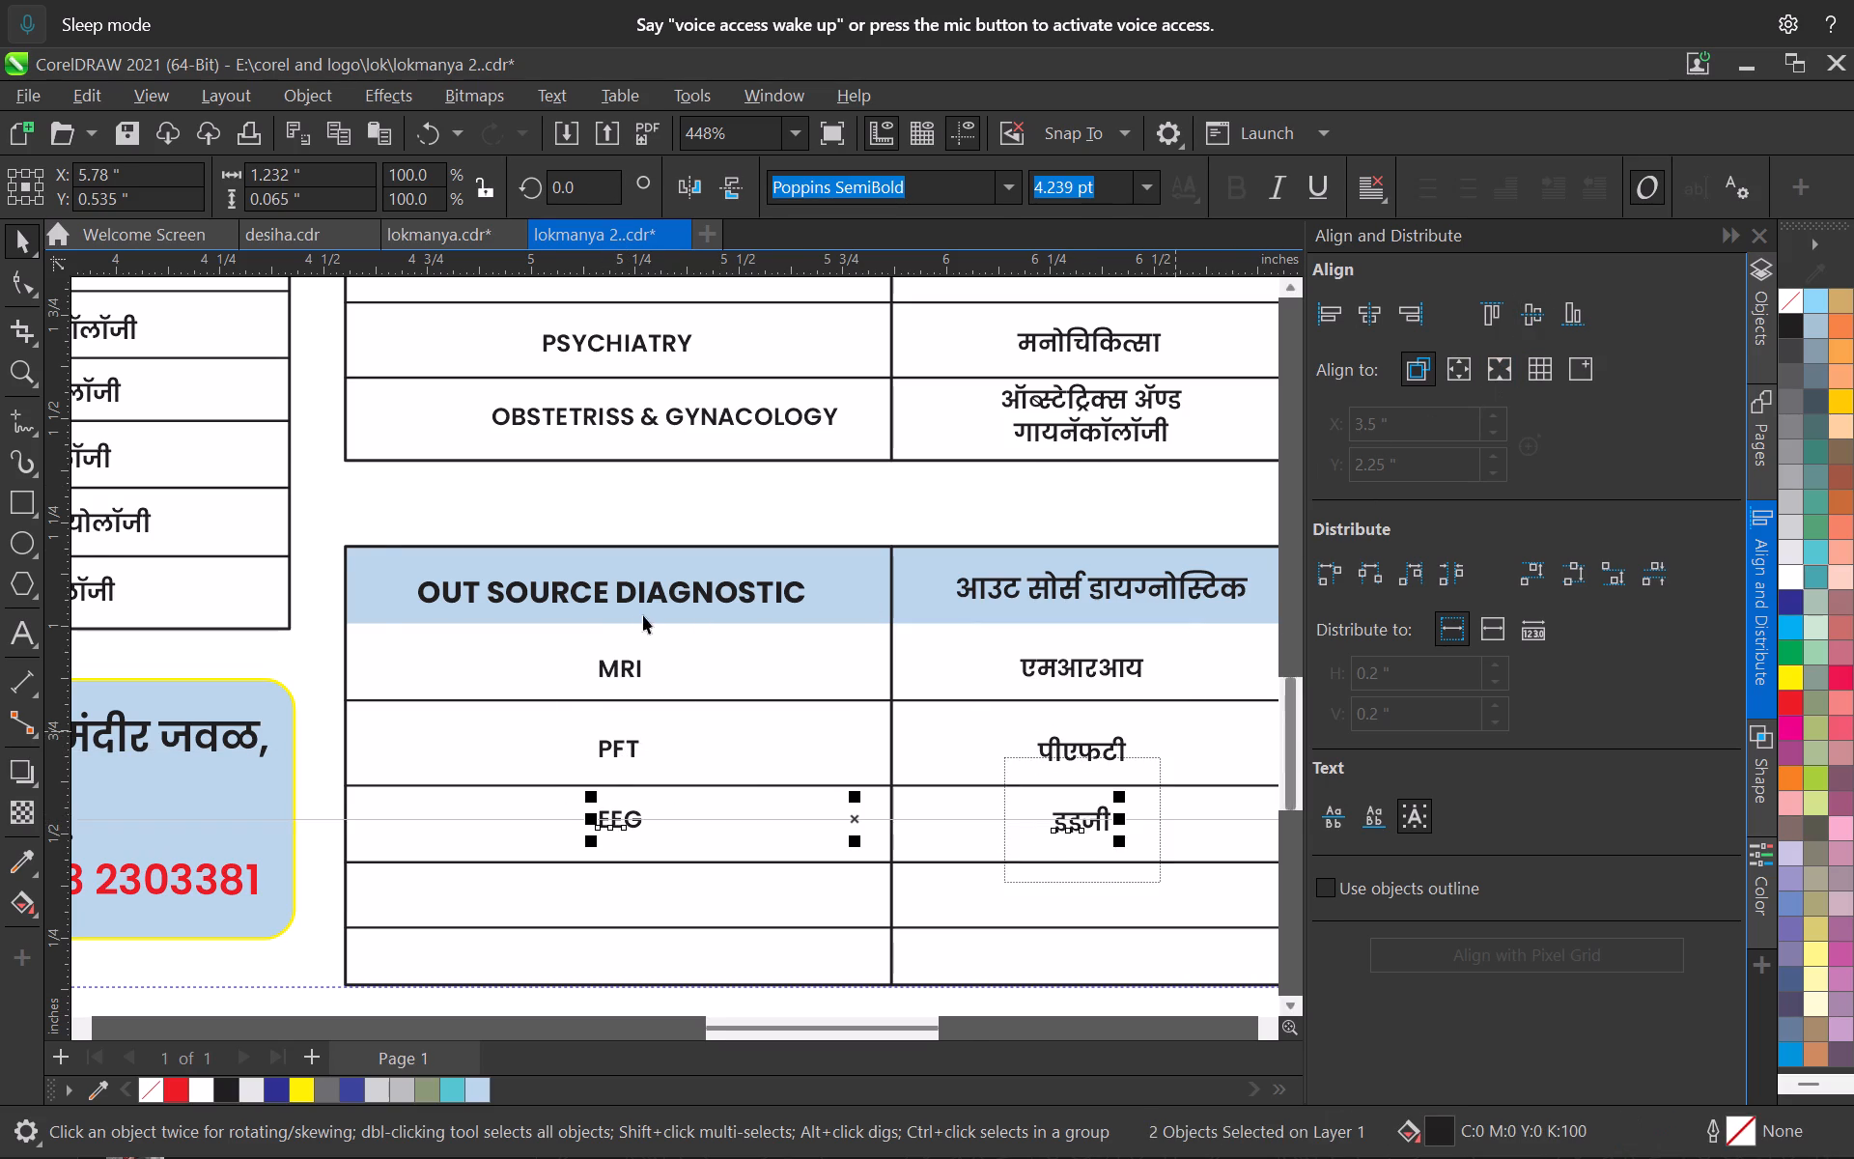
In the LIMITATIONS table, vertically centre the English and Marathi texts with each other in the OBSTETRISS & GYNACOLOGY row and in the PSYCHIATRY row.
{"action": "scroll", "coordinate": [637, 615], "scroll_direction": "down", "scroll_amount": 3}
{"action": "middle_click_drag", "start_coordinate": [698, 583], "coordinate": [671, 795]}
{"action": "left_click", "coordinate": [663, 683]}
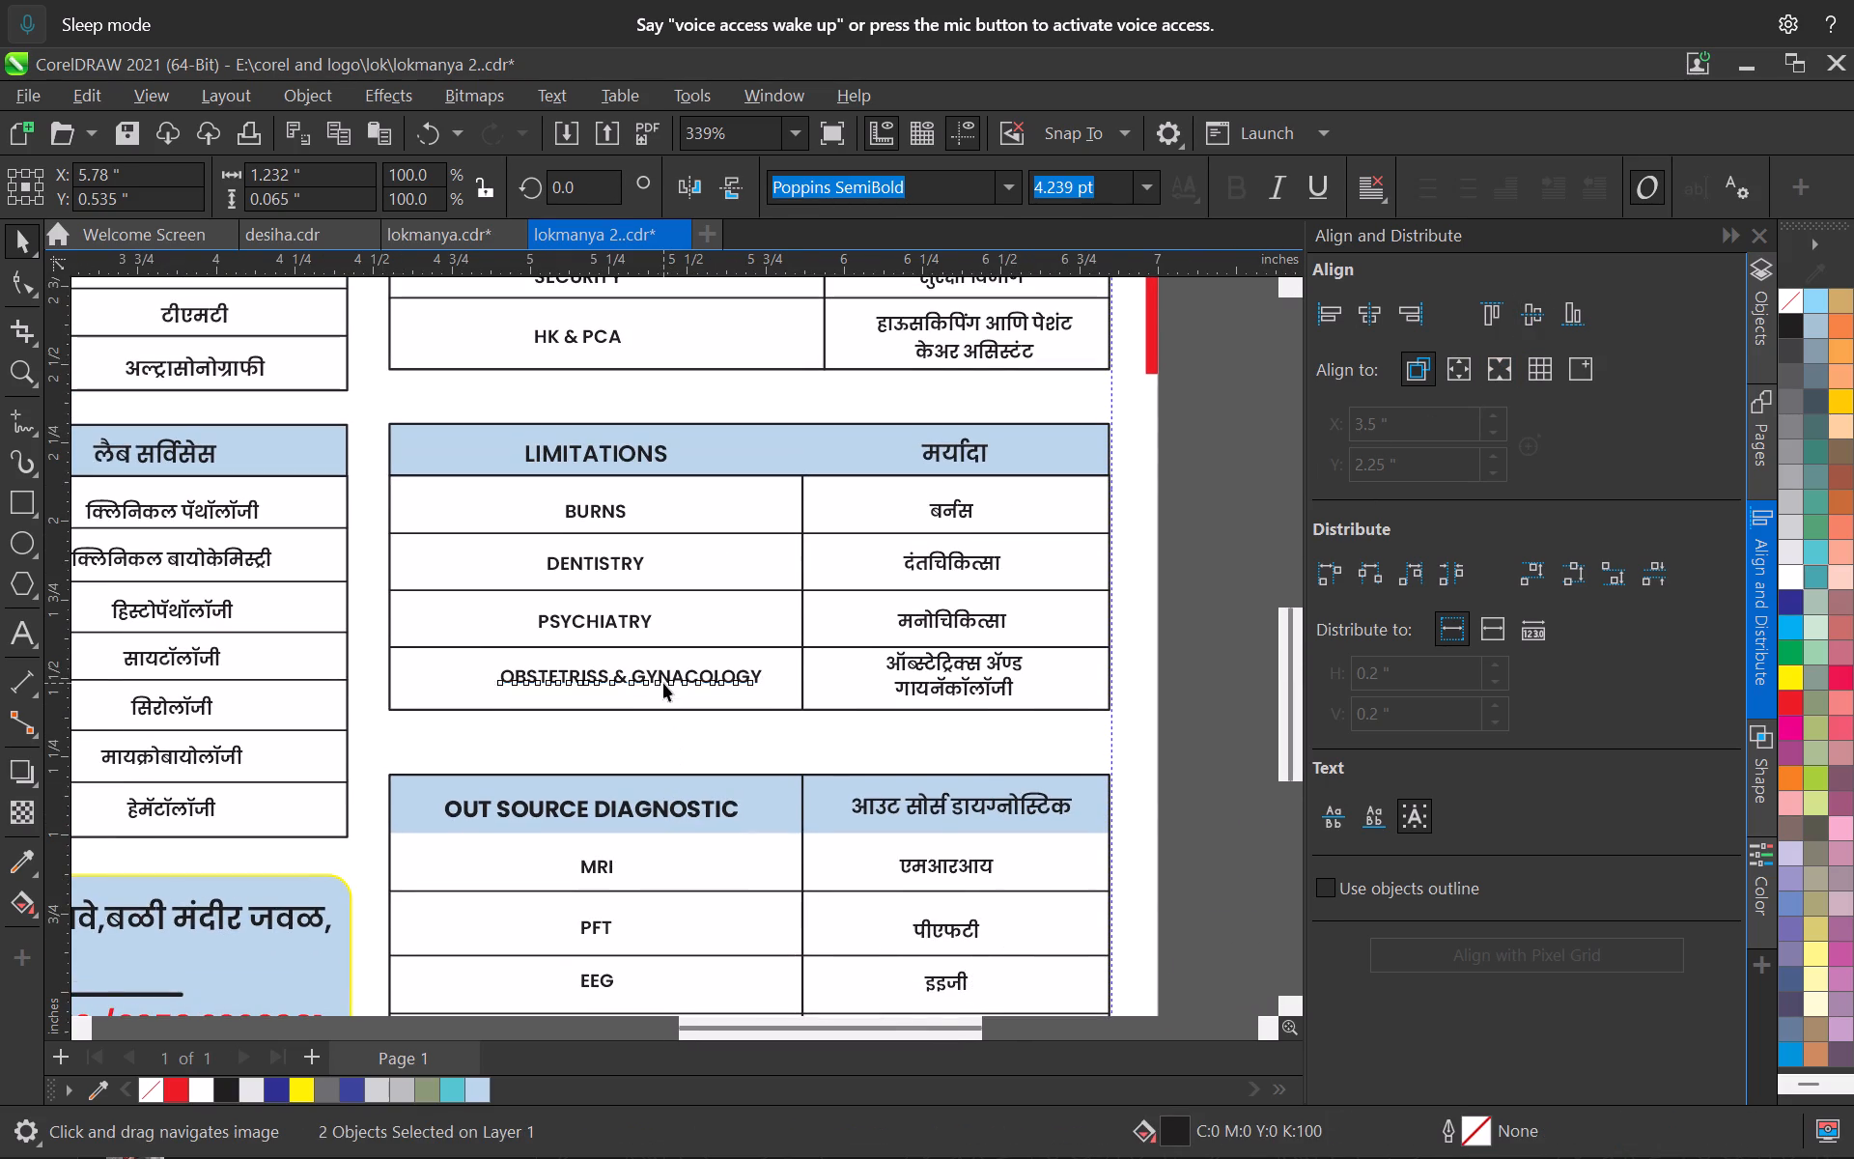
{"action": "left_click", "coordinate": [913, 665], "text": "shift"}
{"action": "left_click", "coordinate": [1537, 323]}
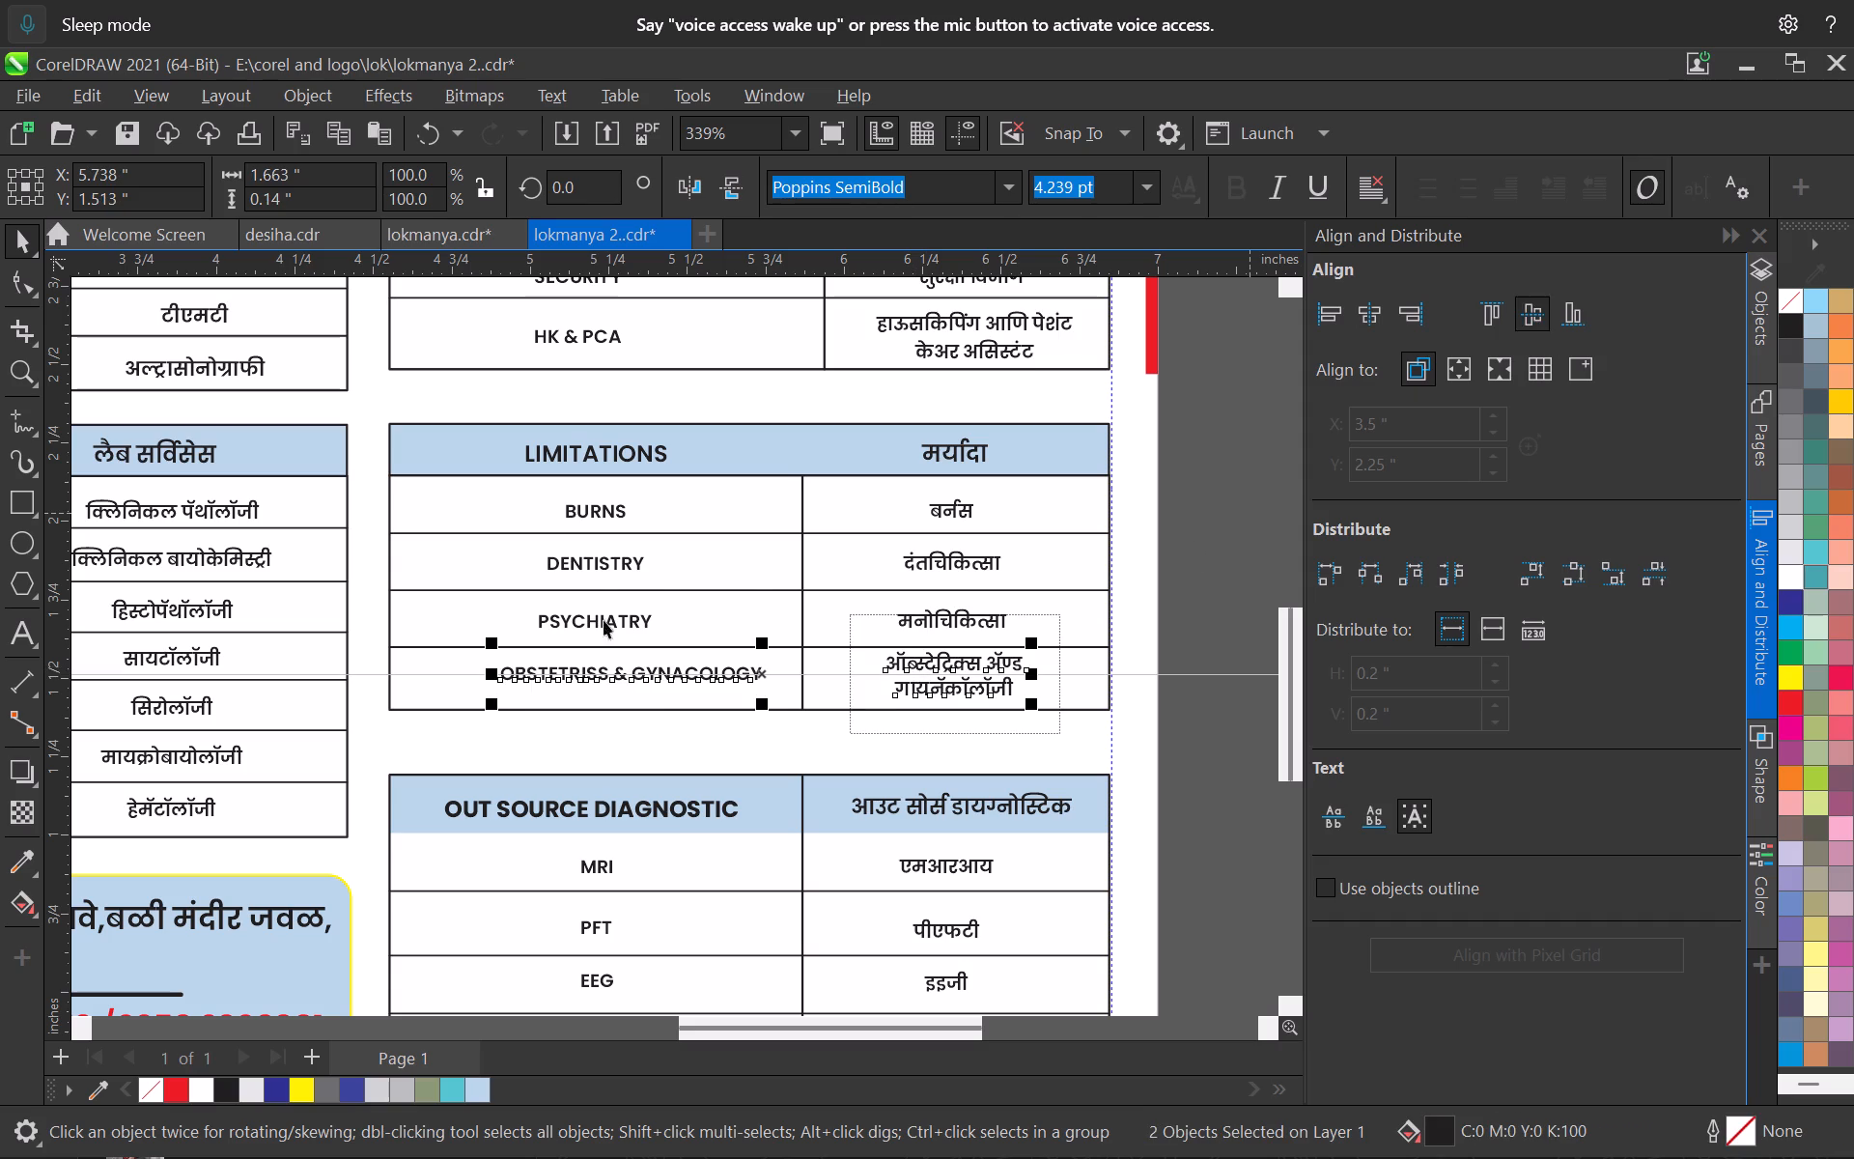
{"action": "left_click", "coordinate": [580, 626]}
{"action": "left_click", "coordinate": [930, 623], "text": "shift"}
{"action": "left_click", "coordinate": [1527, 310]}
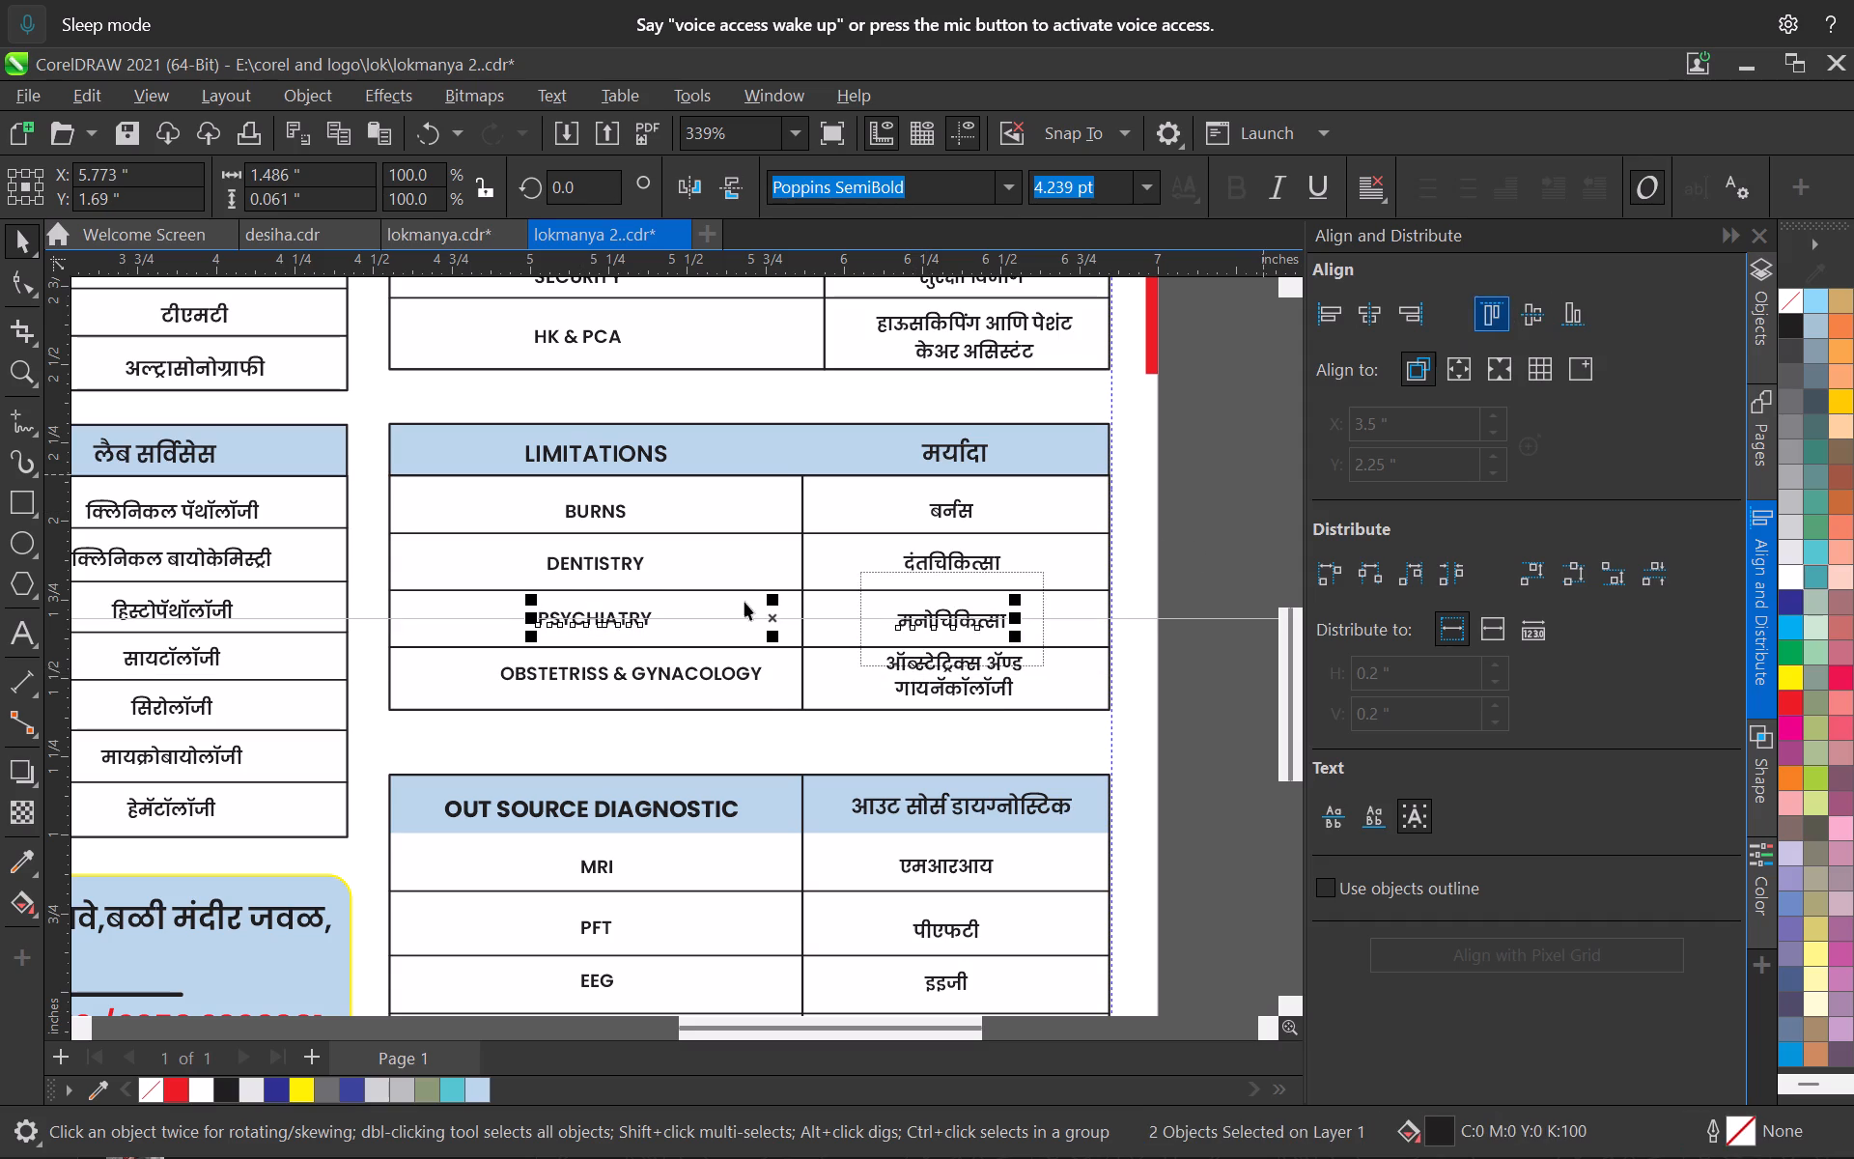
Vertically centre the English and Marathi texts with each other in the DENTISTRY row and in the BURNS row.
{"action": "left_click", "coordinate": [554, 568]}
{"action": "left_click", "coordinate": [941, 559], "text": "shift"}
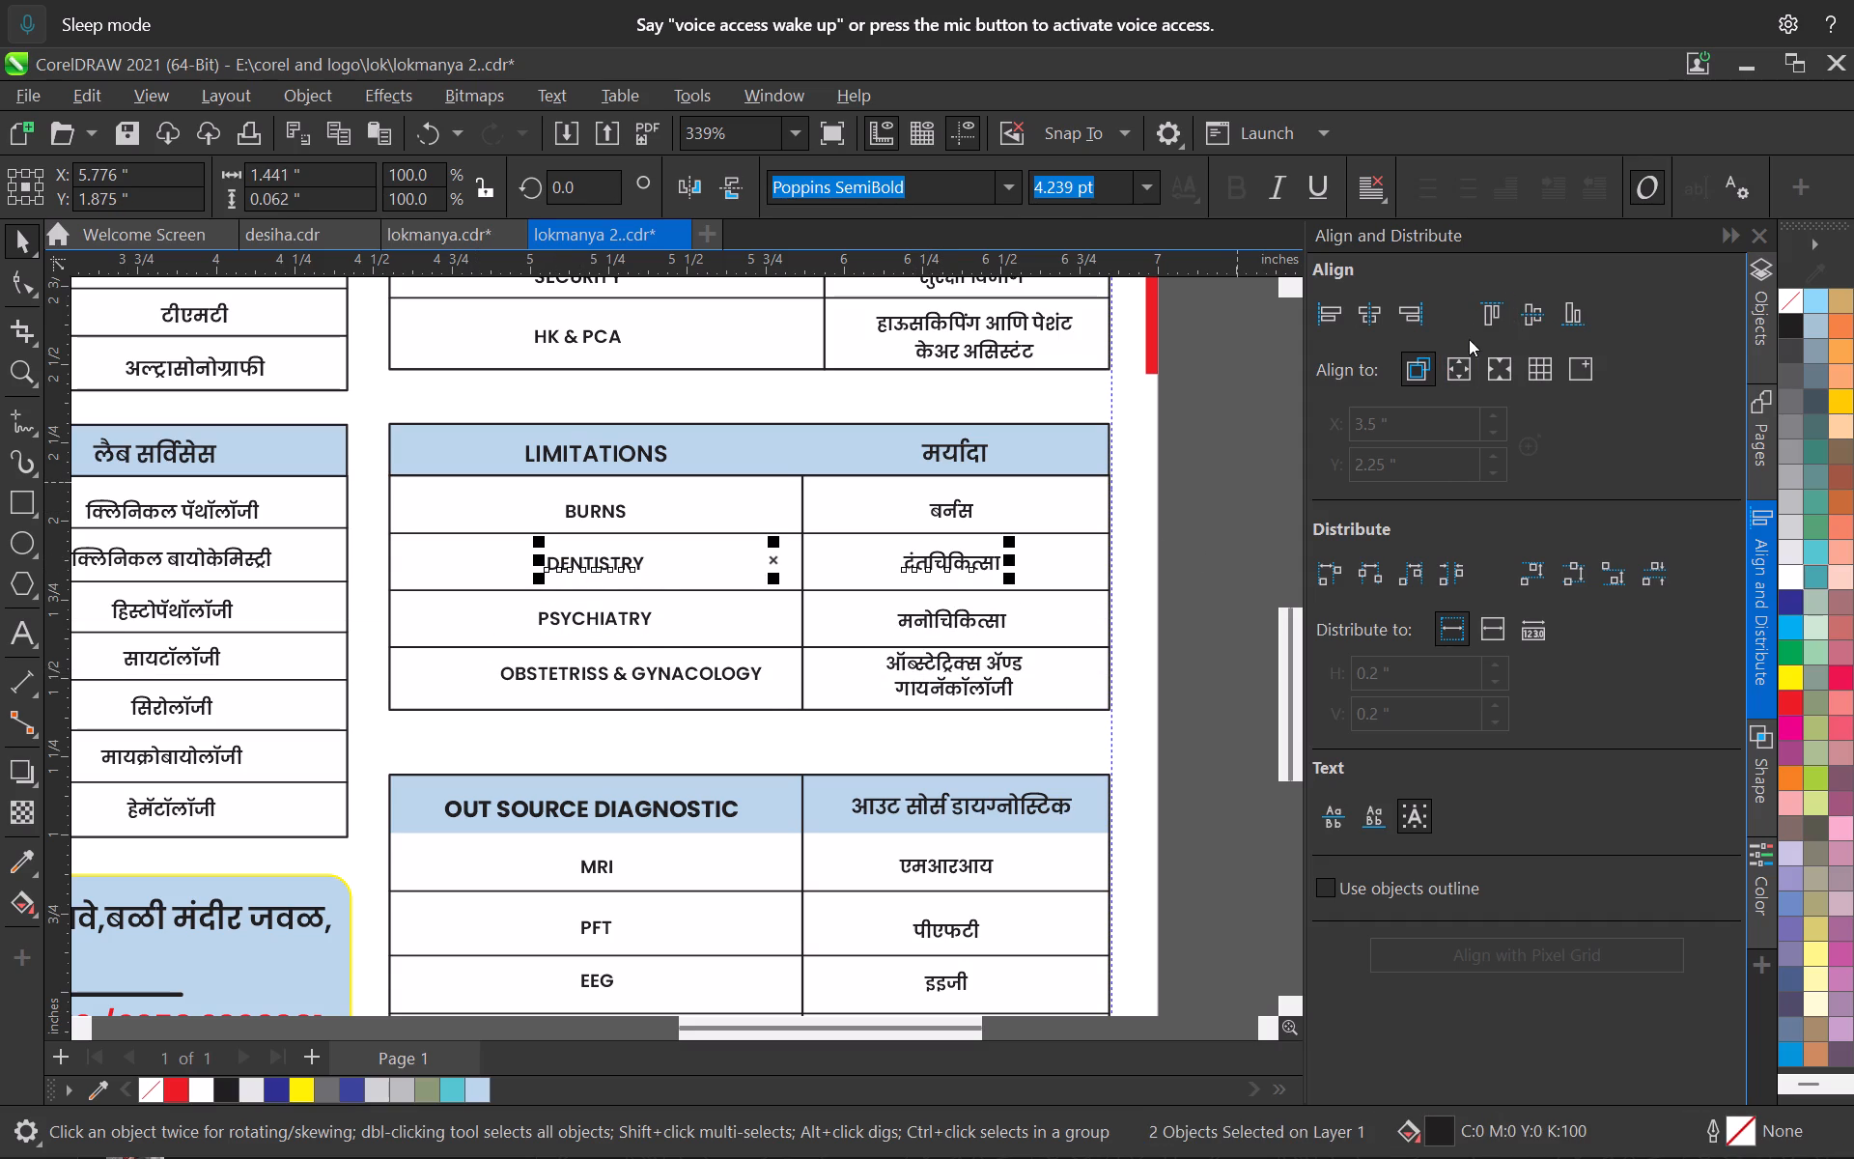
{"action": "left_click", "coordinate": [1527, 304]}
{"action": "left_click", "coordinate": [603, 506]}
{"action": "left_click", "coordinate": [949, 507], "text": "shift"}
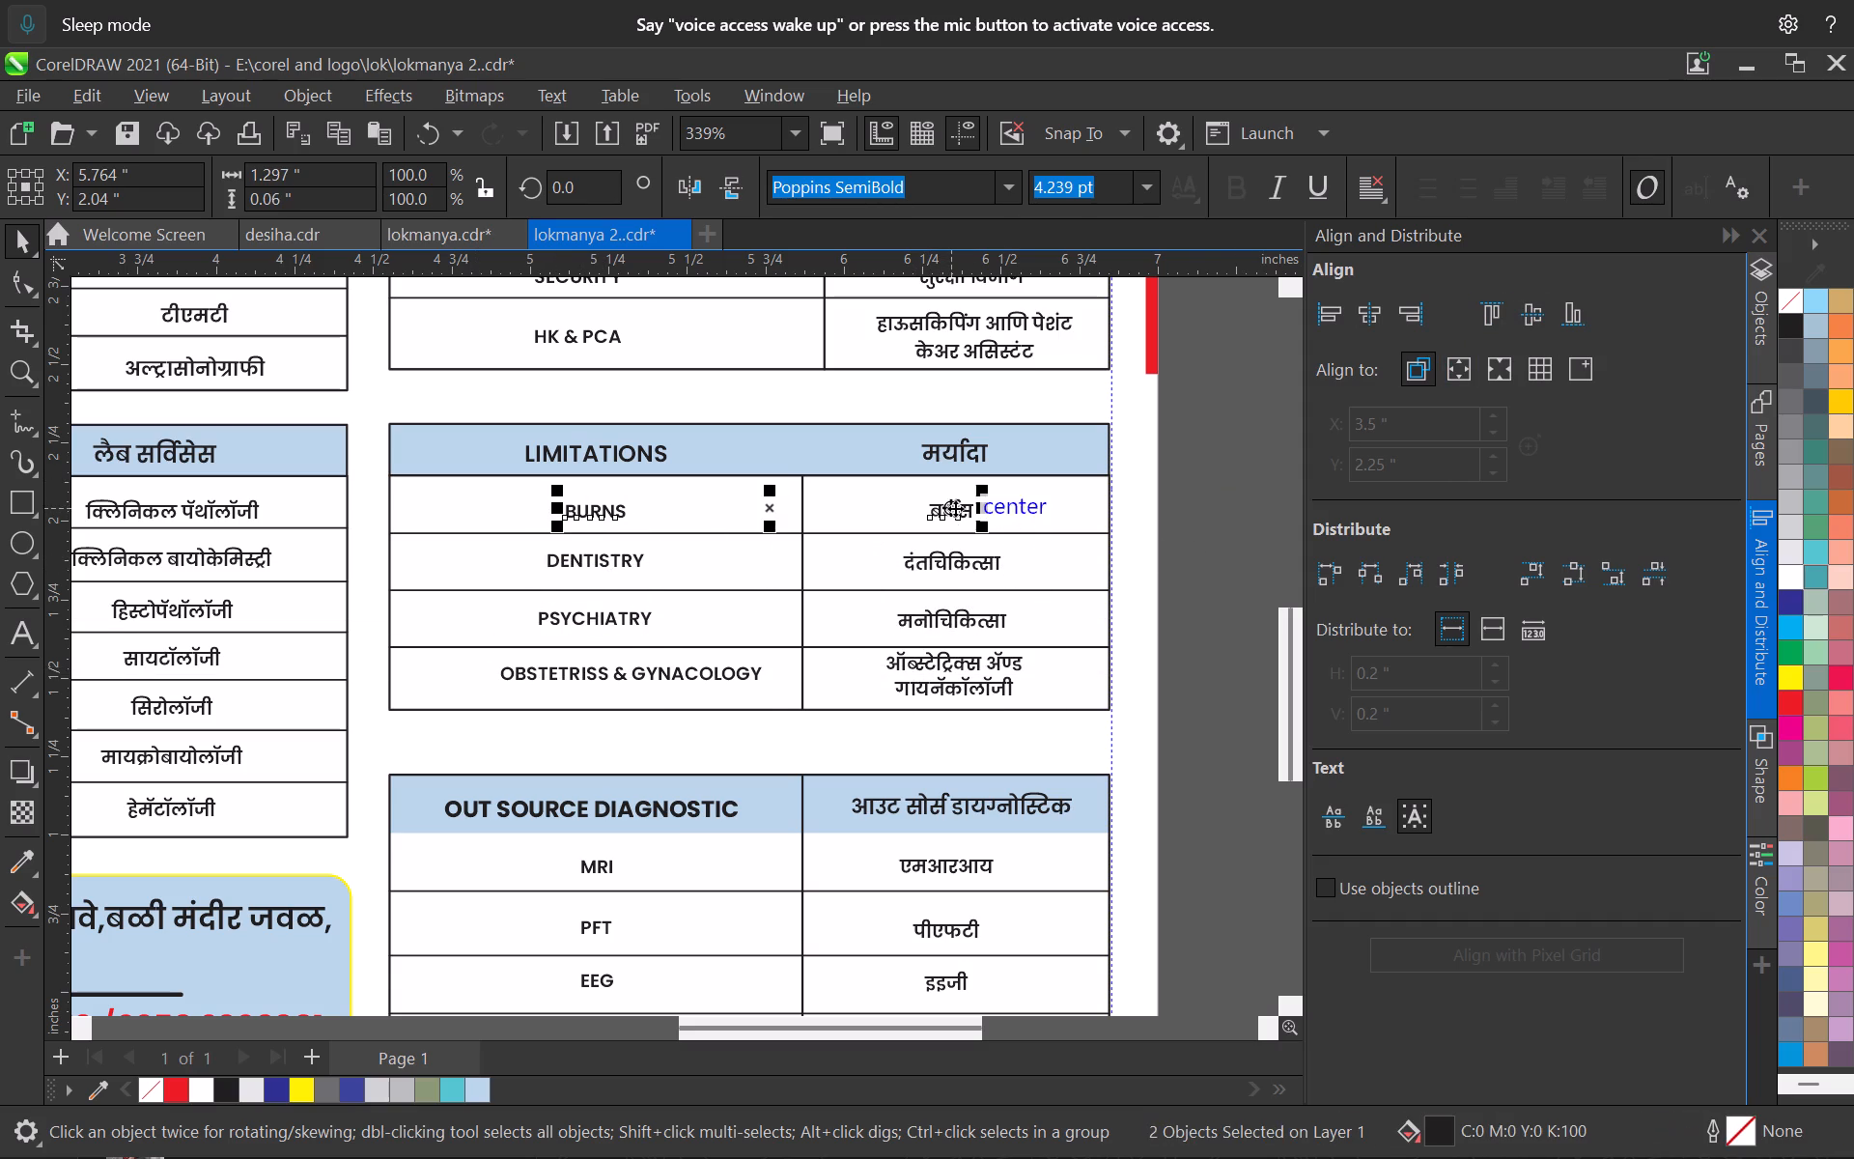
{"action": "left_click", "coordinate": [1547, 321]}
In the SUPPORT SERVICES table, vertically centre the English and Marathi texts with each other in the HK & PCA row and in the SECURITY row.
{"action": "middle_click_drag", "start_coordinate": [862, 544], "coordinate": [918, 902]}
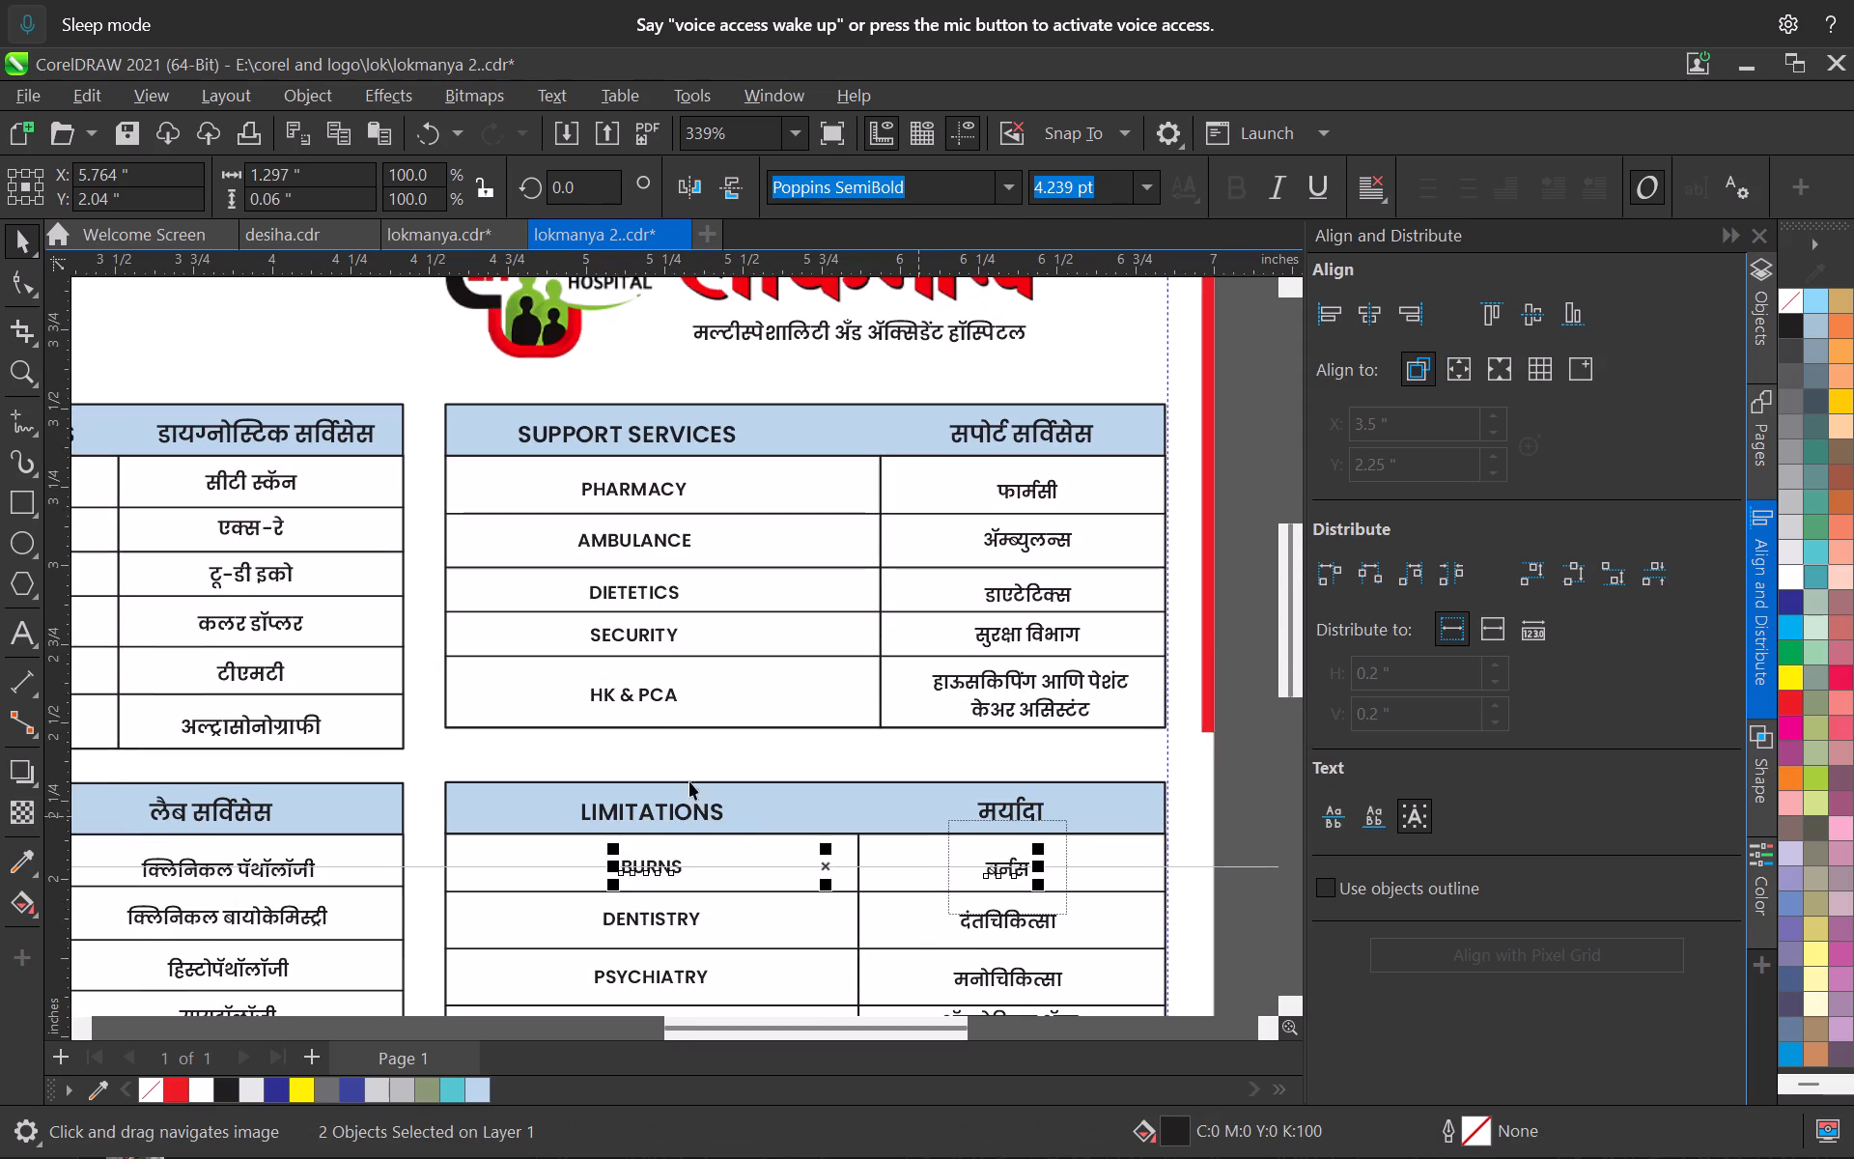
{"action": "left_click", "coordinate": [650, 689]}
{"action": "left_click", "coordinate": [1047, 692], "text": "shift"}
{"action": "left_click", "coordinate": [1533, 315]}
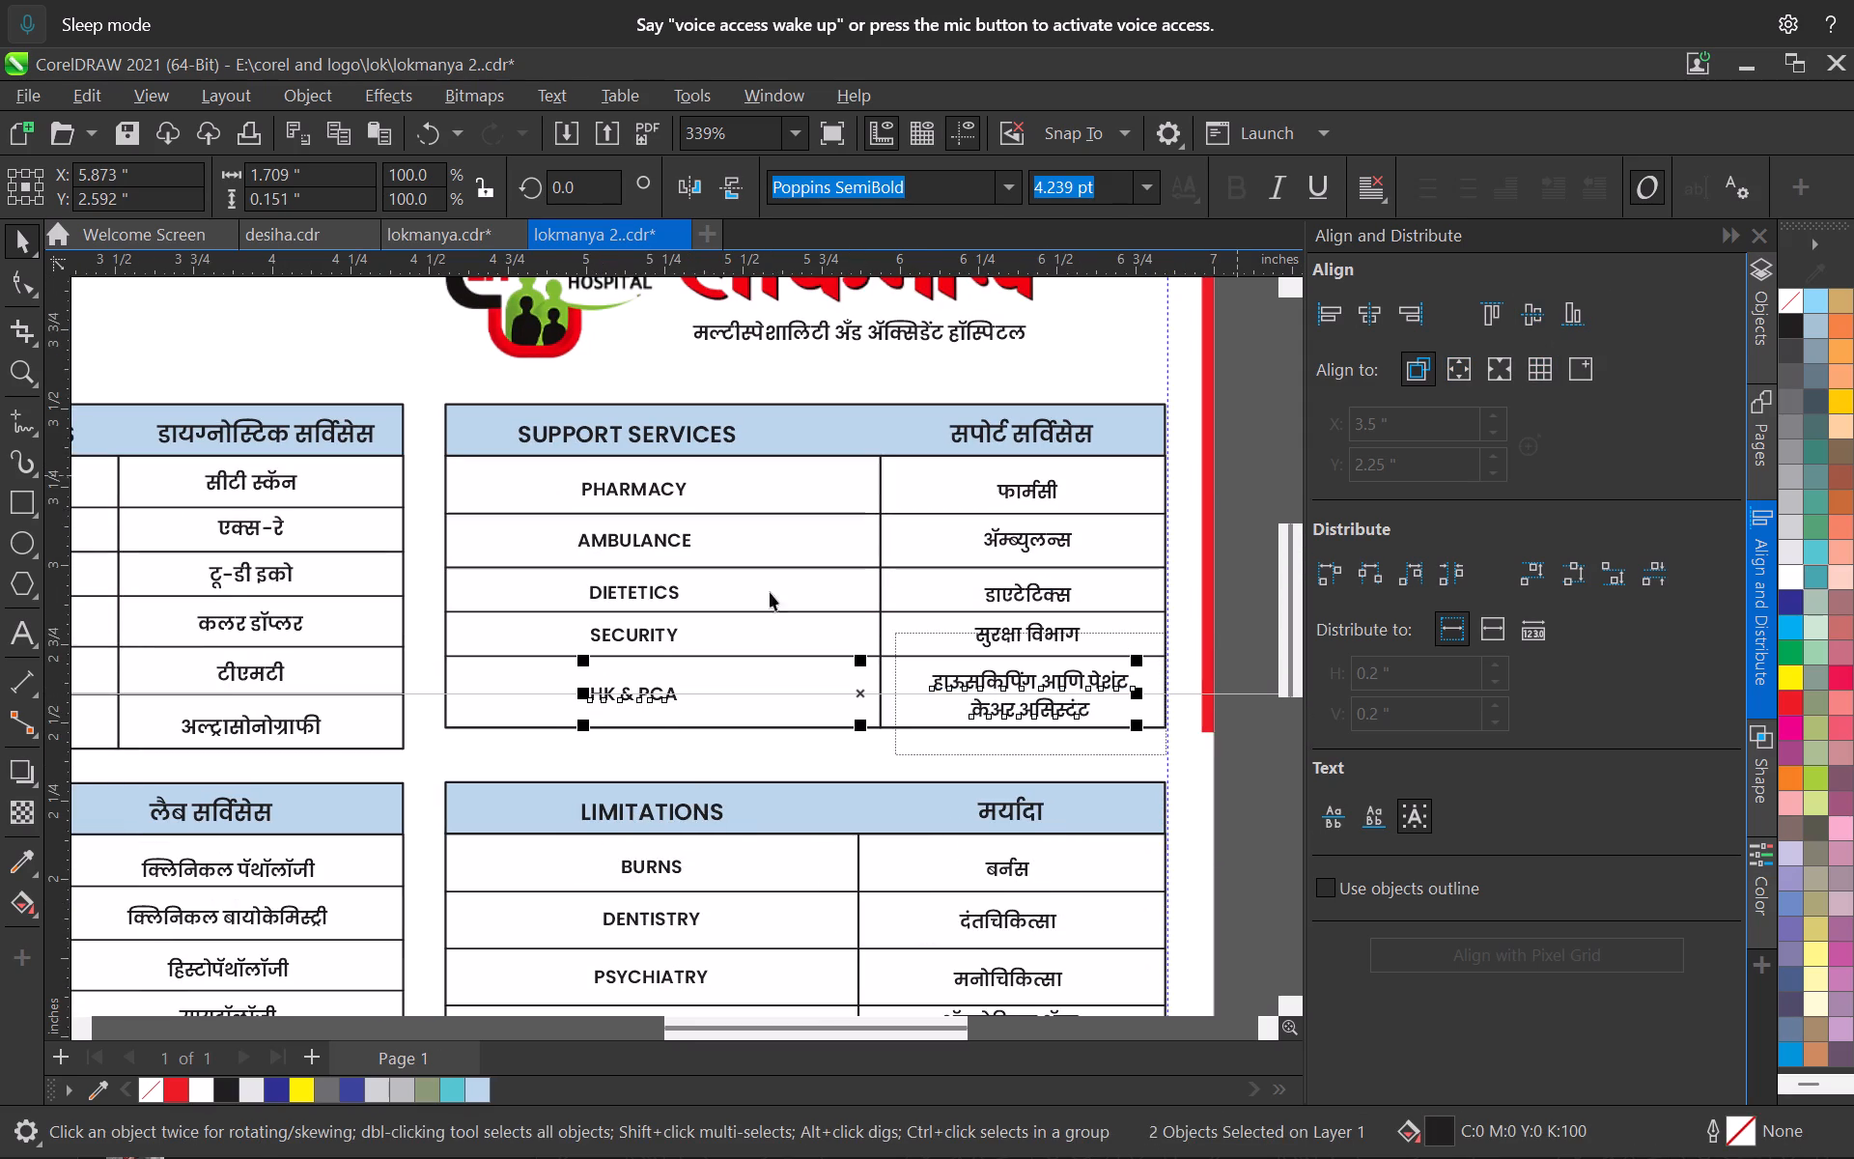
{"action": "left_click", "coordinate": [616, 636]}
{"action": "left_click", "coordinate": [1003, 626], "text": "shift"}
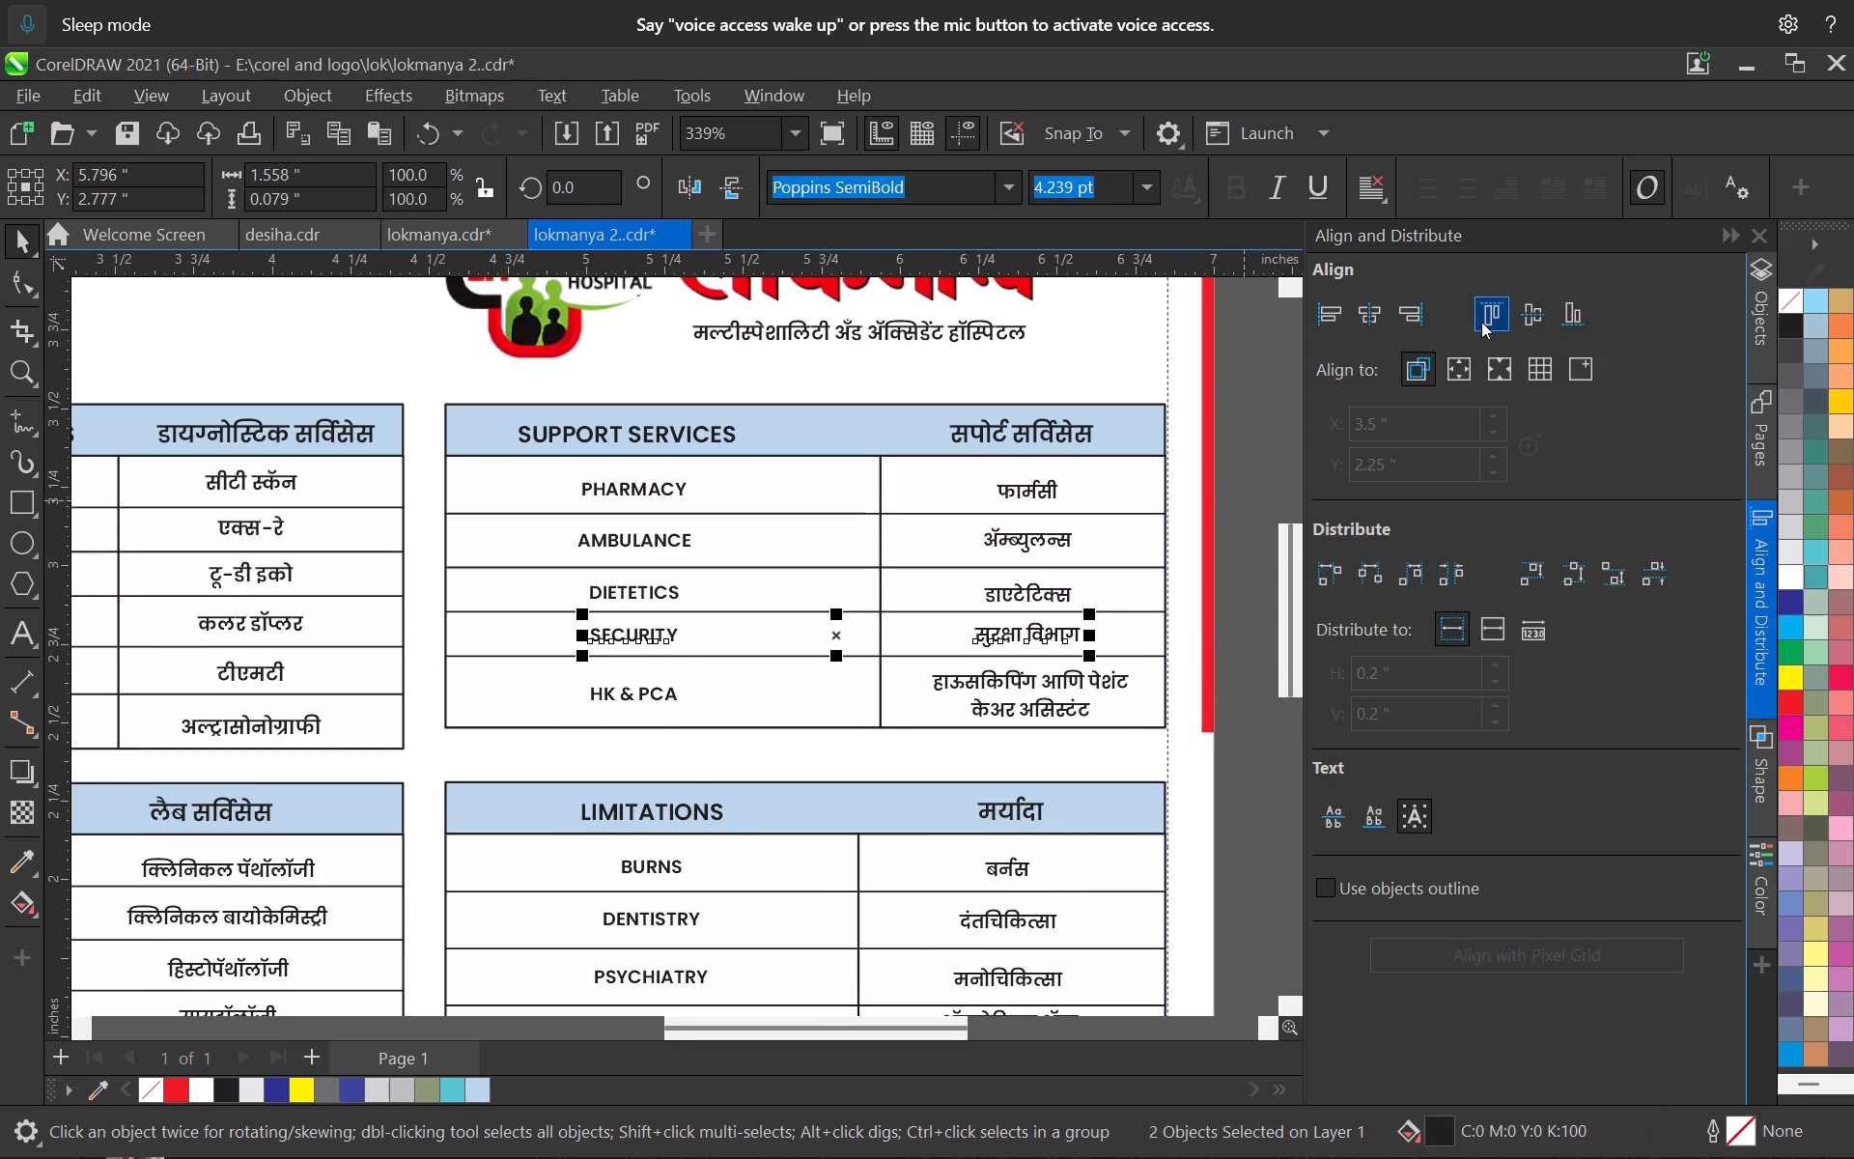
{"action": "left_click", "coordinate": [1523, 313]}
Vertically centre the English and Marathi texts with each other in the DIETETICS row and in the AMBULANCE row.
{"action": "left_click", "coordinate": [656, 593]}
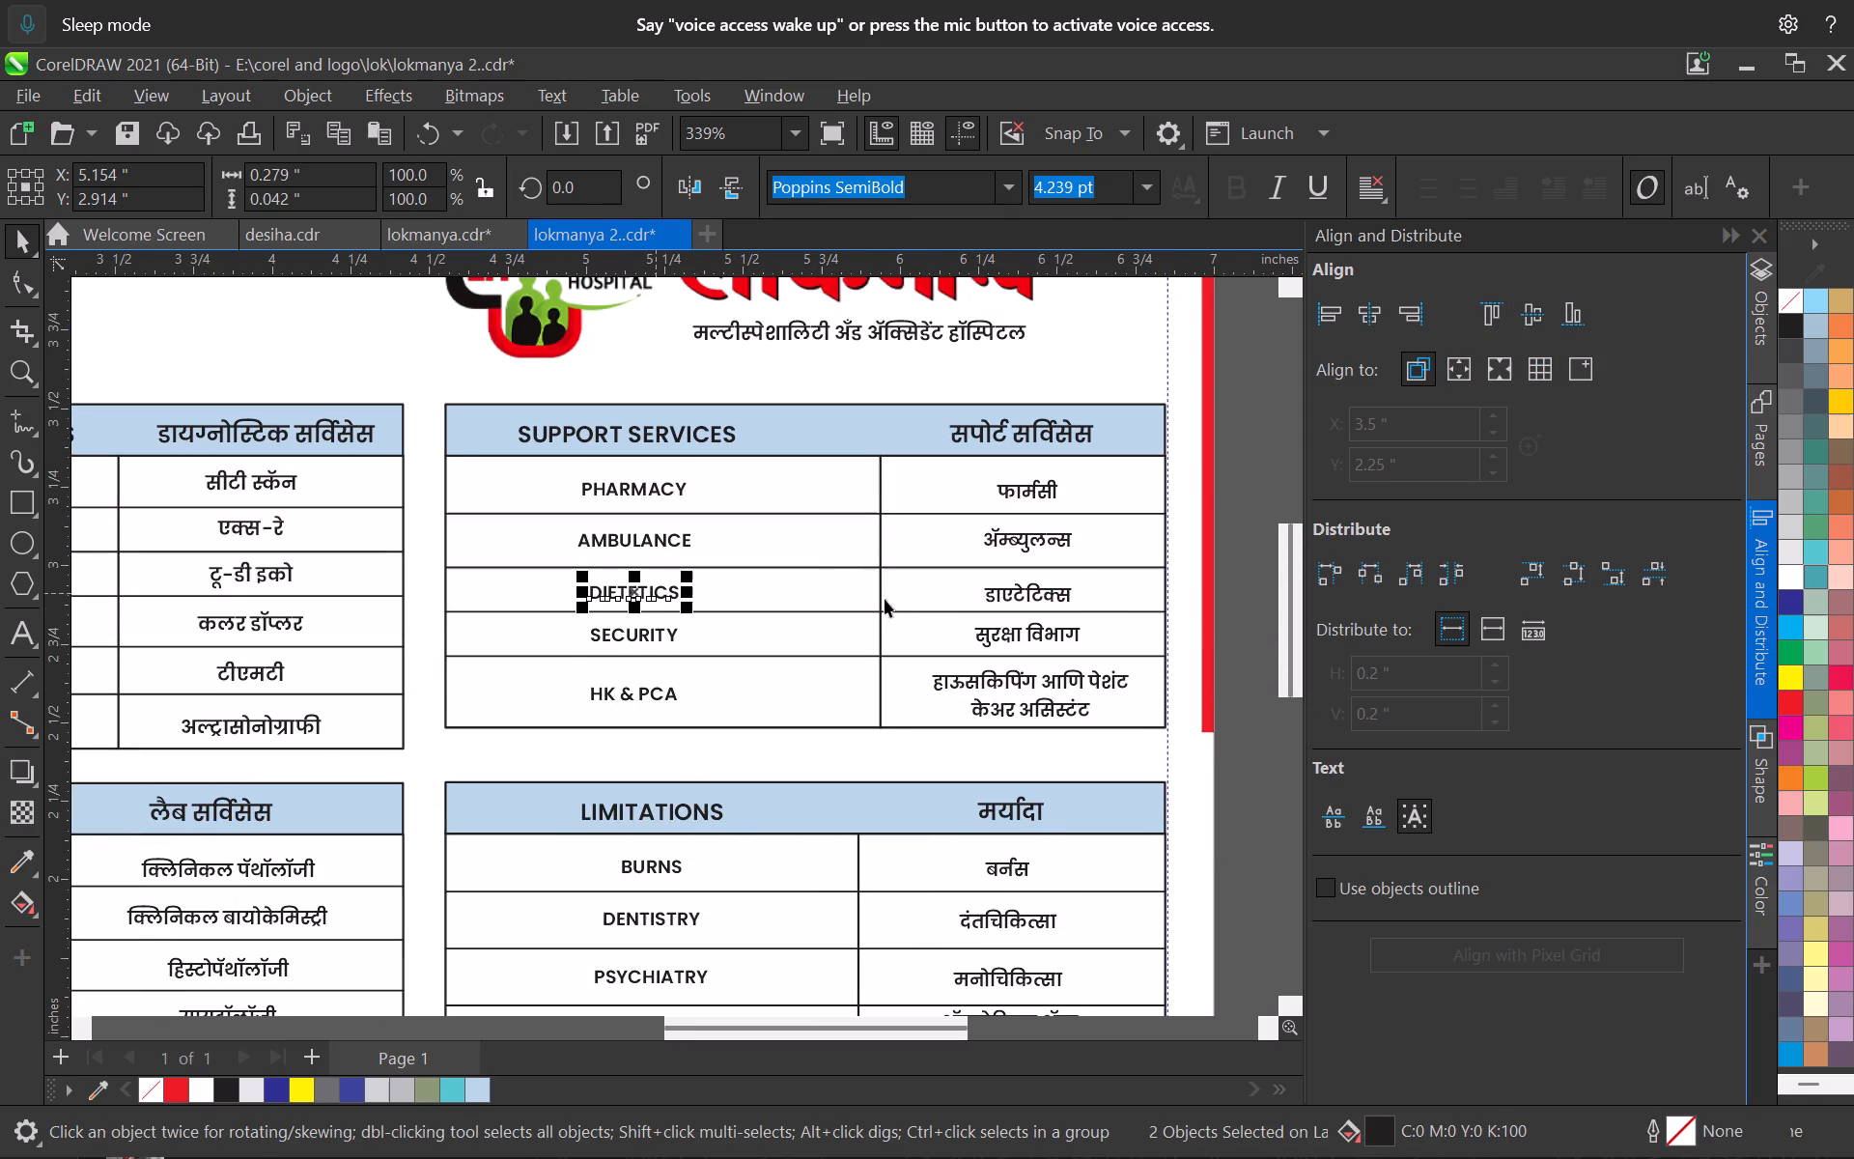
{"action": "left_click", "coordinate": [1021, 597], "text": "shift"}
{"action": "left_click", "coordinate": [1544, 310]}
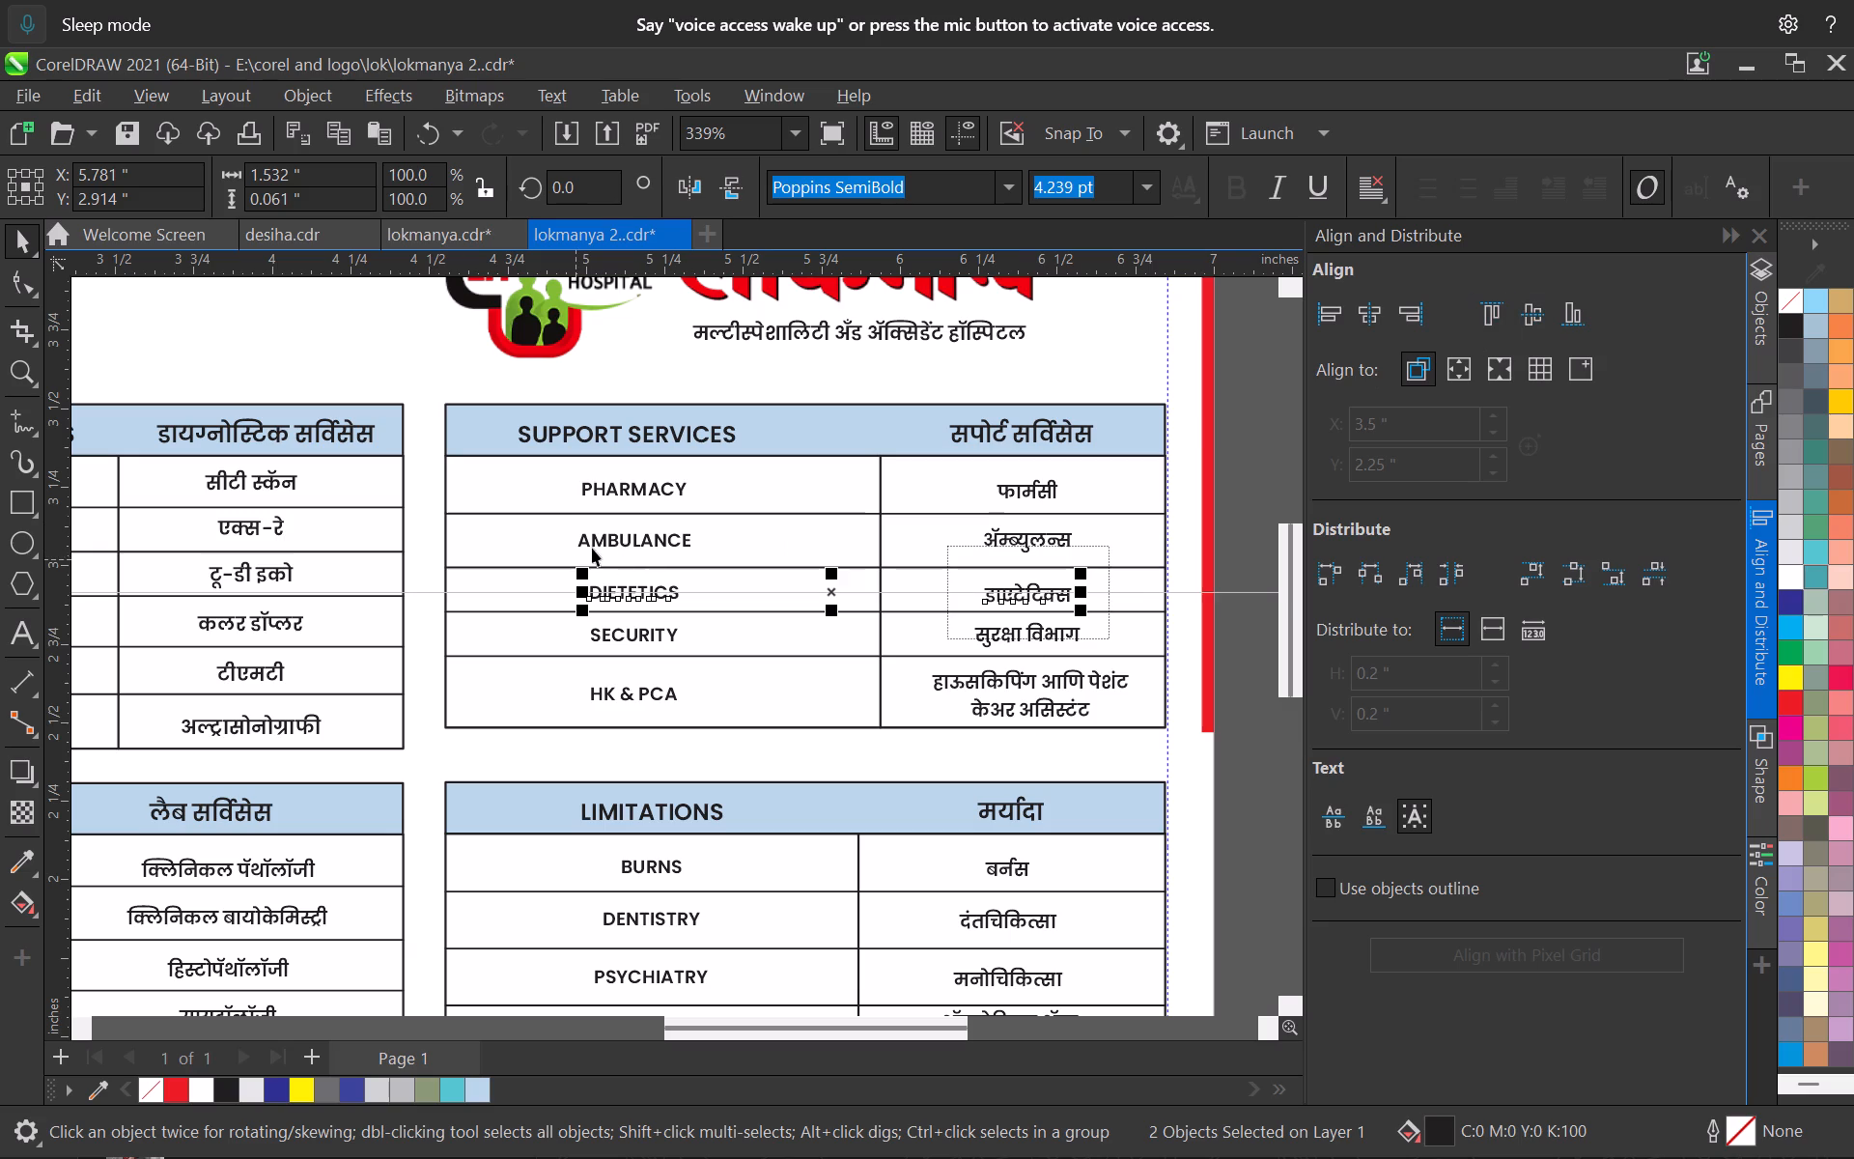
{"action": "left_click", "coordinate": [592, 548]}
{"action": "left_click", "coordinate": [1039, 538], "text": "shift"}
{"action": "left_click", "coordinate": [1521, 323]}
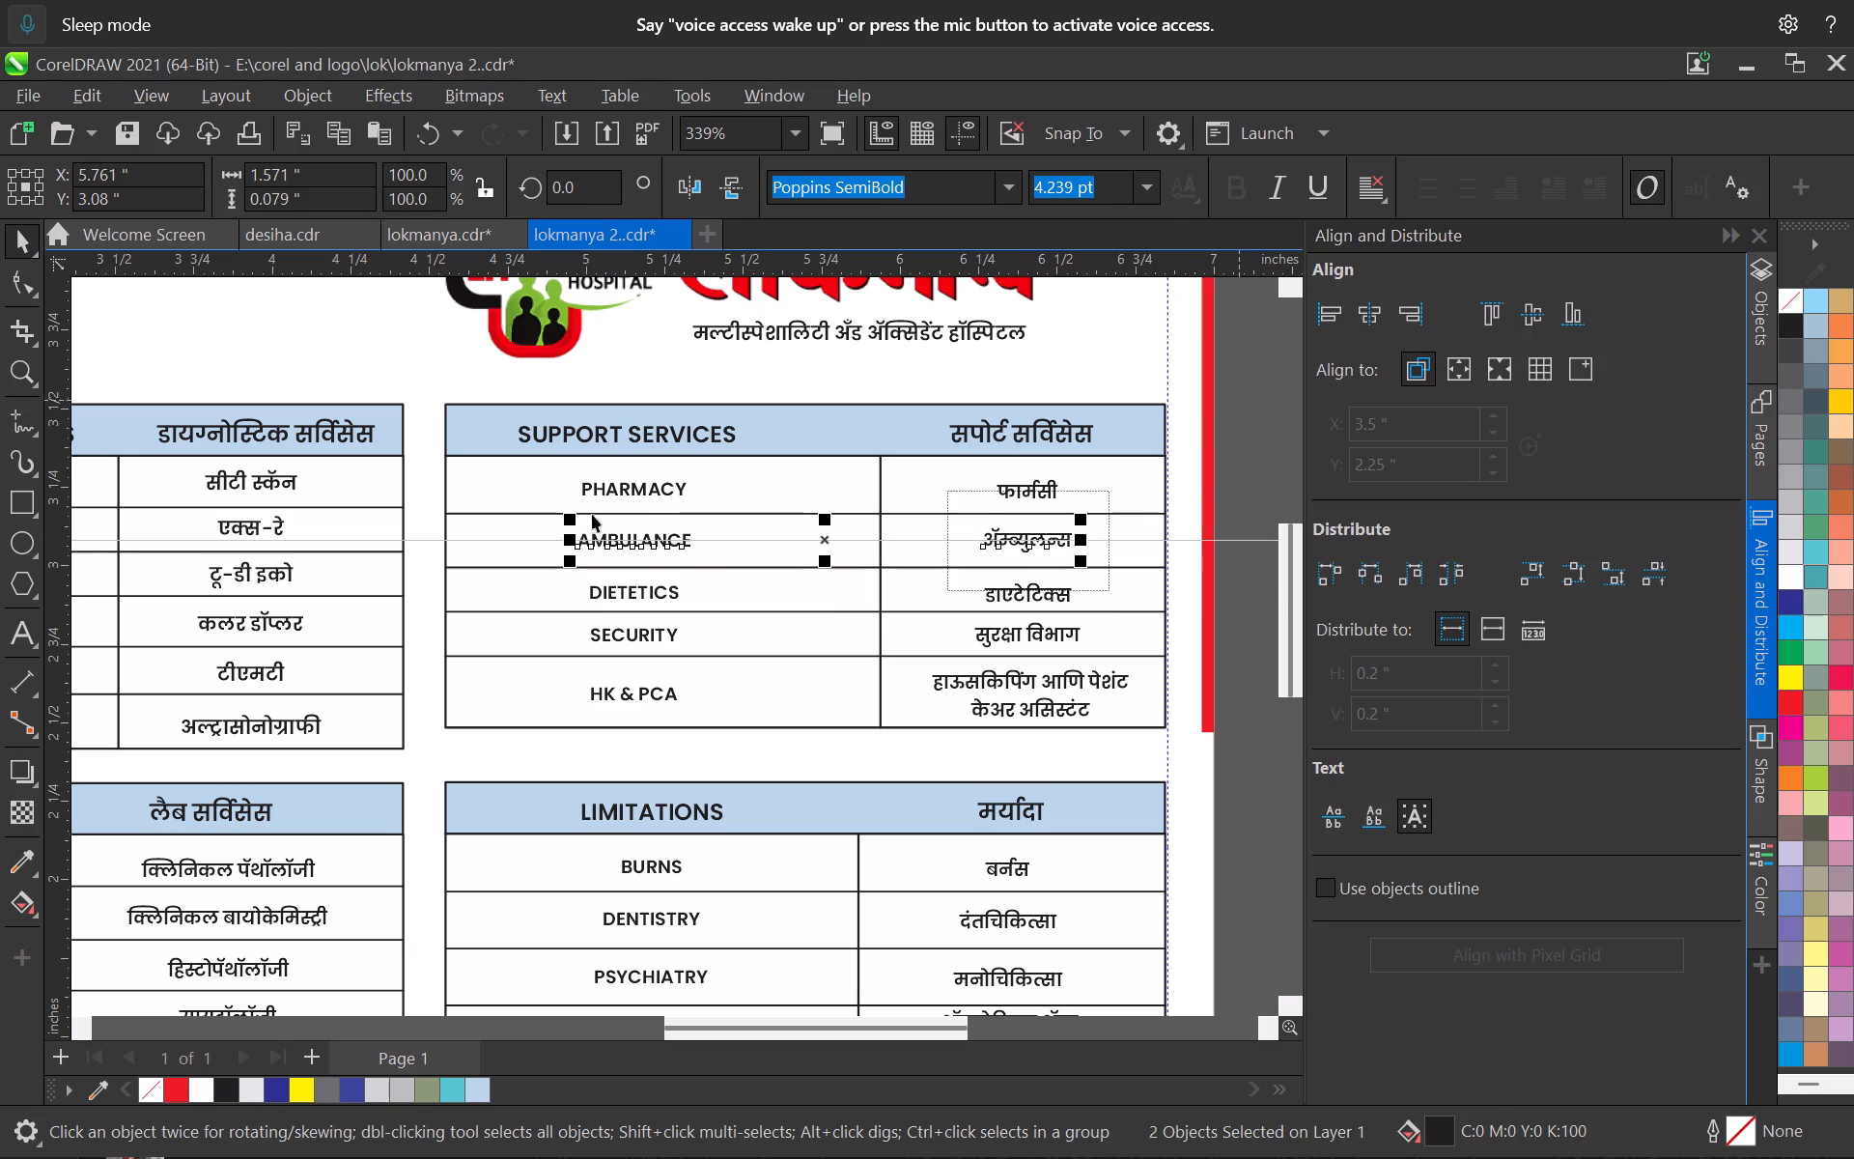
Vertically centre the English and Marathi texts with each other in the PHARMACY row and in the SUPPORT SERVICES header row.
{"action": "left_click", "coordinate": [616, 489]}
{"action": "left_click", "coordinate": [1018, 491], "text": "shift"}
{"action": "left_click", "coordinate": [1531, 312]}
{"action": "scroll", "coordinate": [795, 531], "scroll_direction": "down", "scroll_amount": 3}
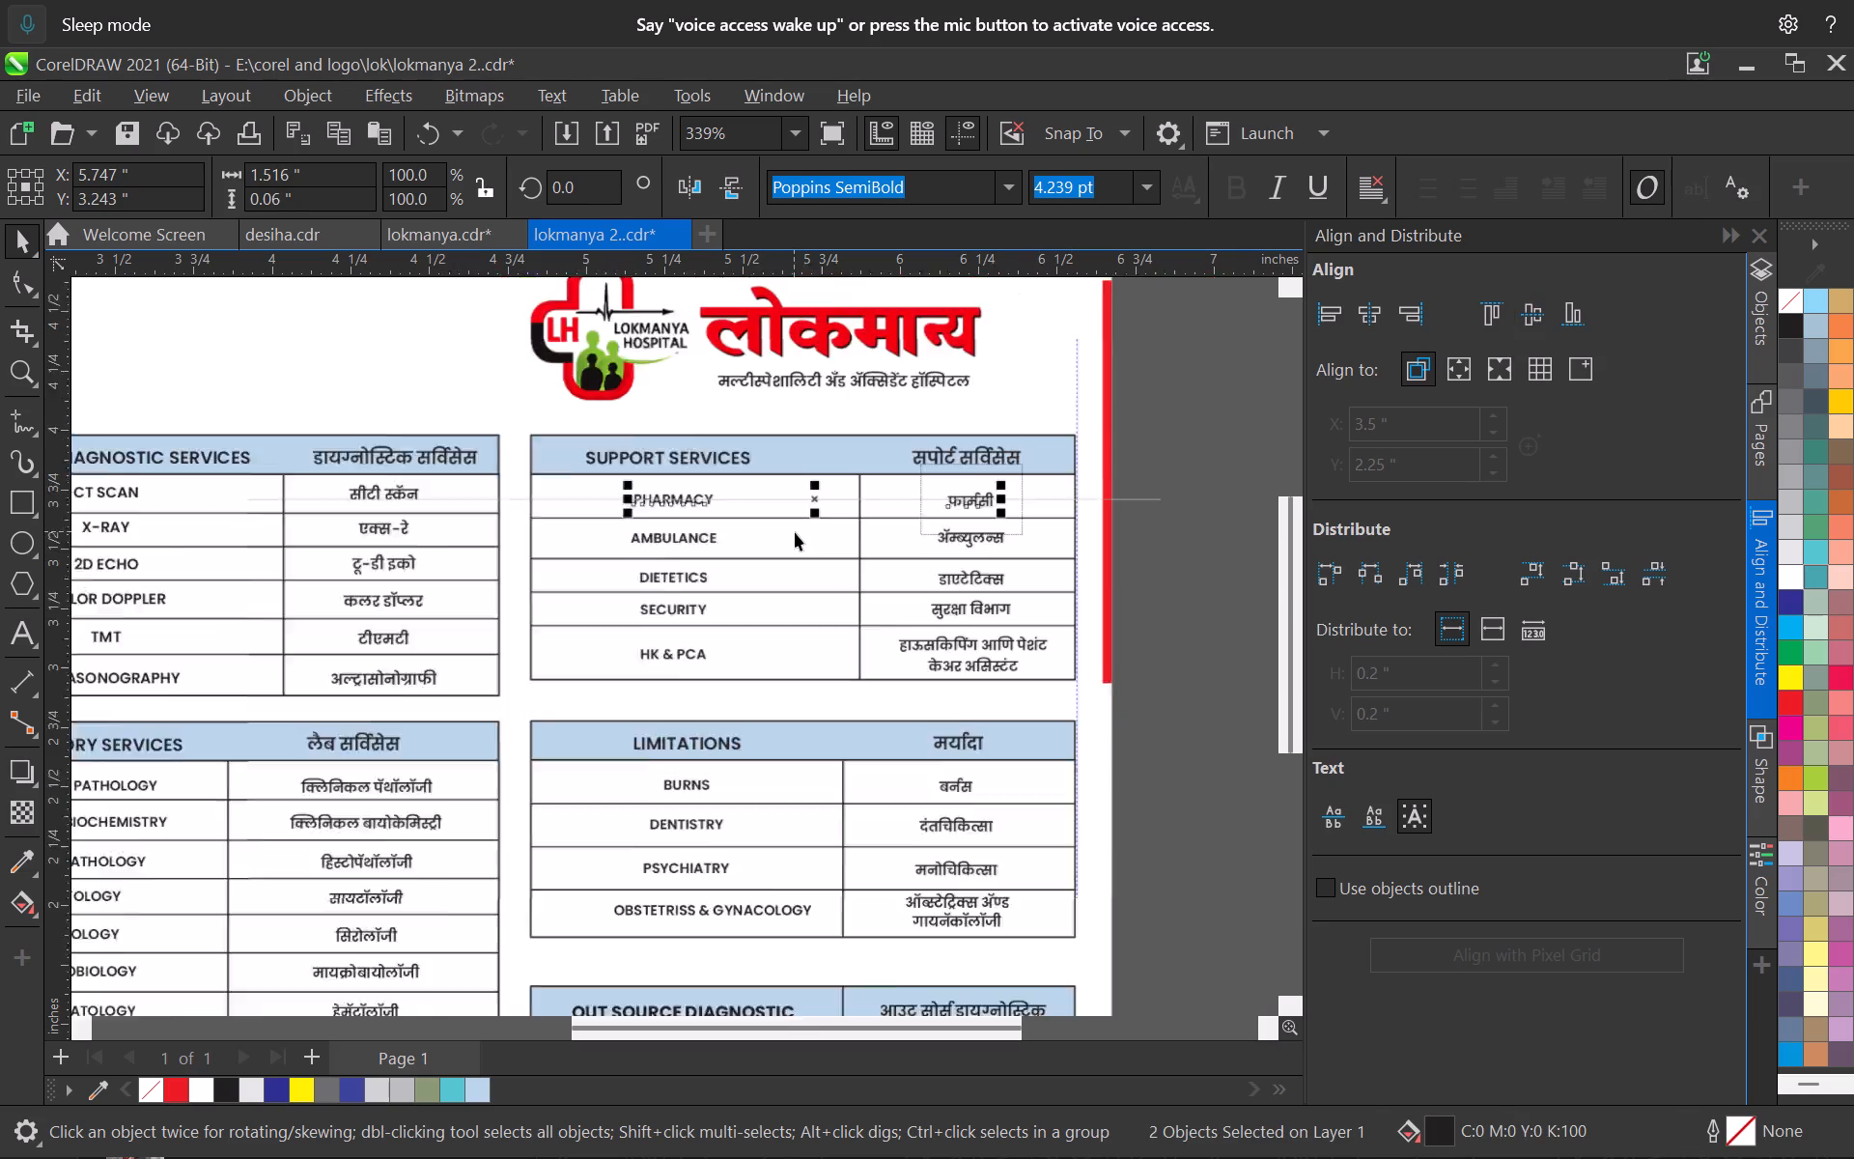
{"action": "scroll", "coordinate": [795, 532], "scroll_direction": "down", "scroll_amount": 7}
{"action": "left_click", "coordinate": [1022, 565]}
{"action": "scroll", "coordinate": [797, 492], "scroll_direction": "up", "scroll_amount": 2}
{"action": "left_click", "coordinate": [702, 495]}
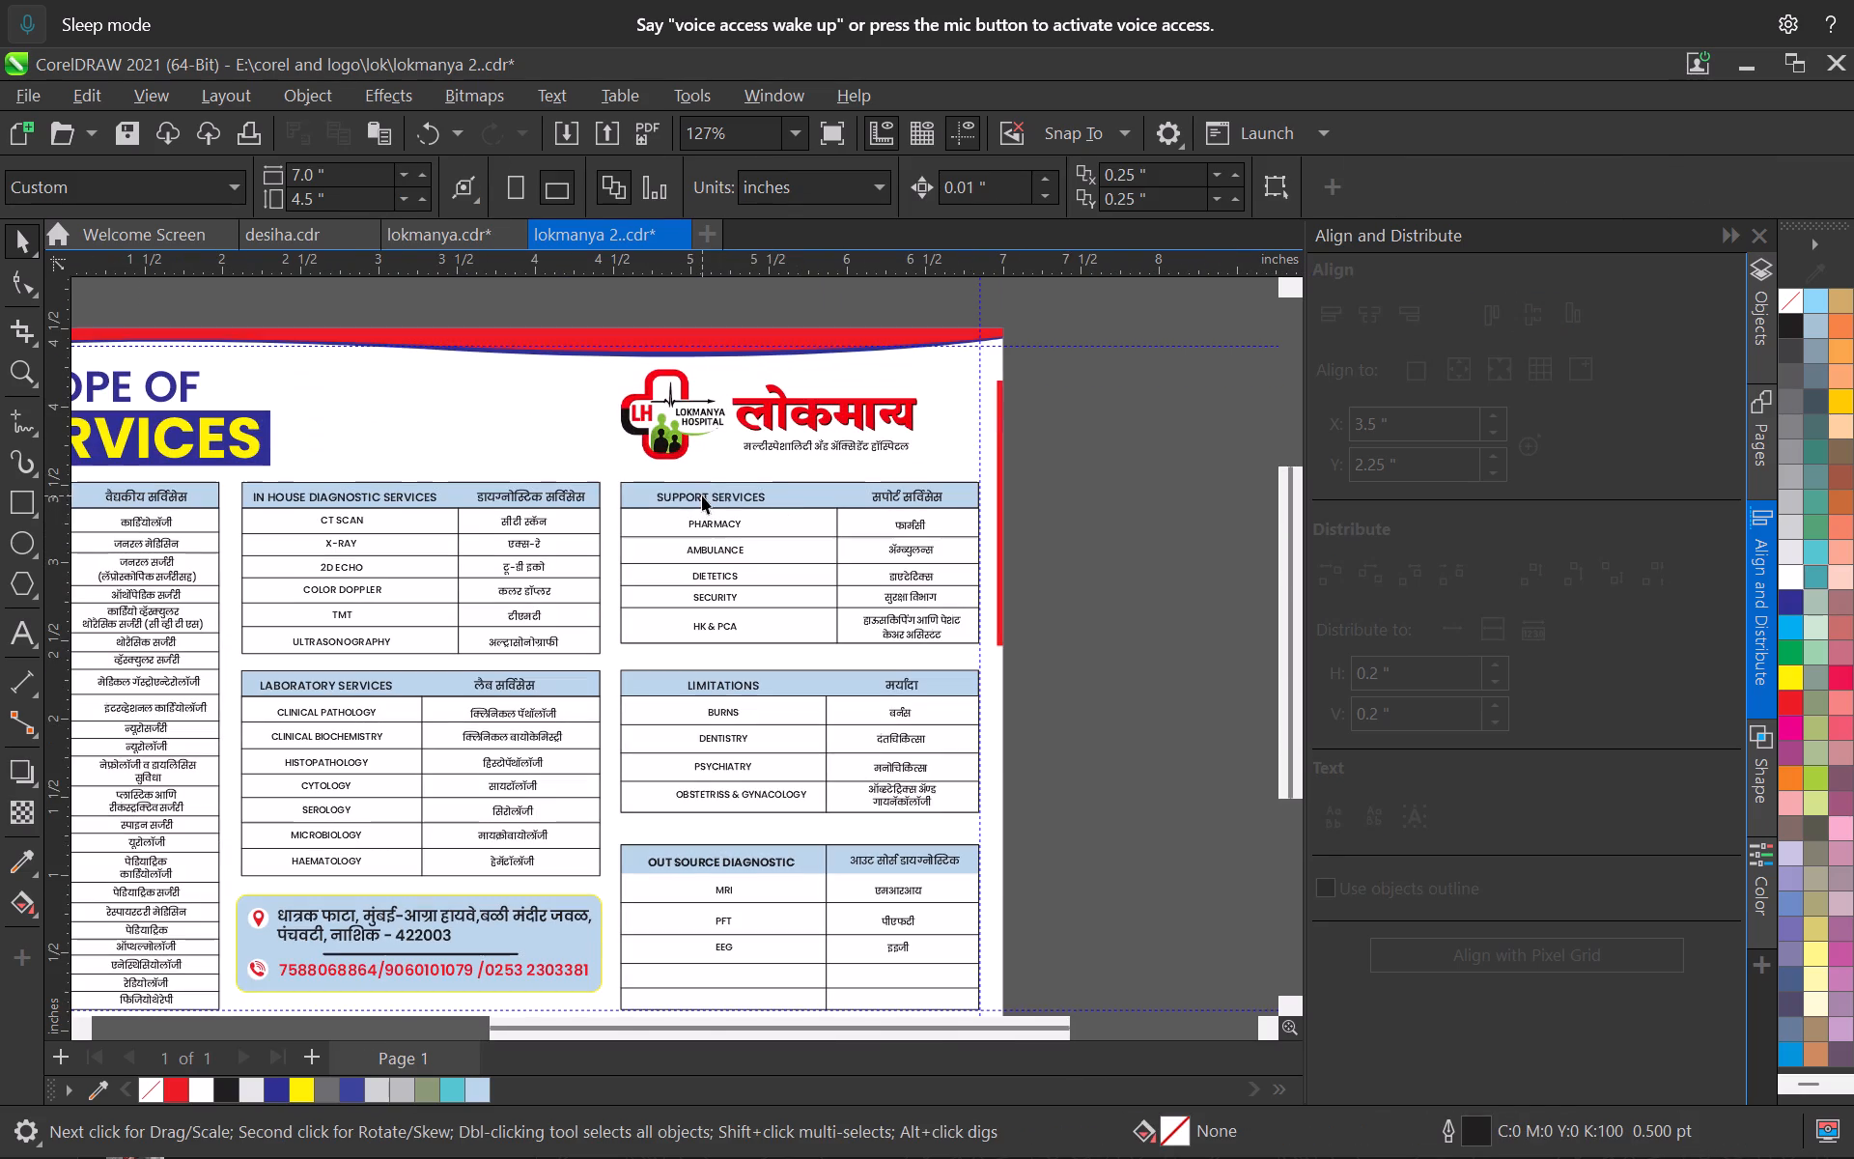
{"action": "left_click", "coordinate": [914, 495], "text": "shift"}
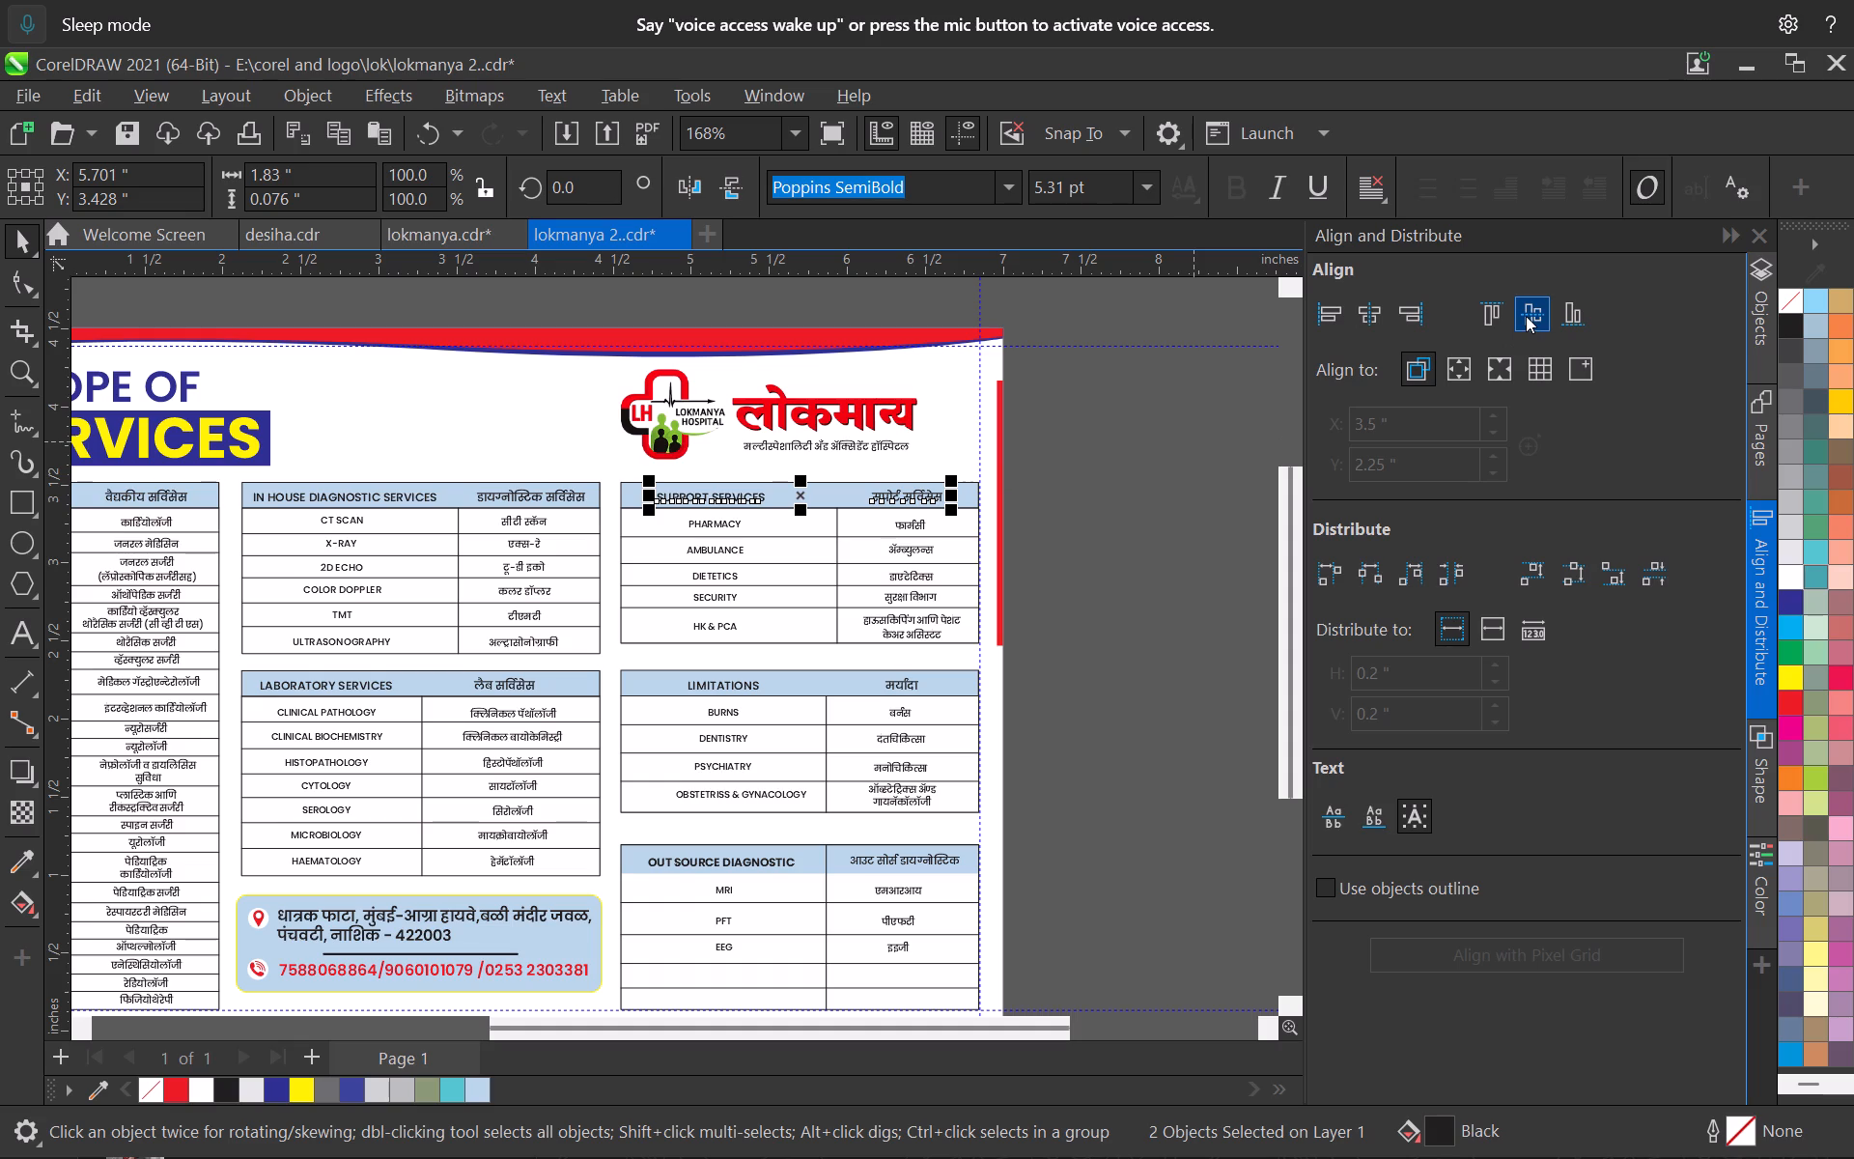
{"action": "left_click", "coordinate": [1526, 316]}
{"action": "left_click", "coordinate": [1111, 518]}
Save the edited lokmanya 2 drawing to its existing CorelDRAW file.
{"action": "scroll", "coordinate": [891, 588], "scroll_direction": "down", "scroll_amount": 3}
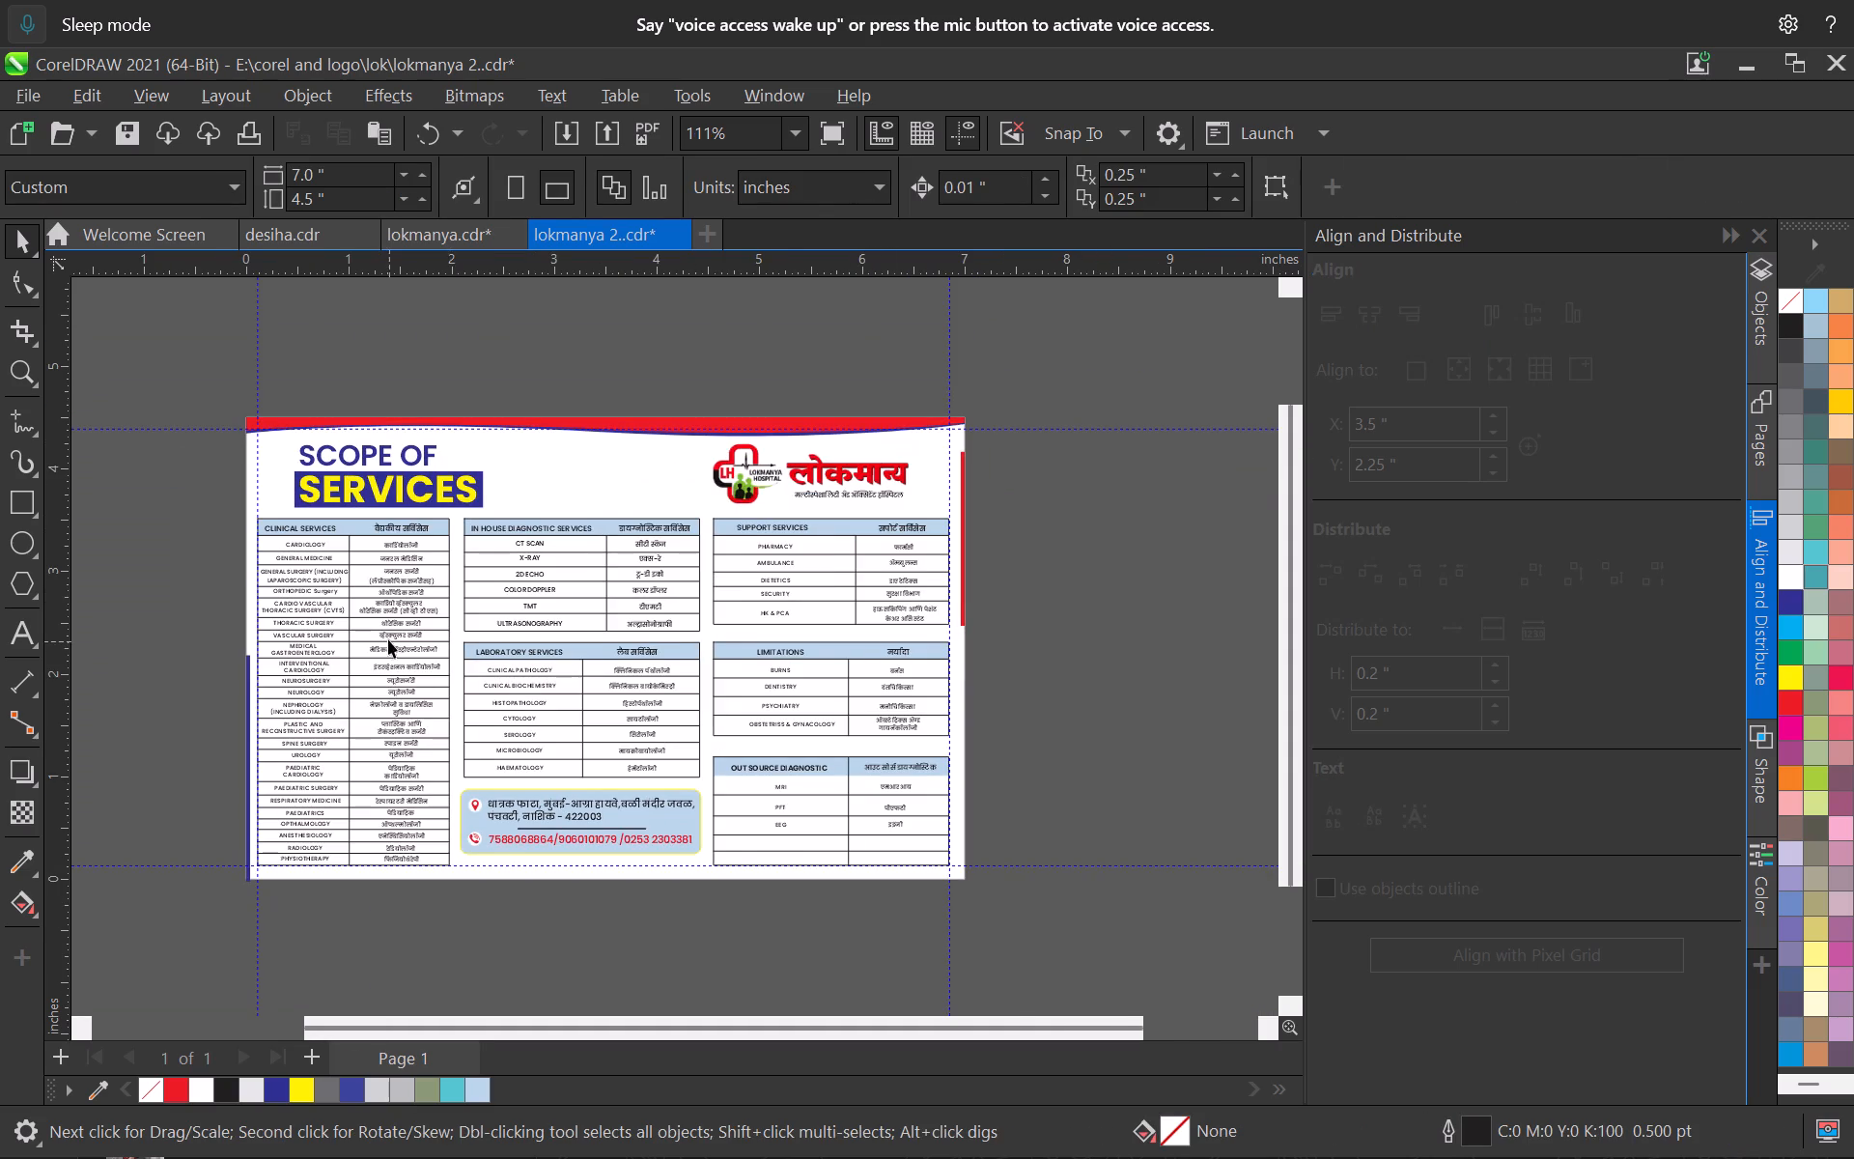
{"action": "middle_click_drag", "start_coordinate": [388, 639], "coordinate": [508, 684]}
{"action": "scroll", "coordinate": [506, 685], "scroll_direction": "up", "scroll_amount": 11}
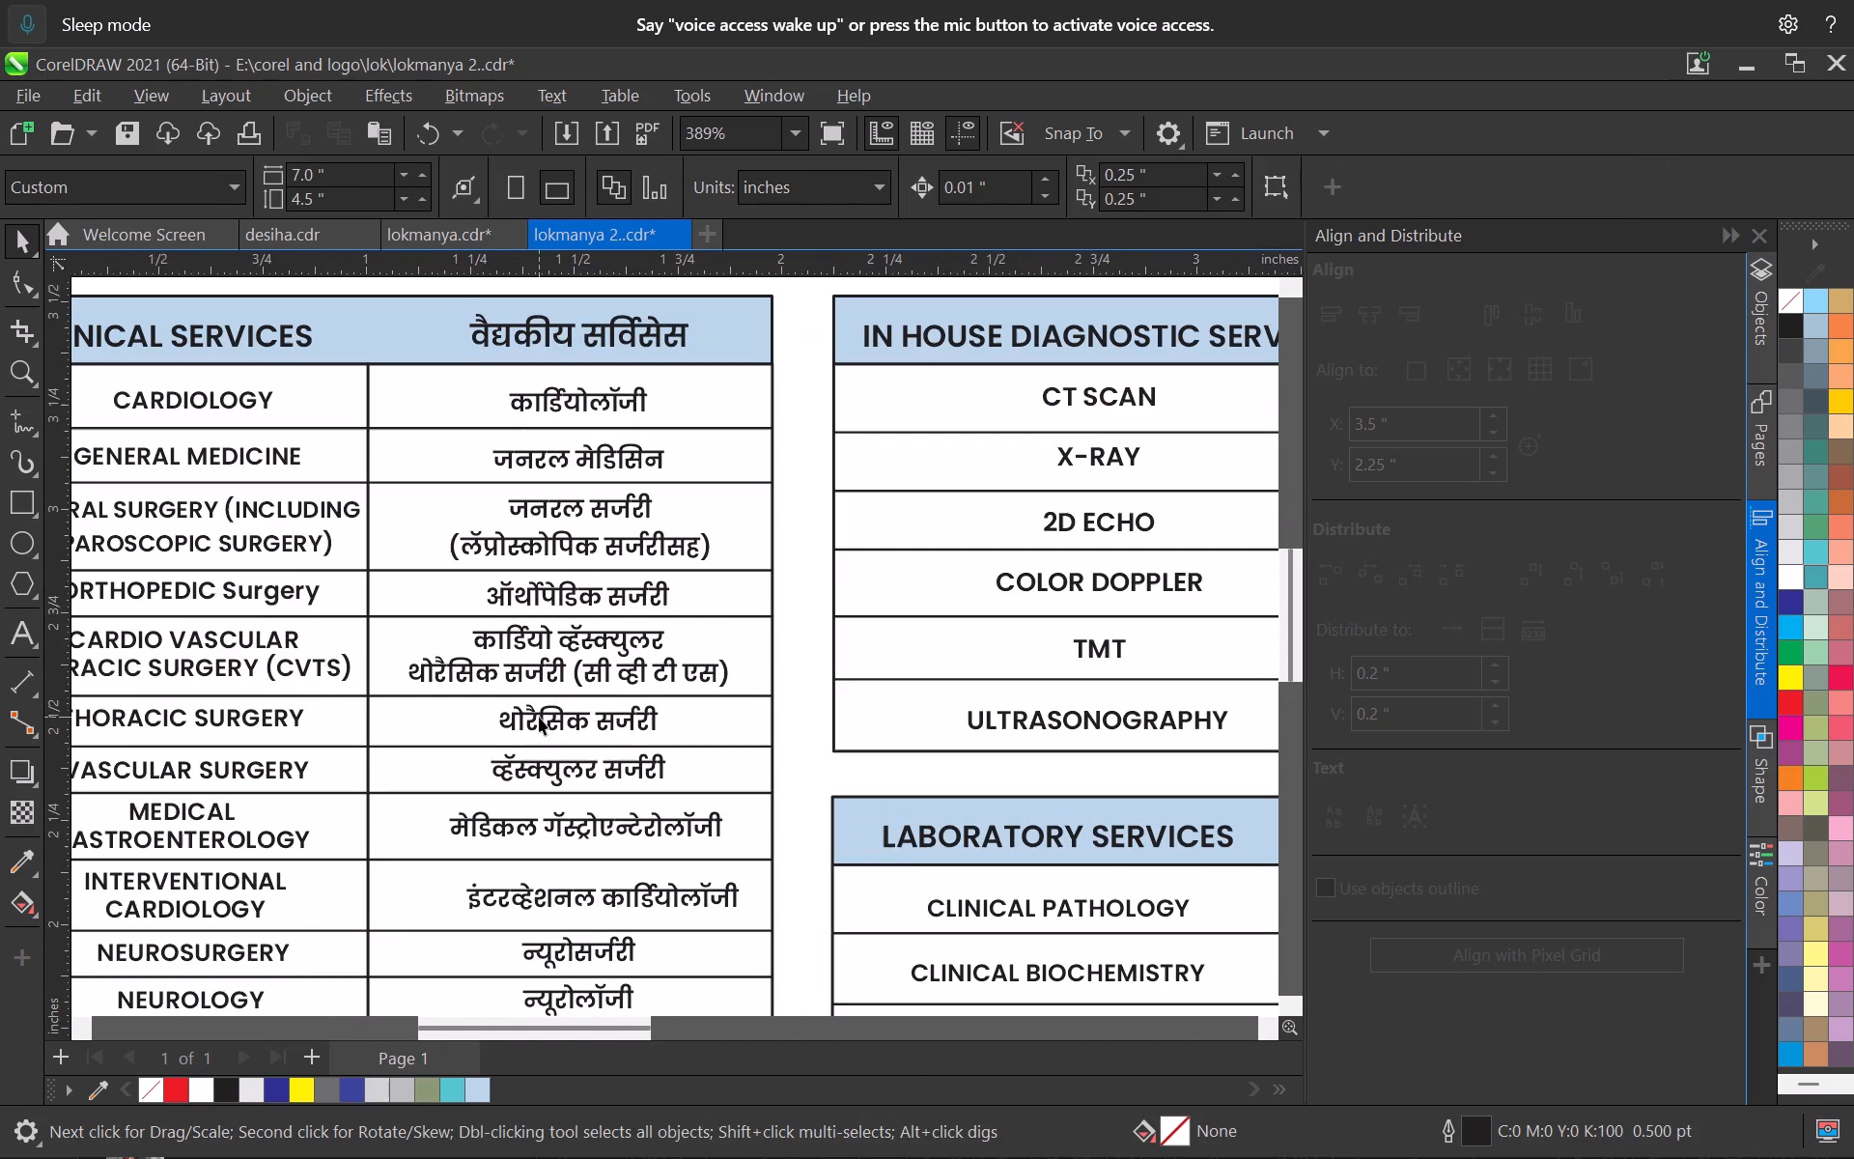
{"action": "scroll", "coordinate": [539, 717], "scroll_direction": "down", "scroll_amount": 9}
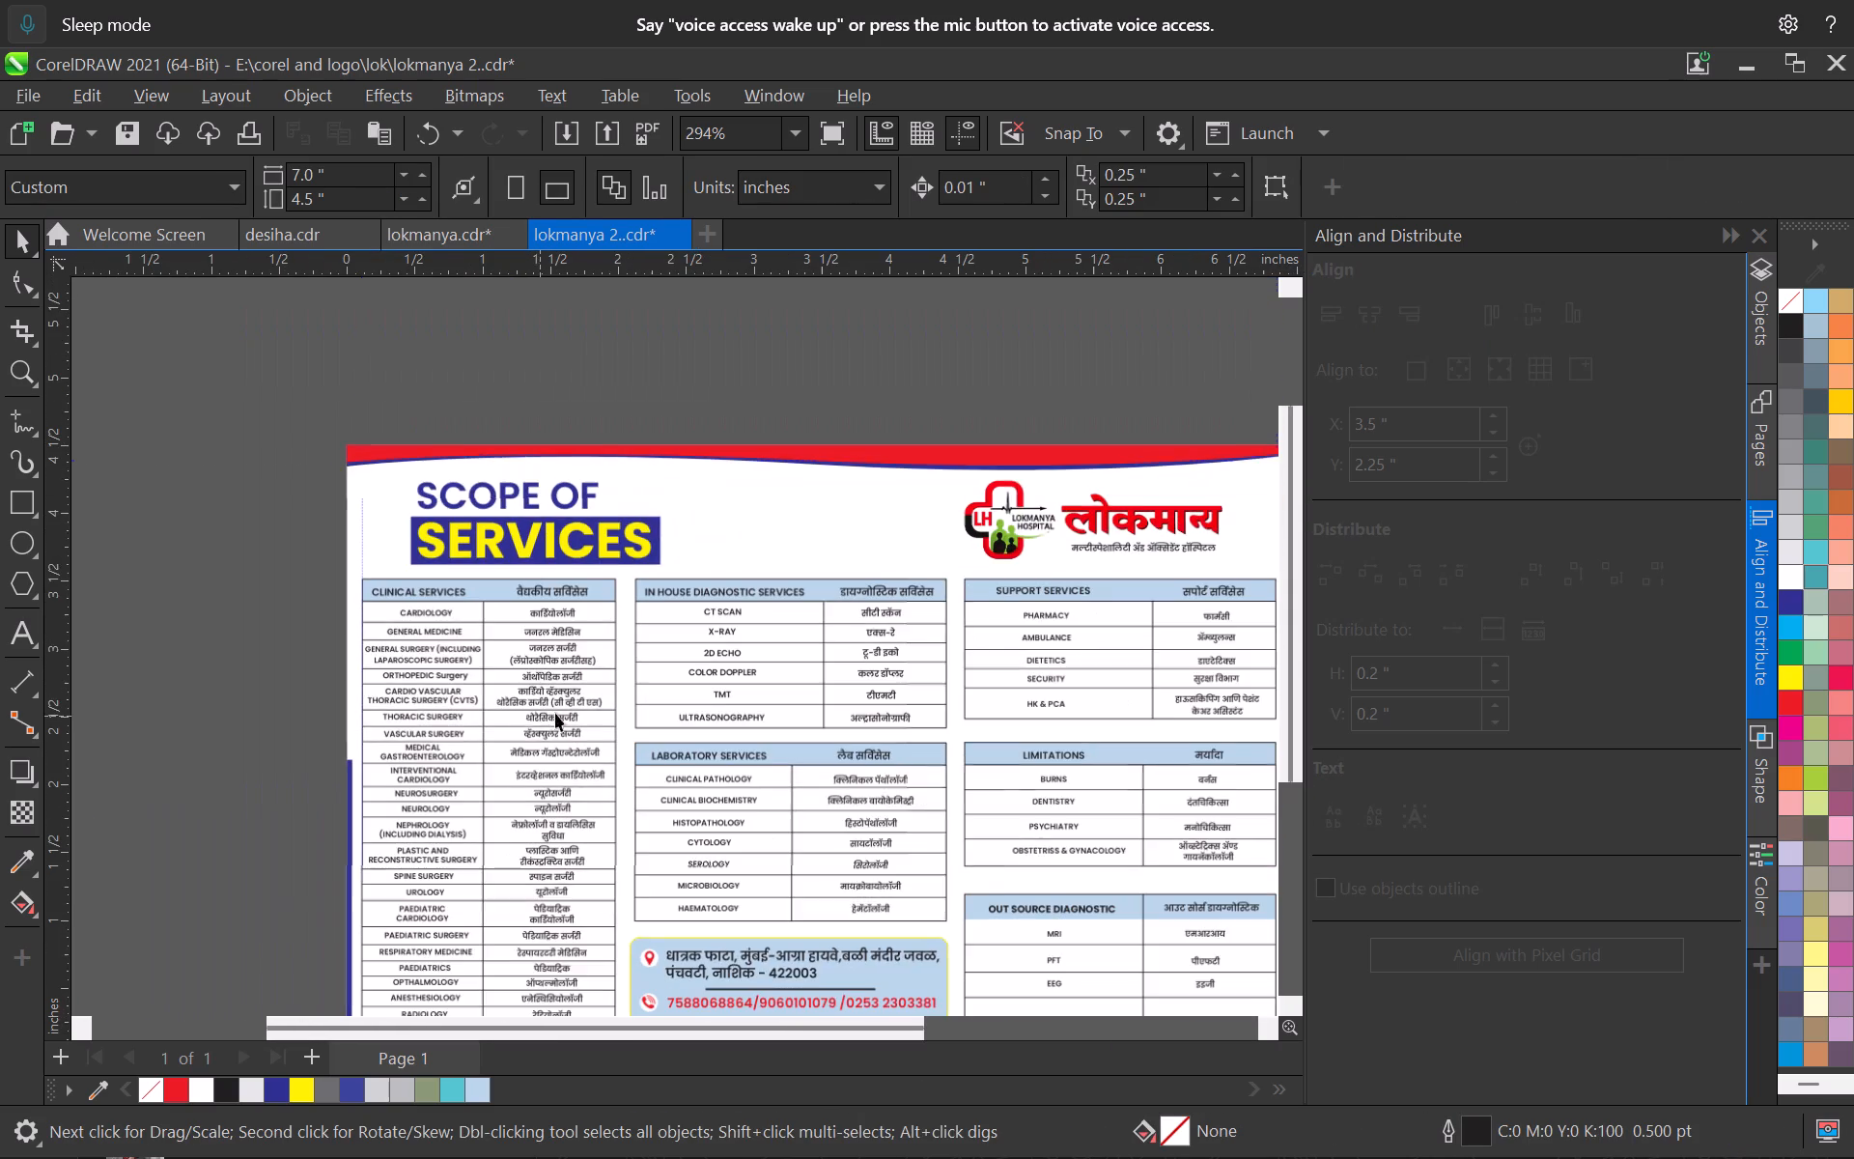
{"action": "left_click", "coordinate": [736, 521]}
{"action": "key", "text": "ctrl+s"}
Start saving a copy in PDF format and delete the lokmanya 2. PDF dated 10/29/2026 from the lok folder.
{"action": "scroll", "coordinate": [769, 647], "scroll_direction": "down", "scroll_amount": 3}
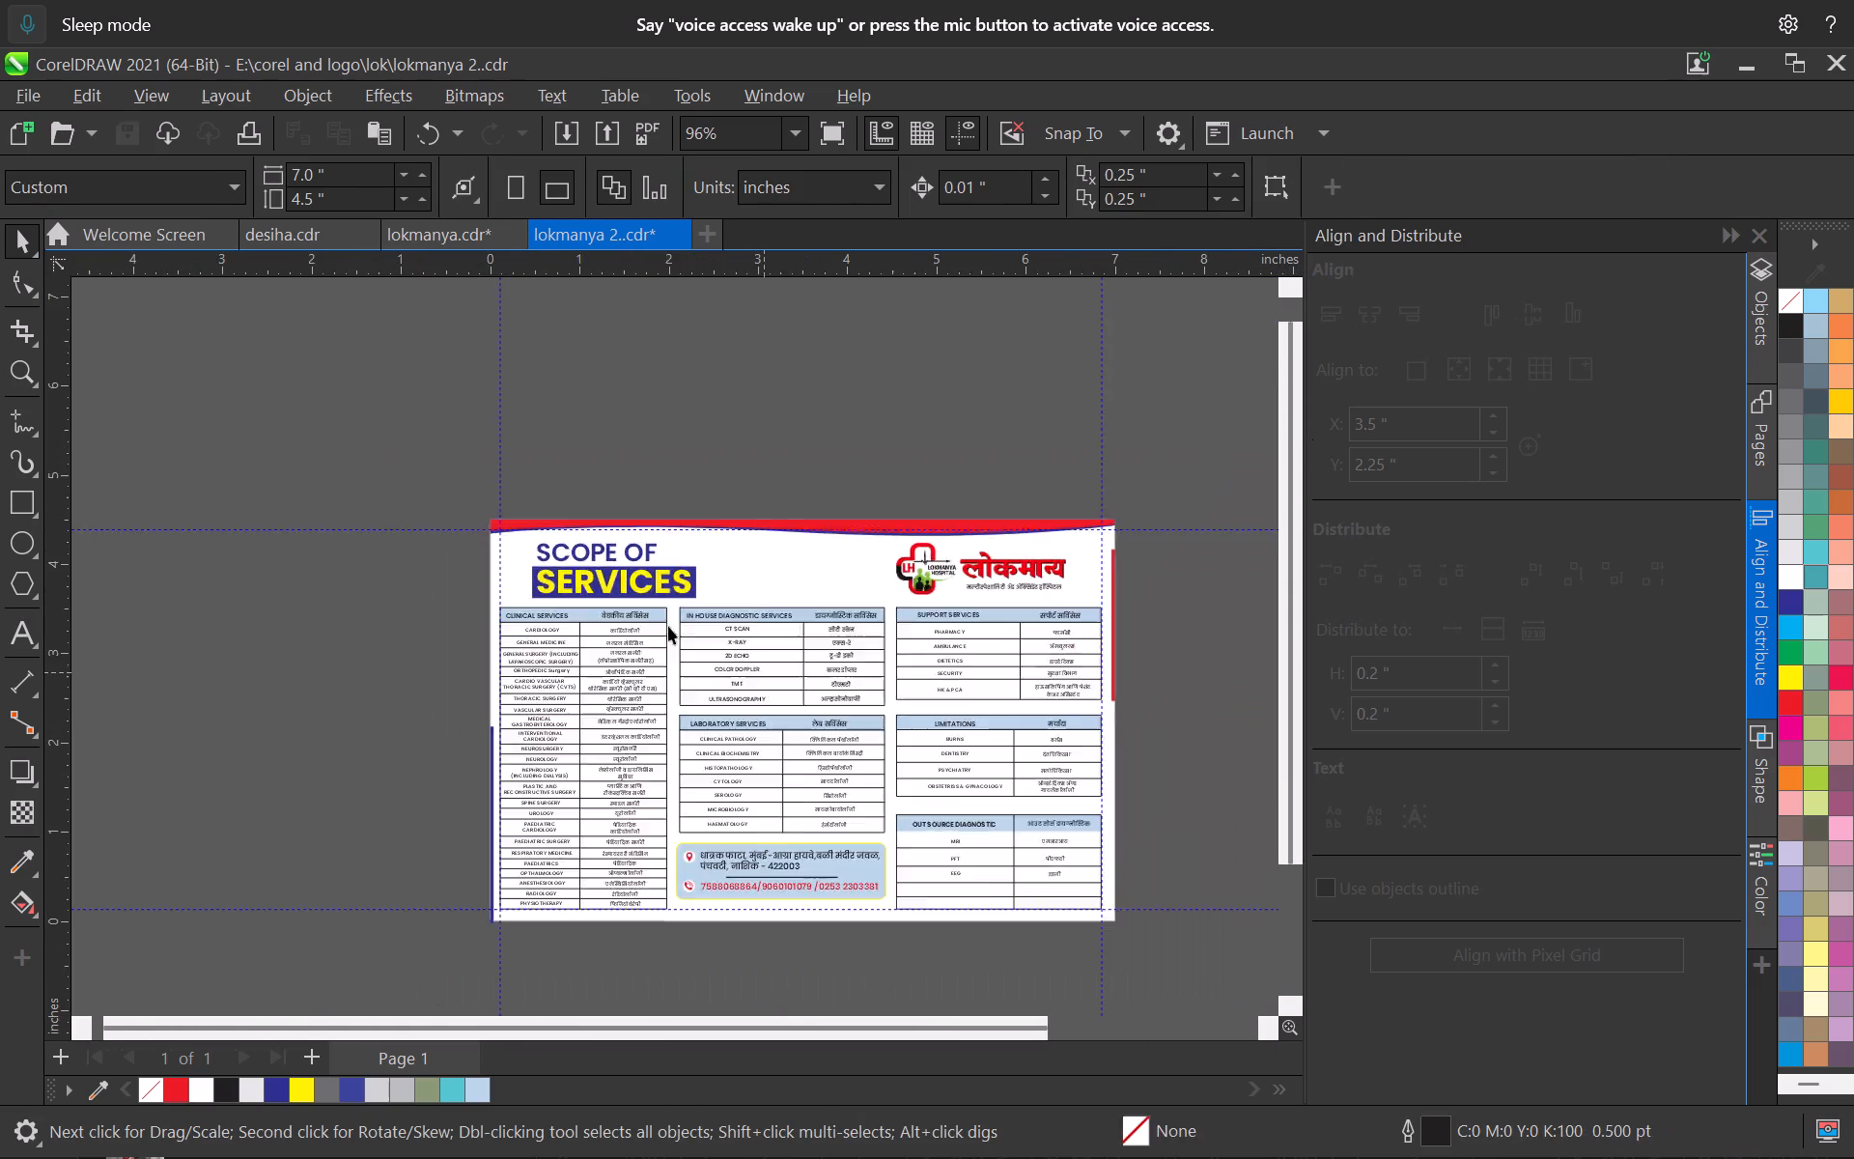
{"action": "scroll", "coordinate": [706, 646], "scroll_direction": "up", "scroll_amount": 4}
{"action": "left_click", "coordinate": [30, 96]}
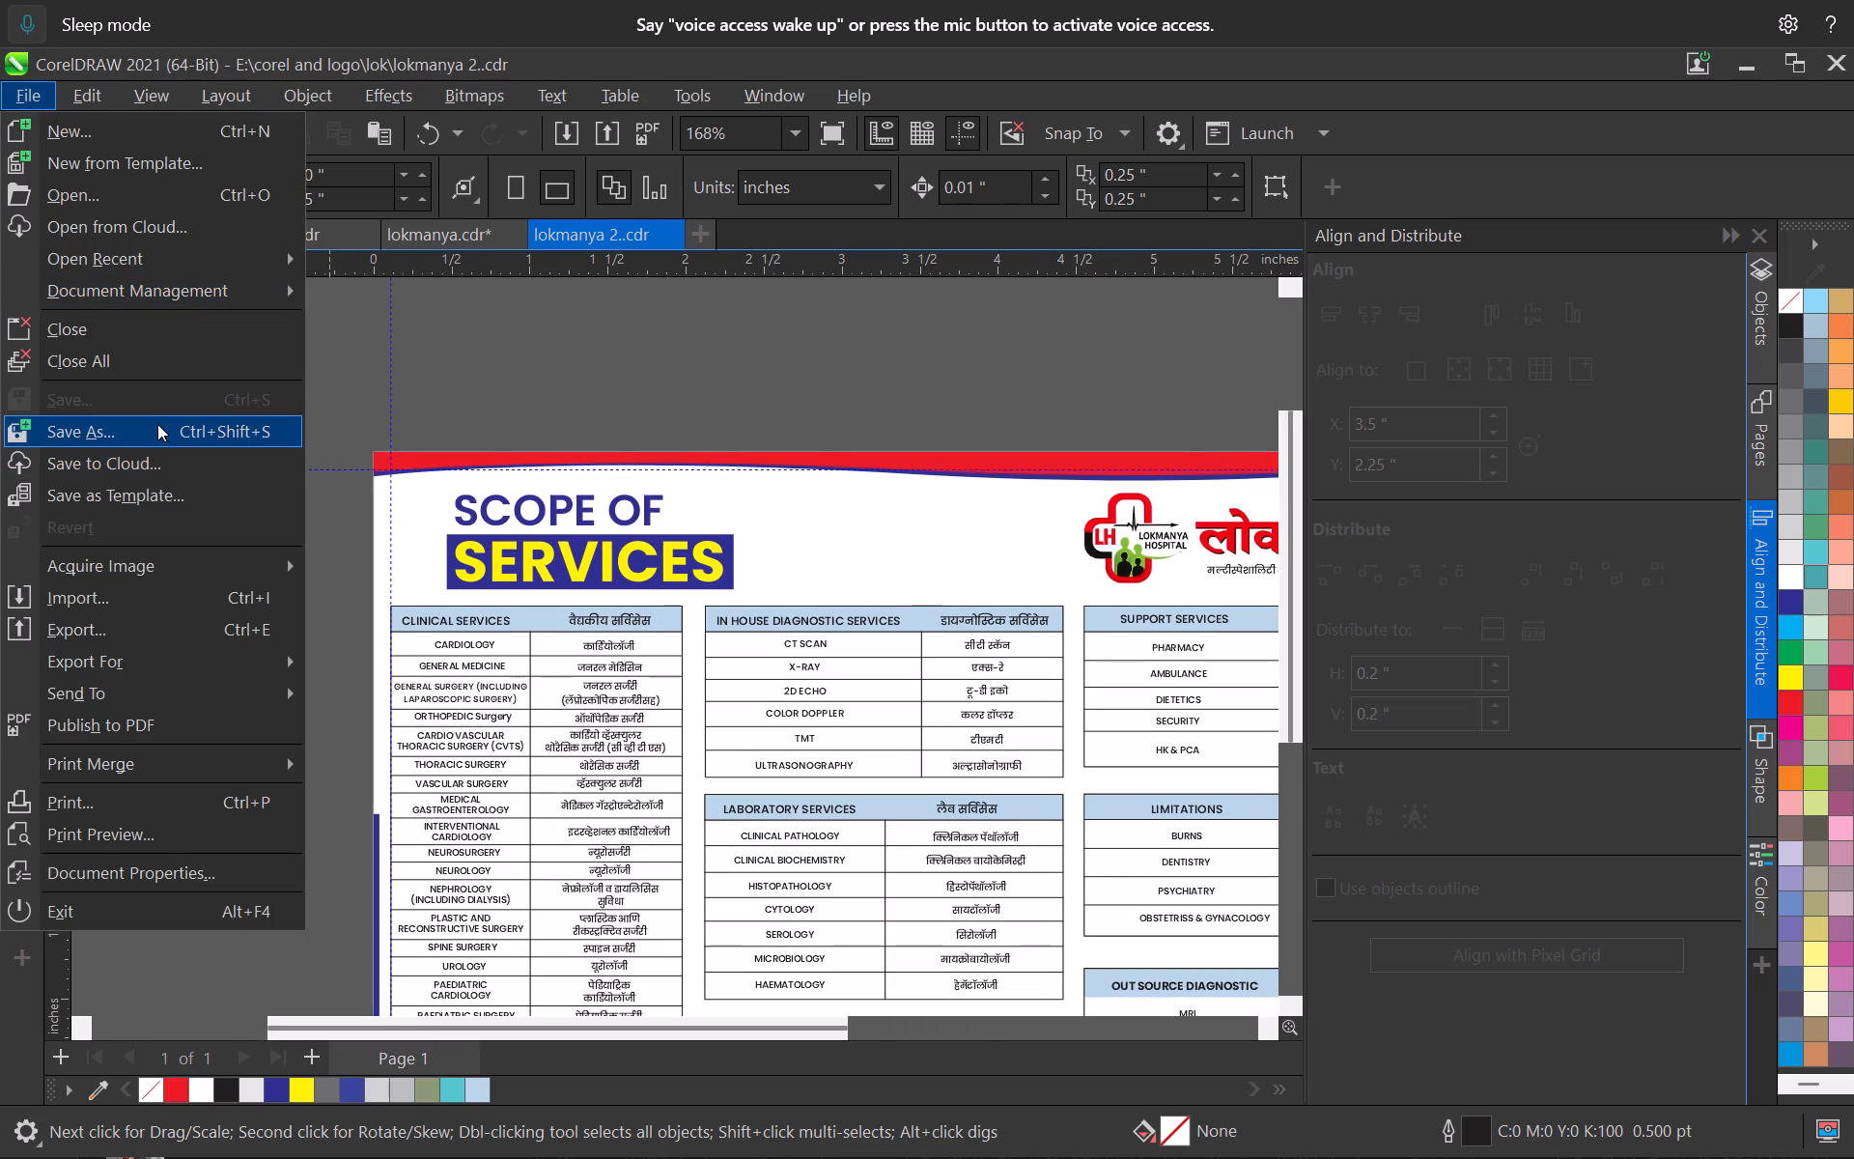
{"action": "left_click", "coordinate": [155, 428]}
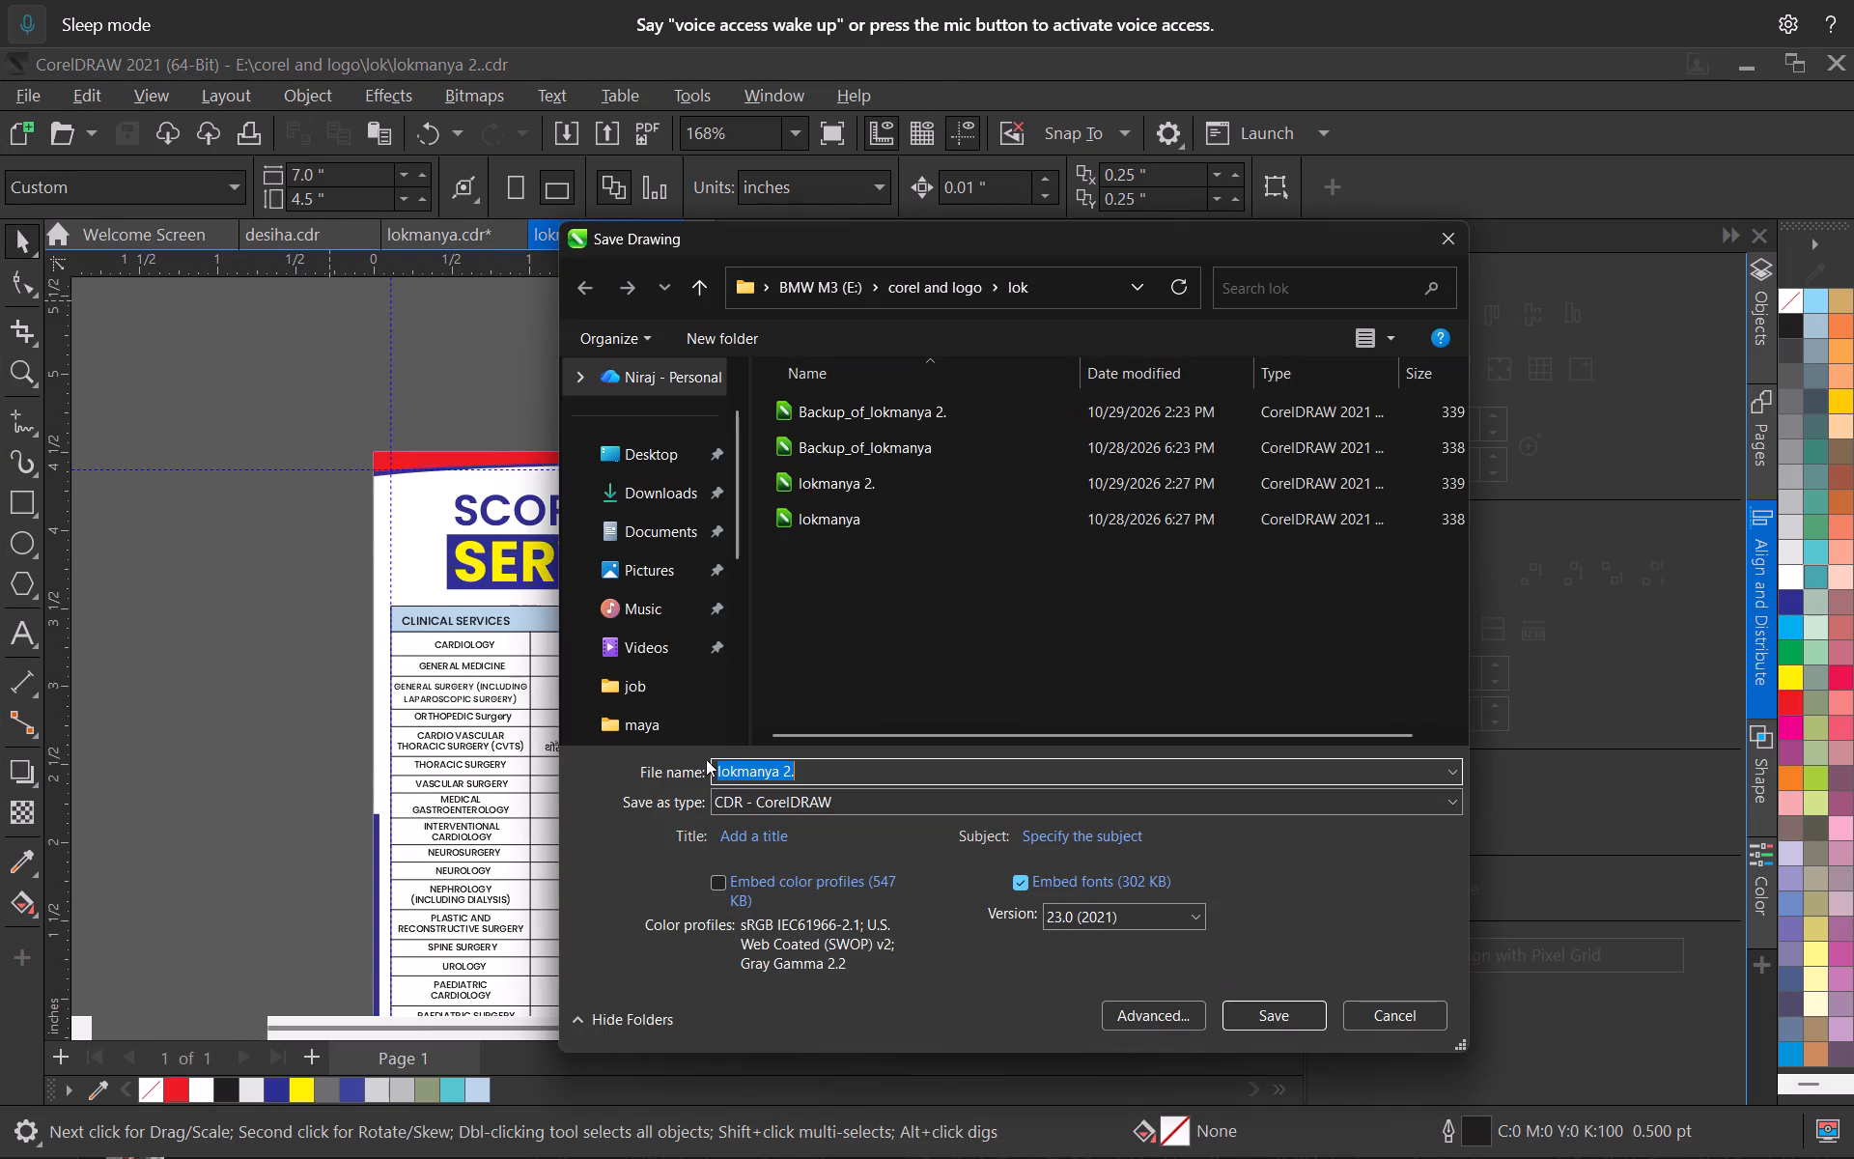
{"action": "left_click", "coordinate": [772, 806]}
{"action": "left_click", "coordinate": [802, 257]}
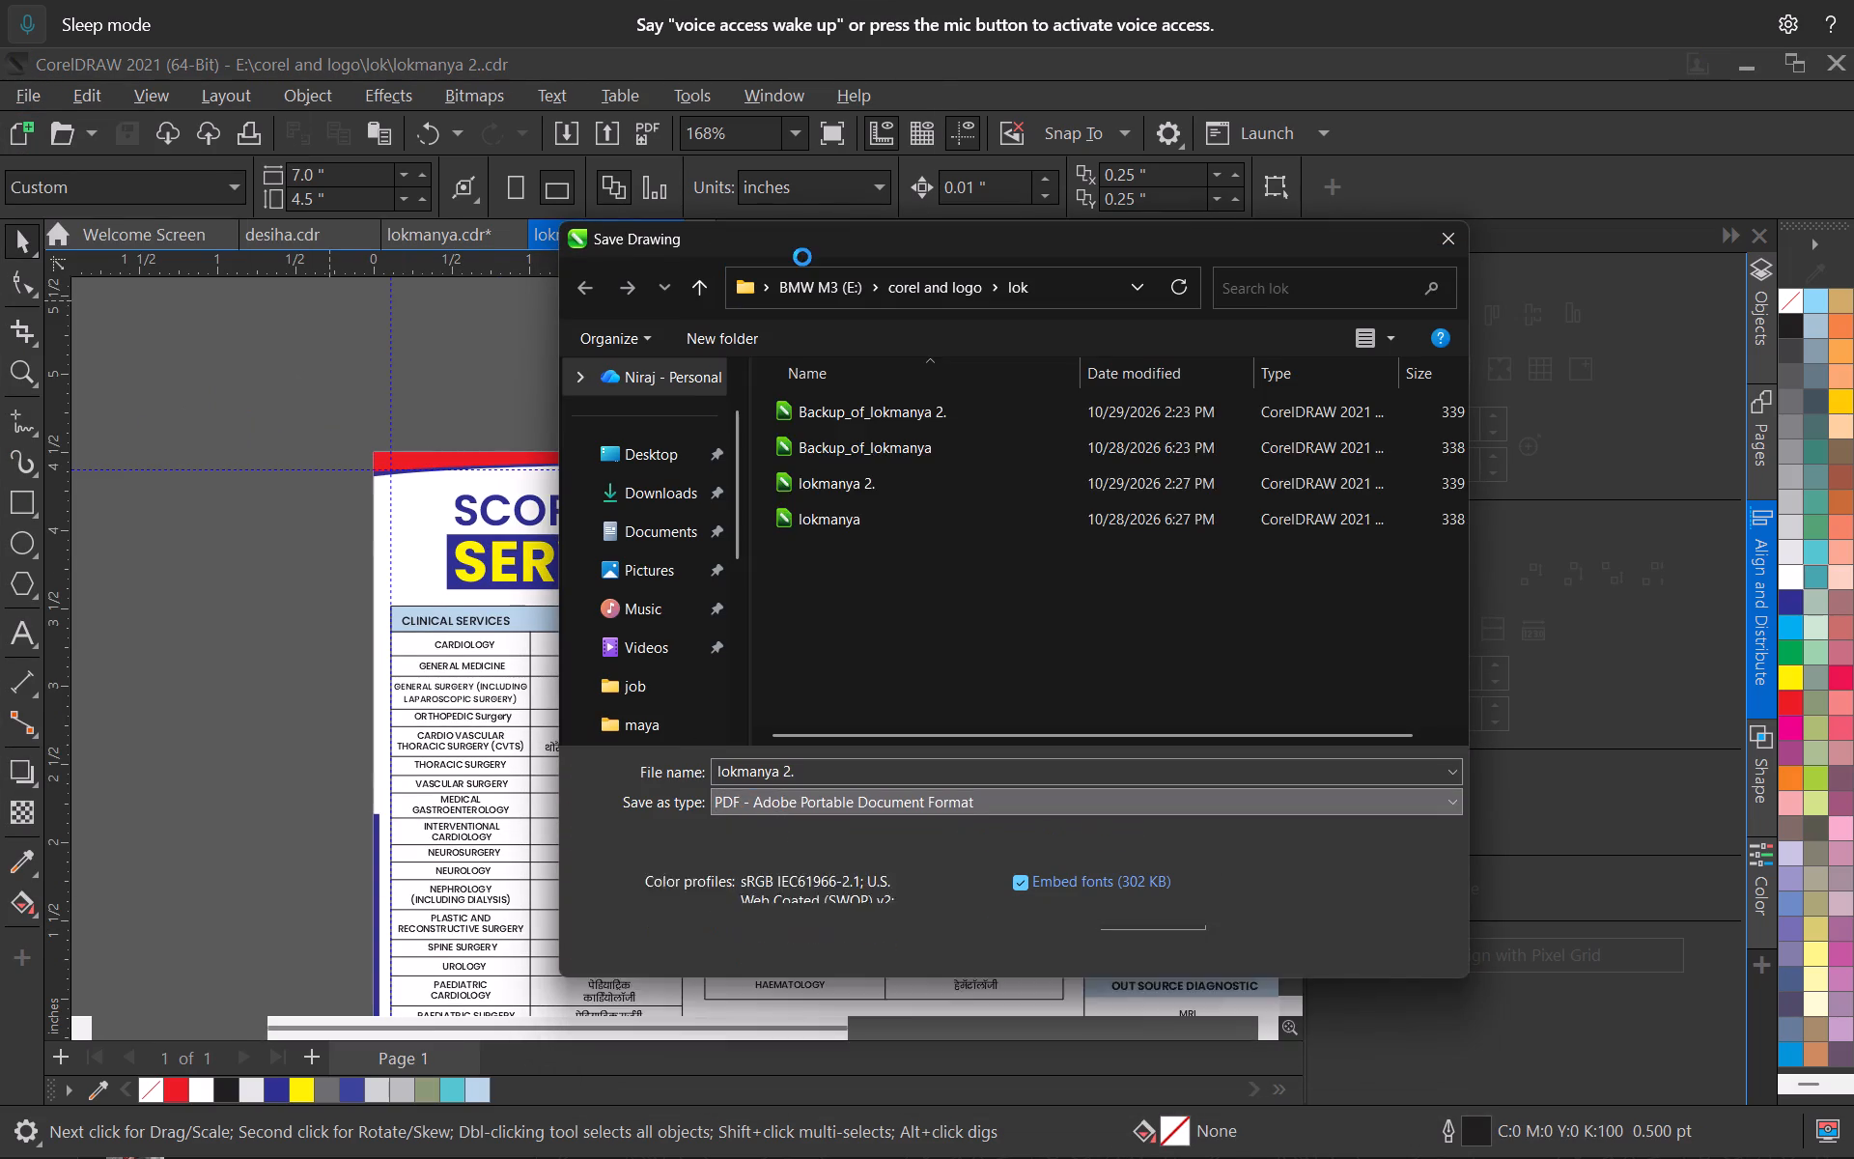
{"action": "left_click", "coordinate": [829, 449]}
{"action": "key", "text": "Delete"}
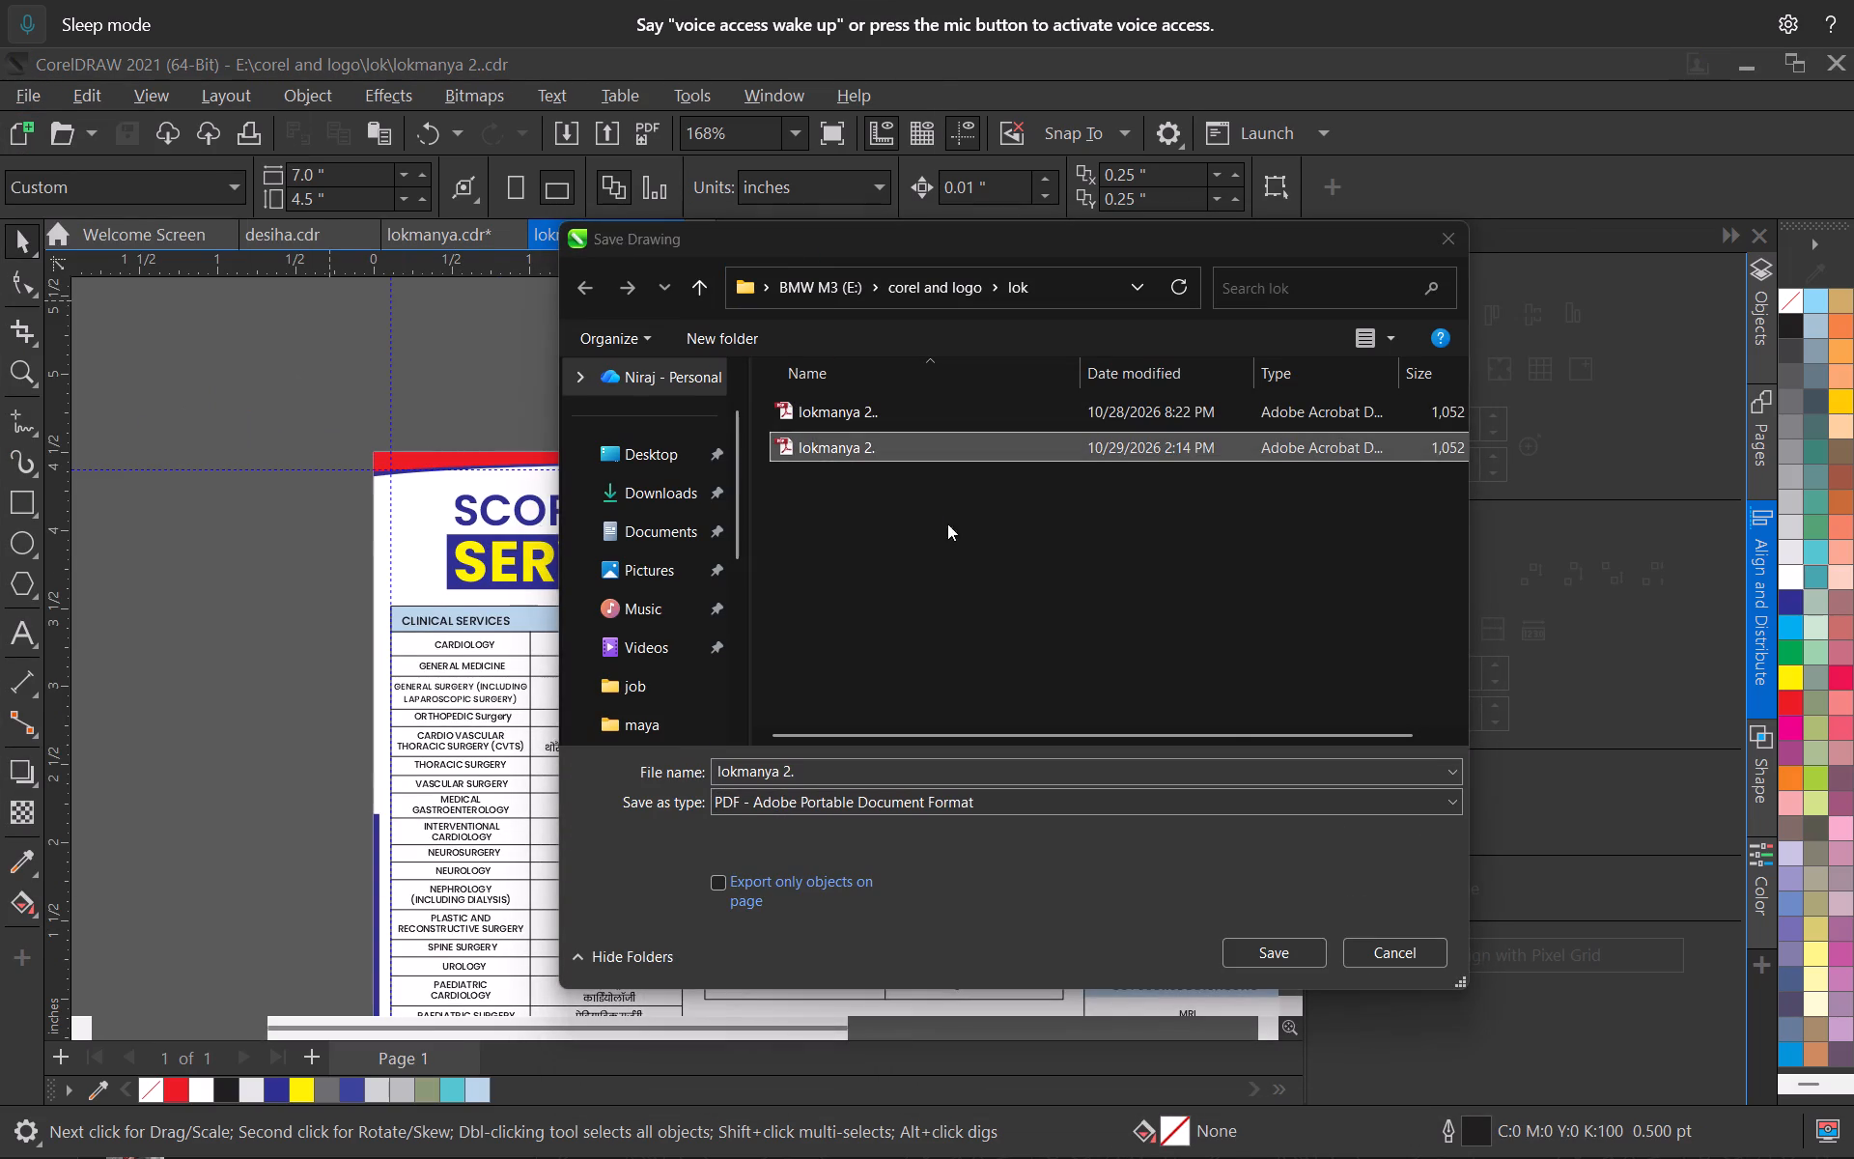
{"action": "left_click", "coordinate": [1011, 670]}
Save the drawing as a PDF named lokmanya 2. in the lok folder, replacing the existing file.
{"action": "left_click", "coordinate": [1300, 950]}
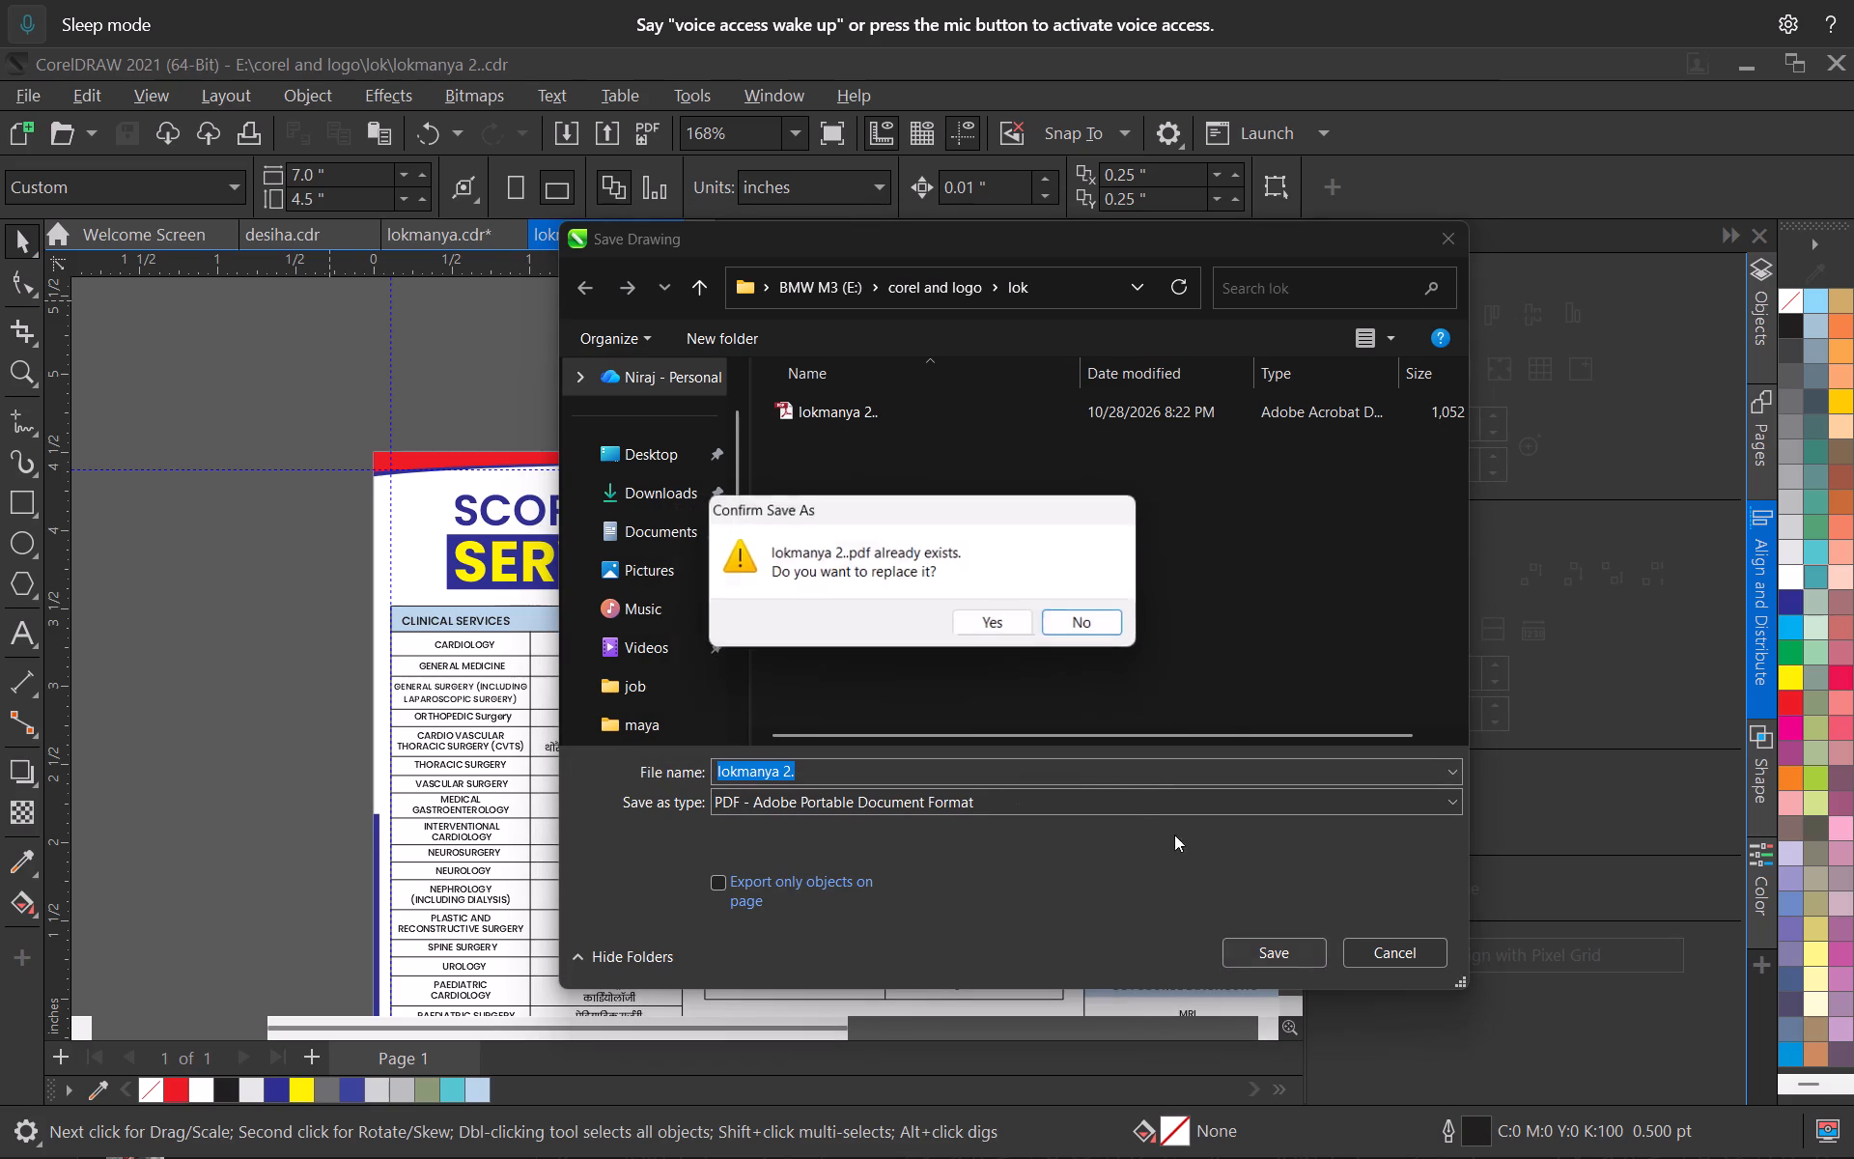
{"action": "left_click", "coordinate": [1018, 633]}
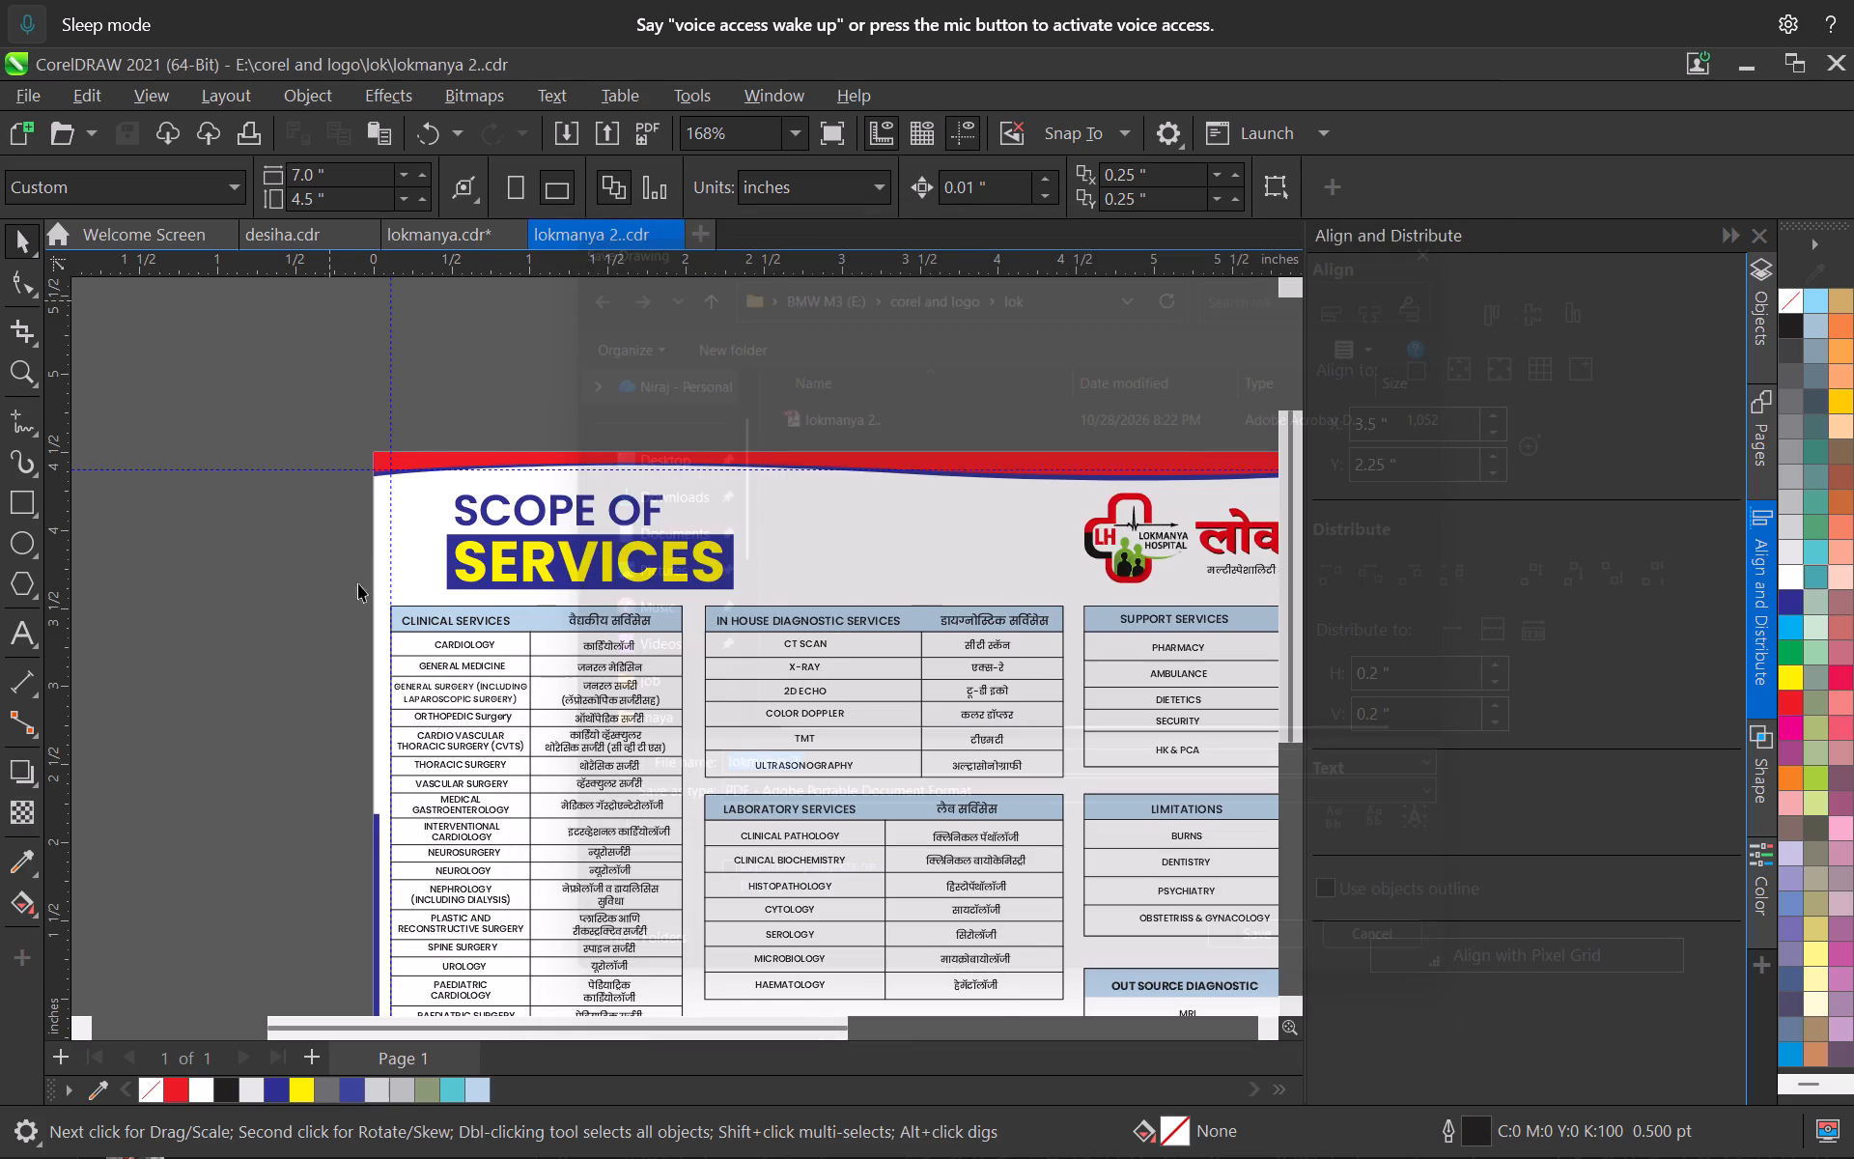
{"action": "left_click", "coordinate": [1172, 913]}
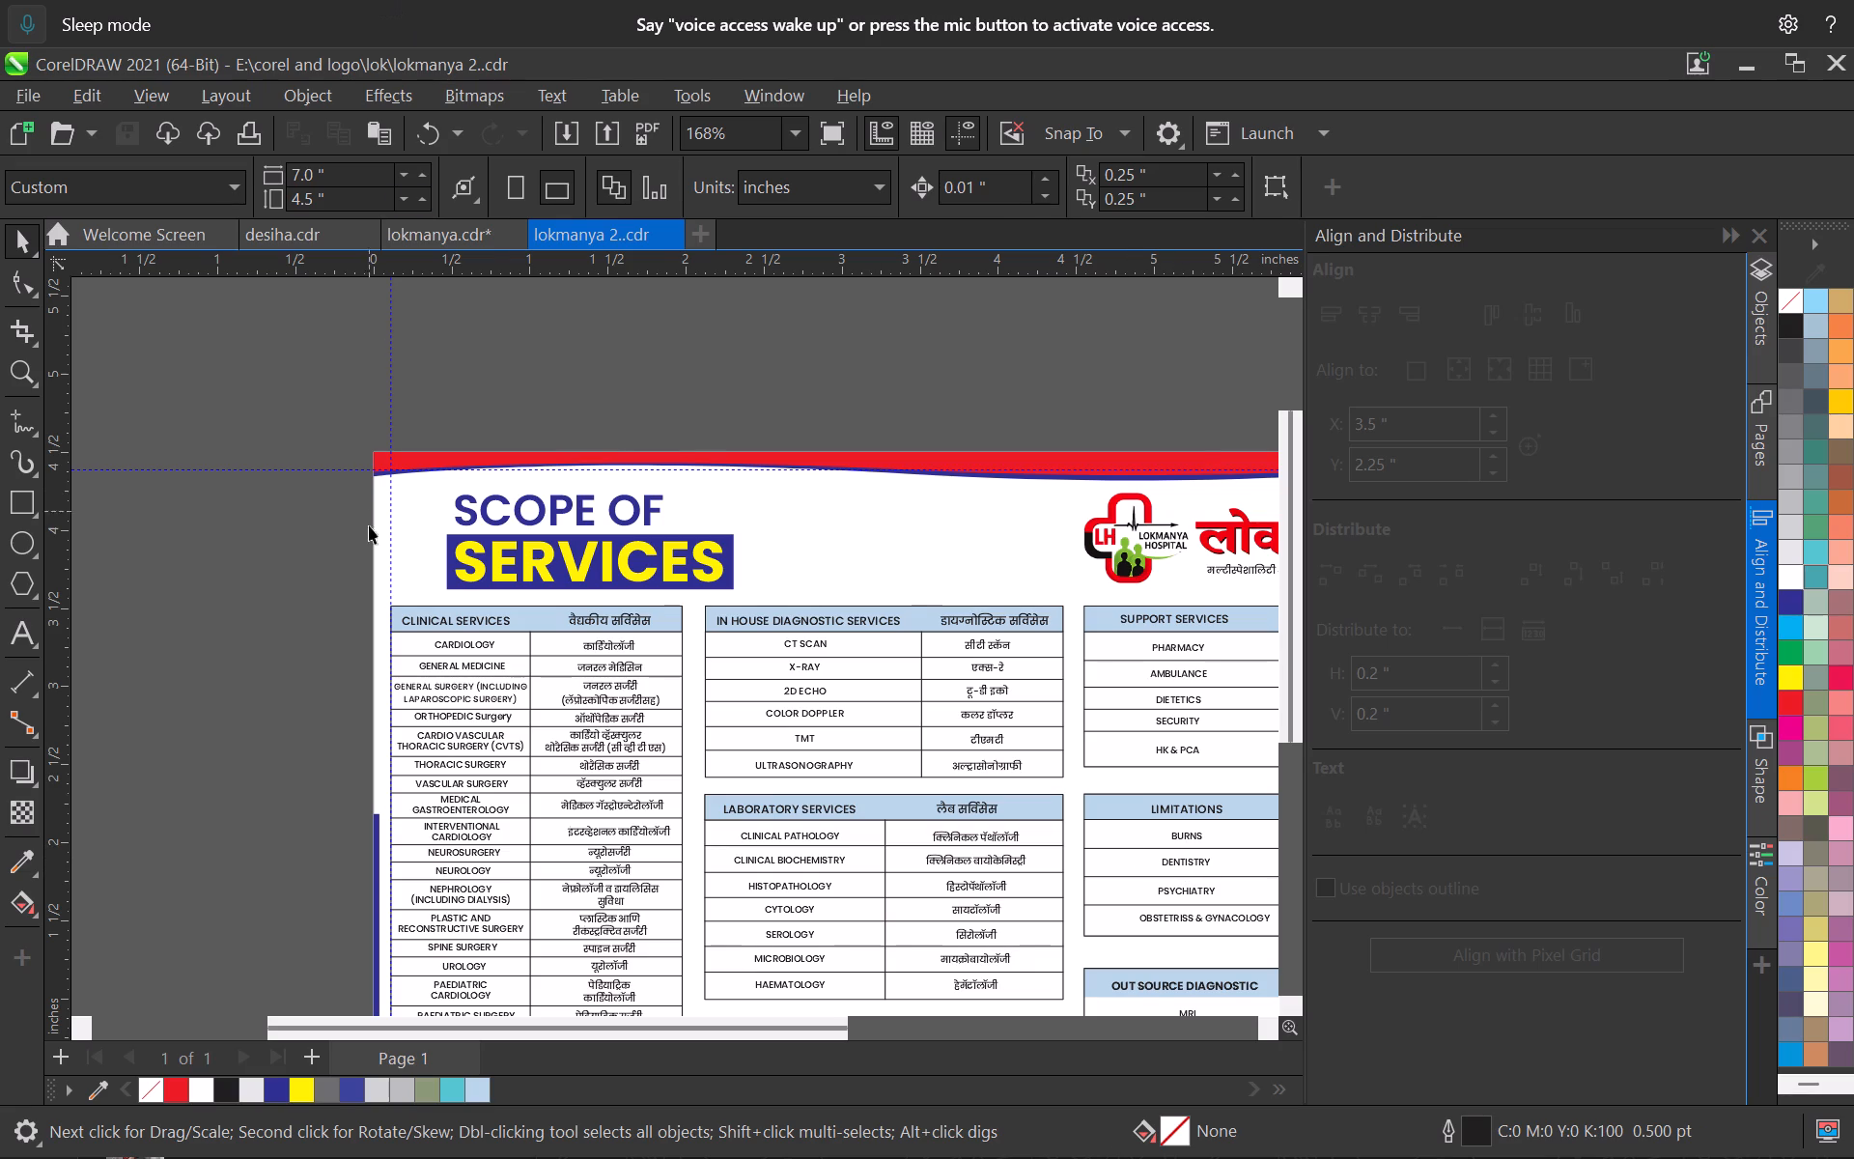
Save the drawing again and open the Save As dialog for another copy.
{"action": "scroll", "coordinate": [722, 595], "scroll_direction": "down", "scroll_amount": 8}
{"action": "key", "text": "ctrl+s"}
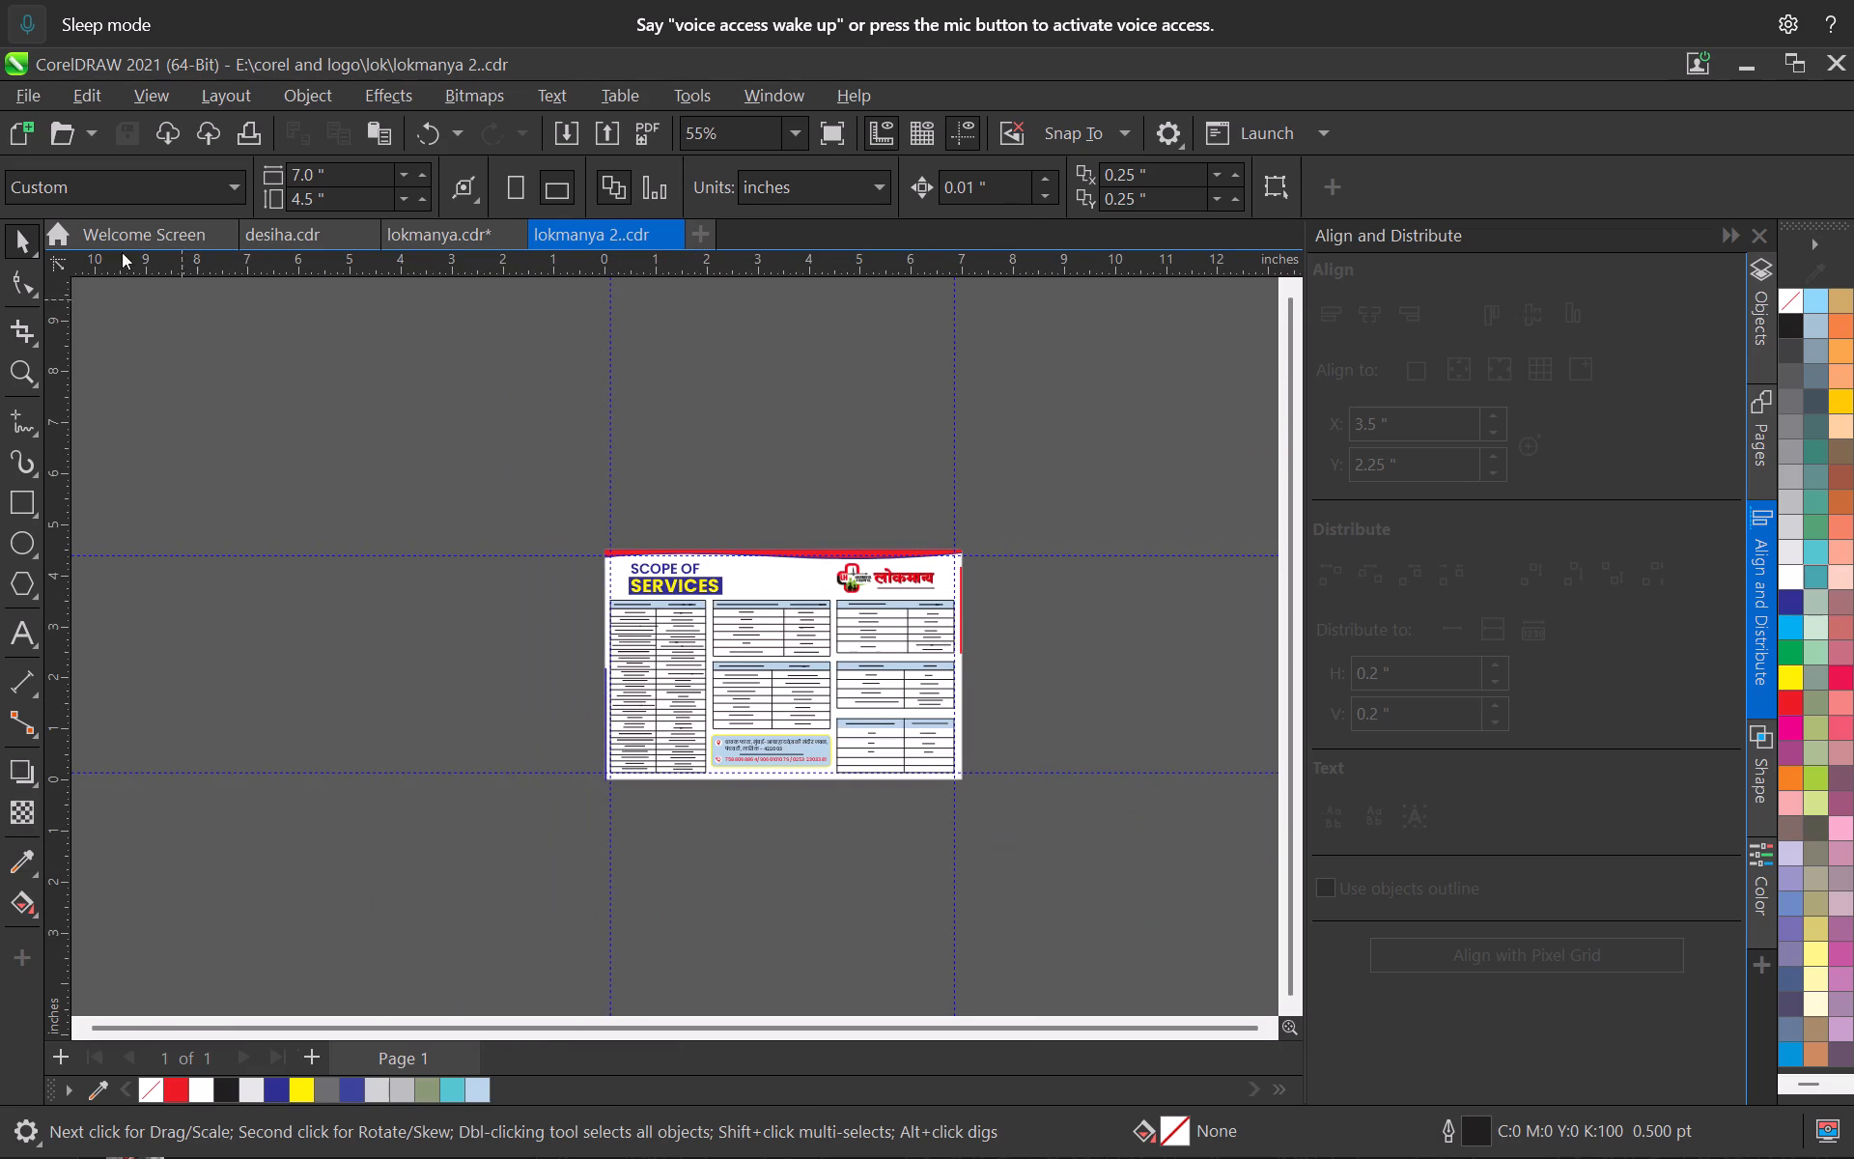
{"action": "left_click", "coordinate": [21, 103]}
{"action": "double_click", "coordinate": [127, 444]}
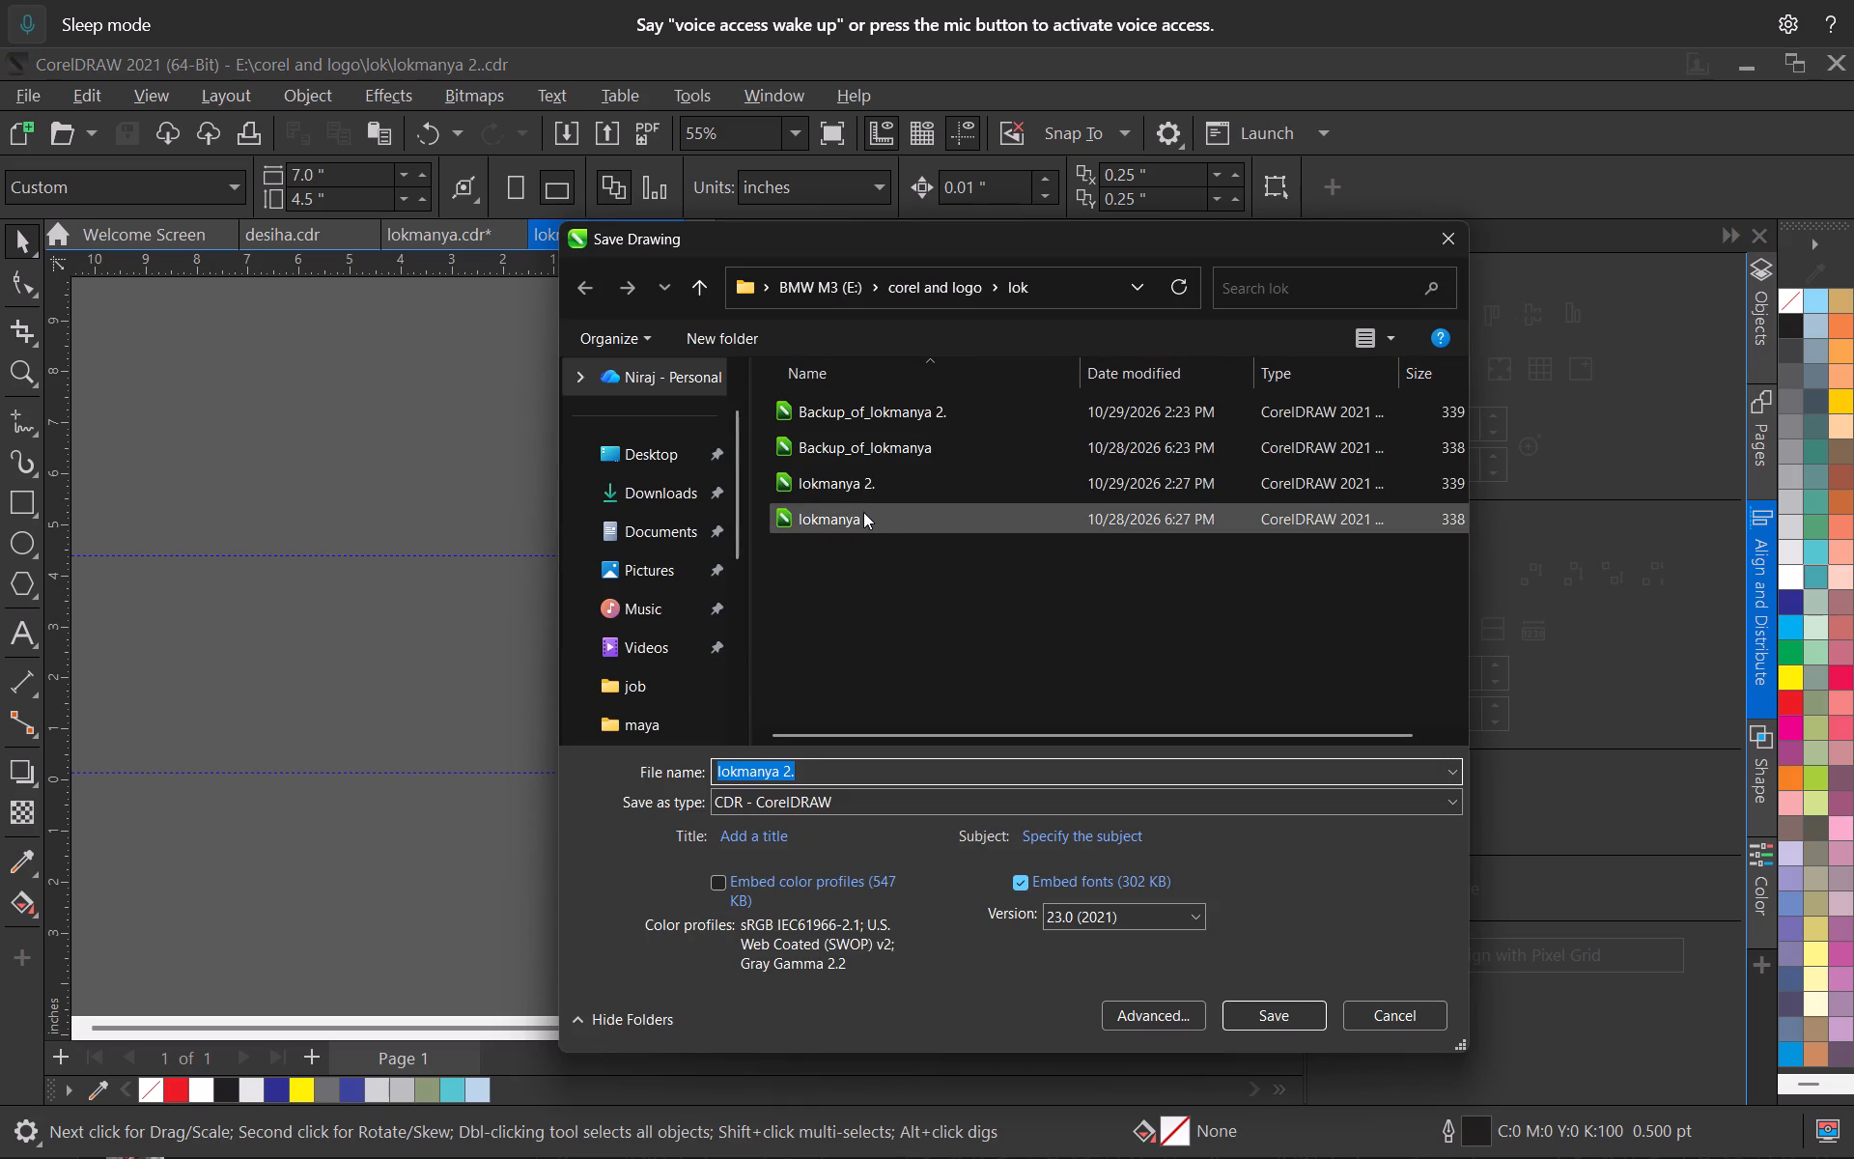
Delete the existing lokmanya 2. CorelDRAW file from the lok folder and save the drawing there as lokmanya 2. in CDR format, version 23.0.
{"action": "left_click", "coordinate": [865, 486]}
{"action": "key", "text": "Delete"}
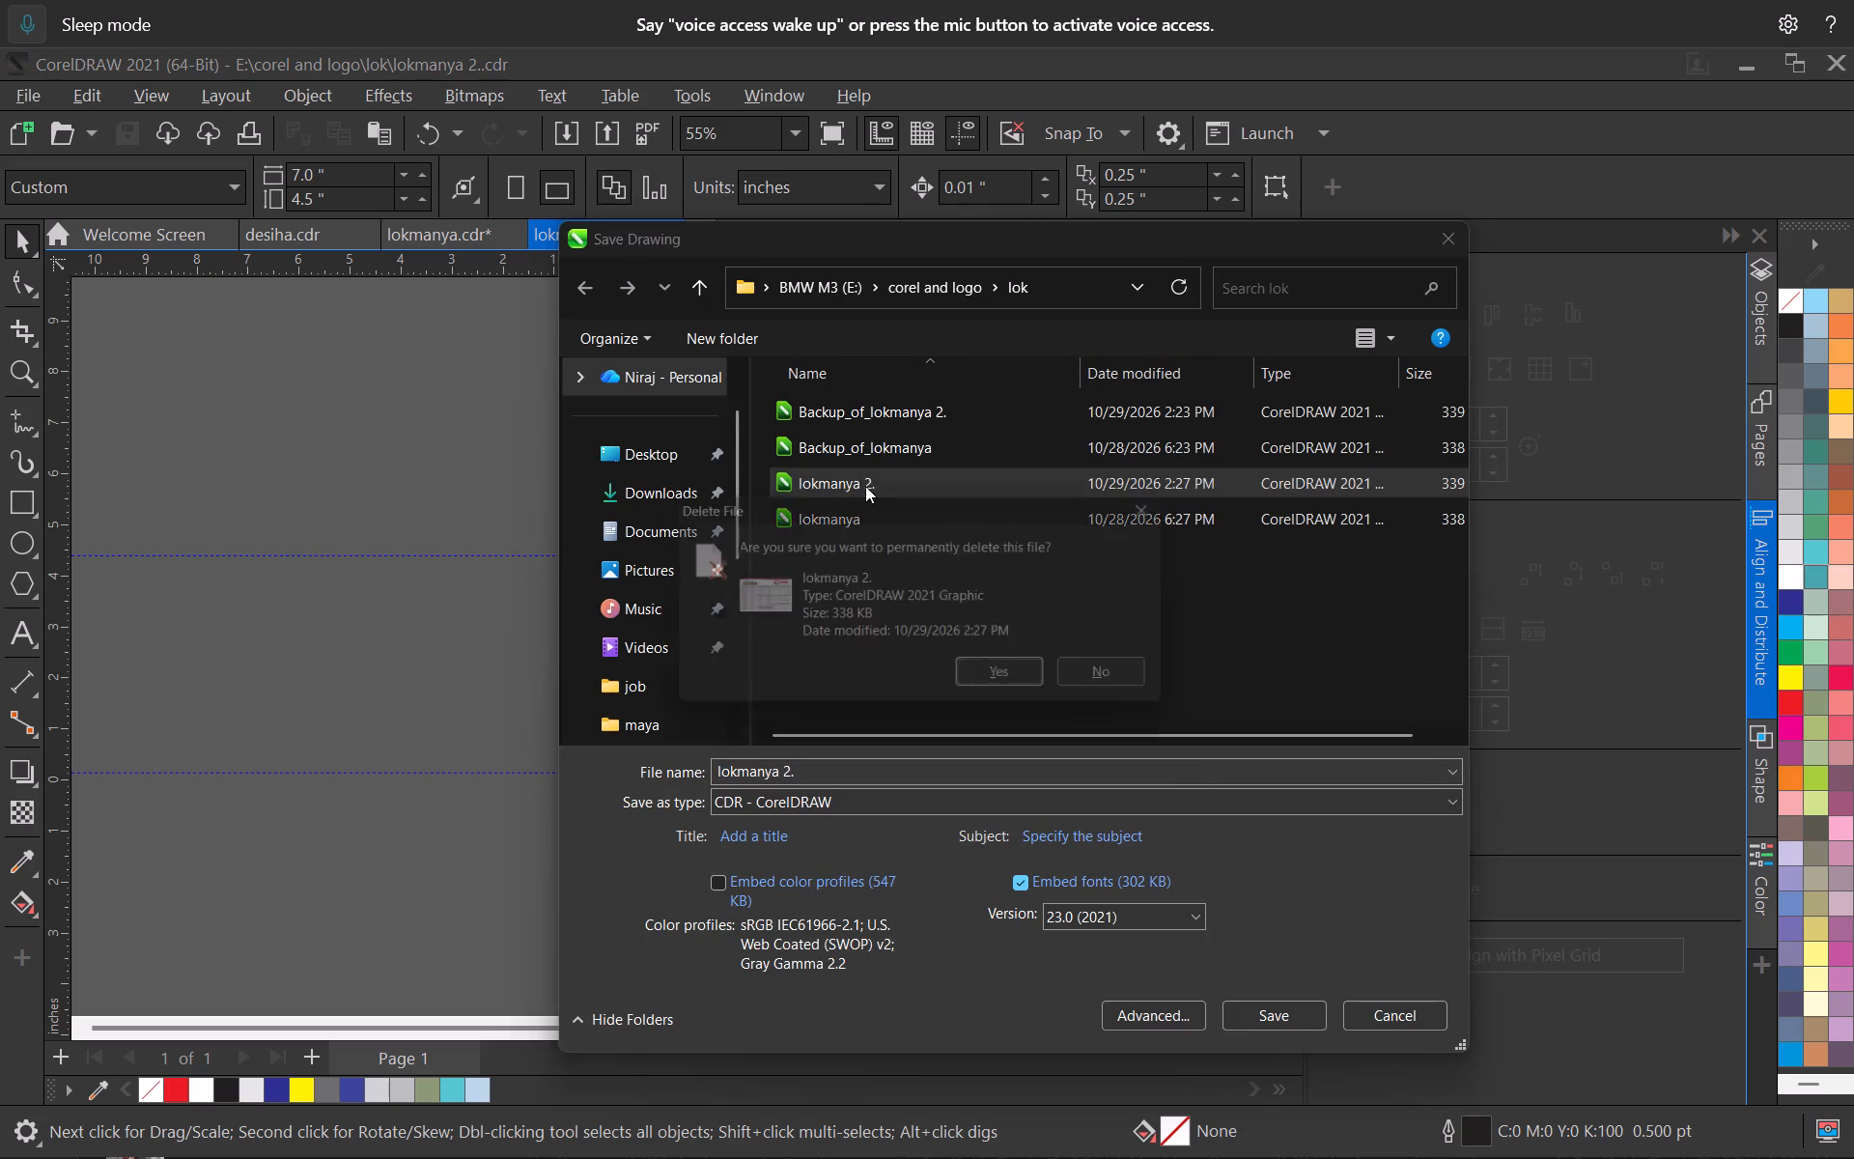
{"action": "left_click", "coordinate": [1016, 677]}
{"action": "left_click", "coordinate": [1242, 1011]}
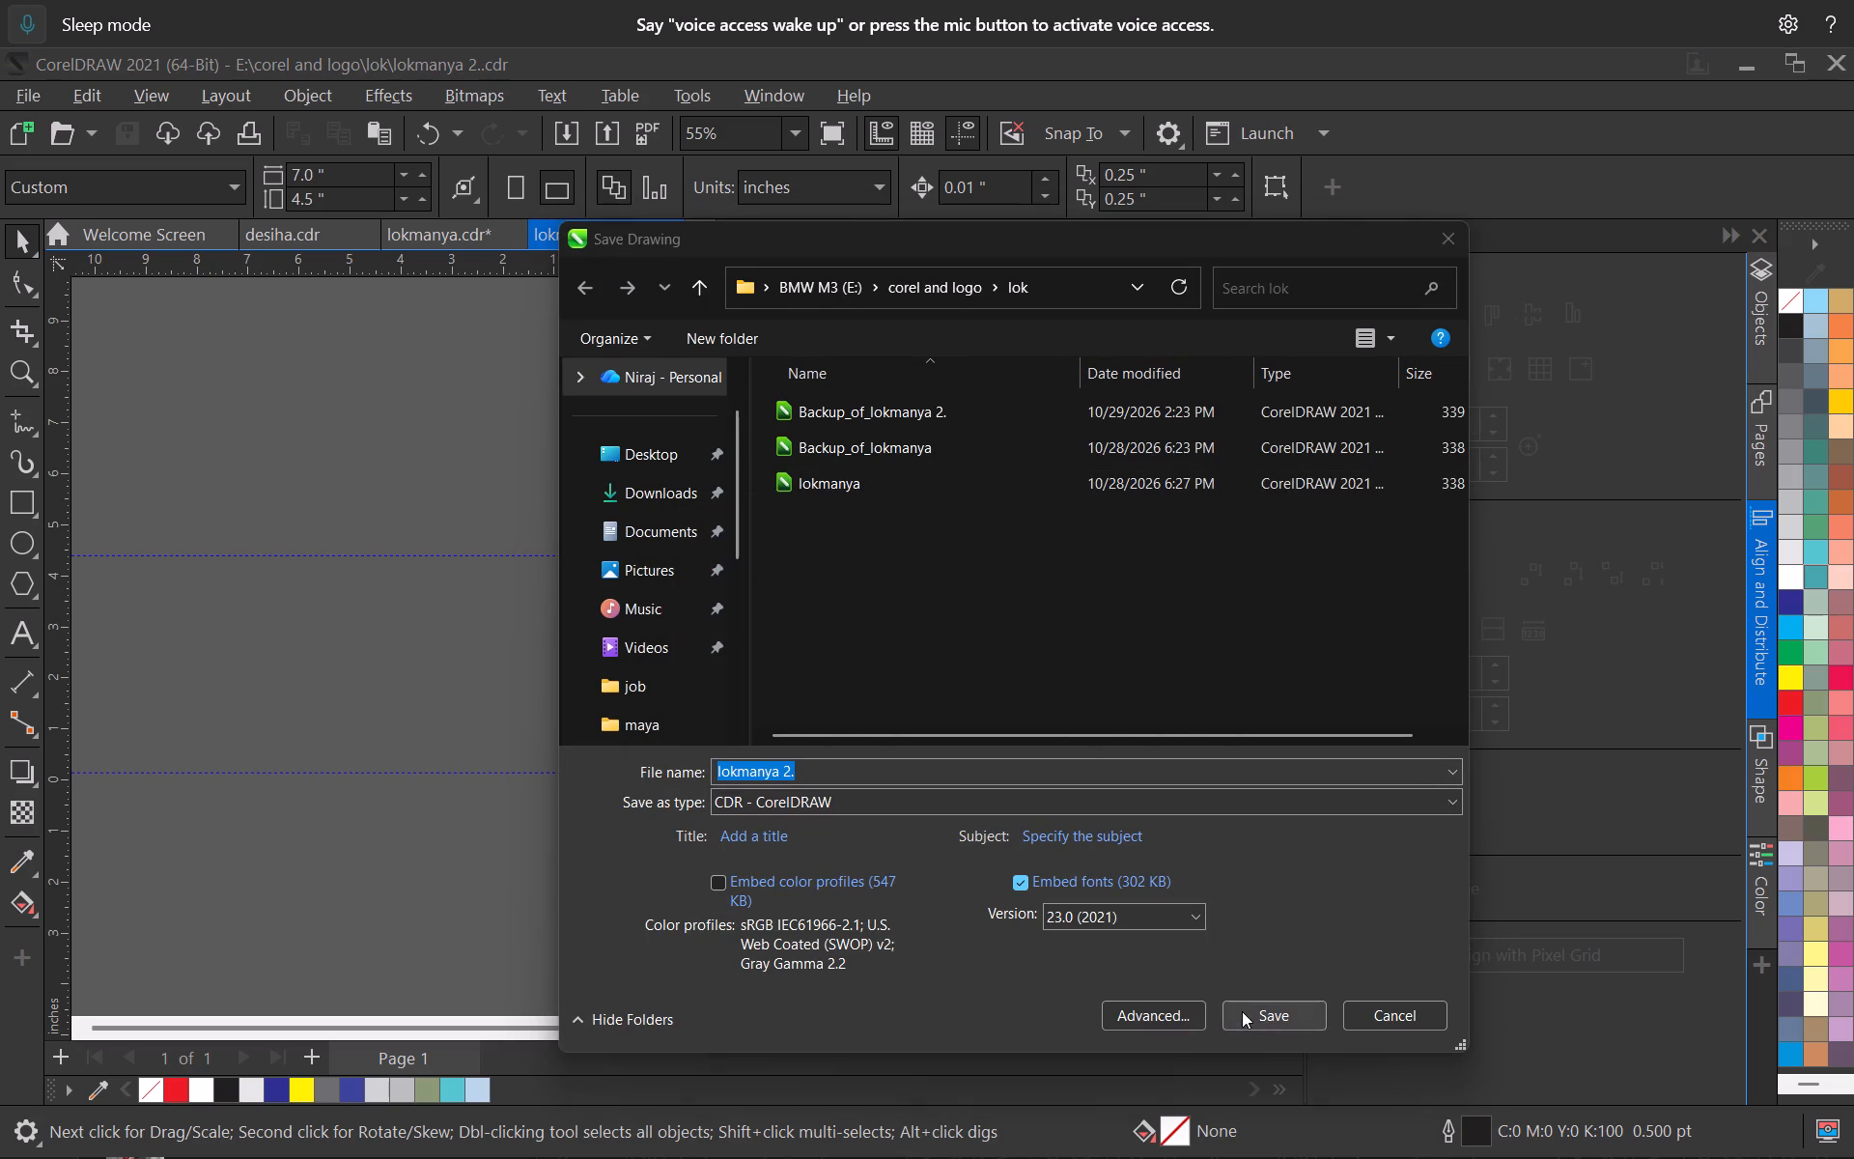
{"action": "left_click", "coordinate": [997, 615]}
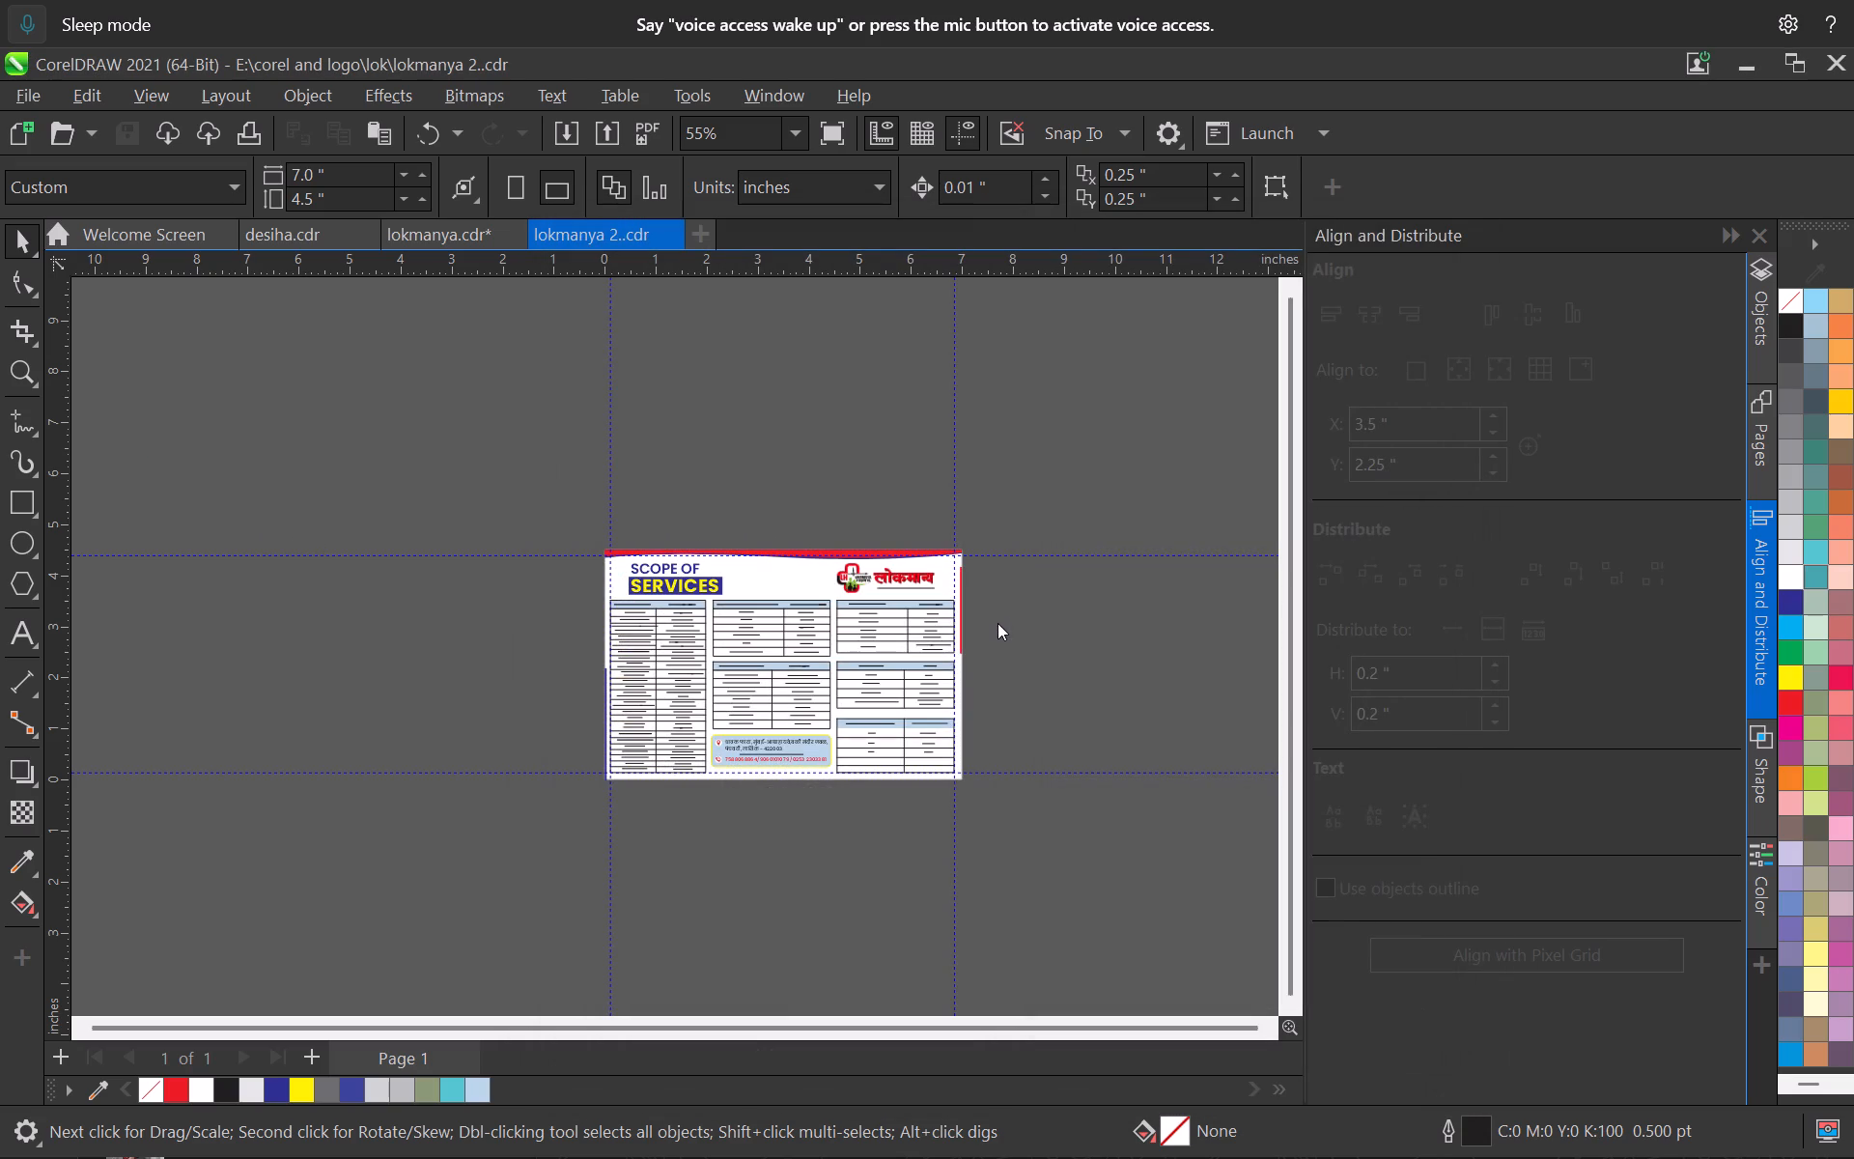
Save the lokmanya 2 drawing once more to its CorelDRAW file.
{"action": "scroll", "coordinate": [974, 792], "scroll_direction": "down", "scroll_amount": 5}
{"action": "scroll", "coordinate": [974, 792], "scroll_direction": "up", "scroll_amount": 5}
{"action": "scroll", "coordinate": [974, 792], "scroll_direction": "down", "scroll_amount": 6}
{"action": "scroll", "coordinate": [974, 792], "scroll_direction": "up", "scroll_amount": 5}
{"action": "scroll", "coordinate": [974, 792], "scroll_direction": "down", "scroll_amount": 6}
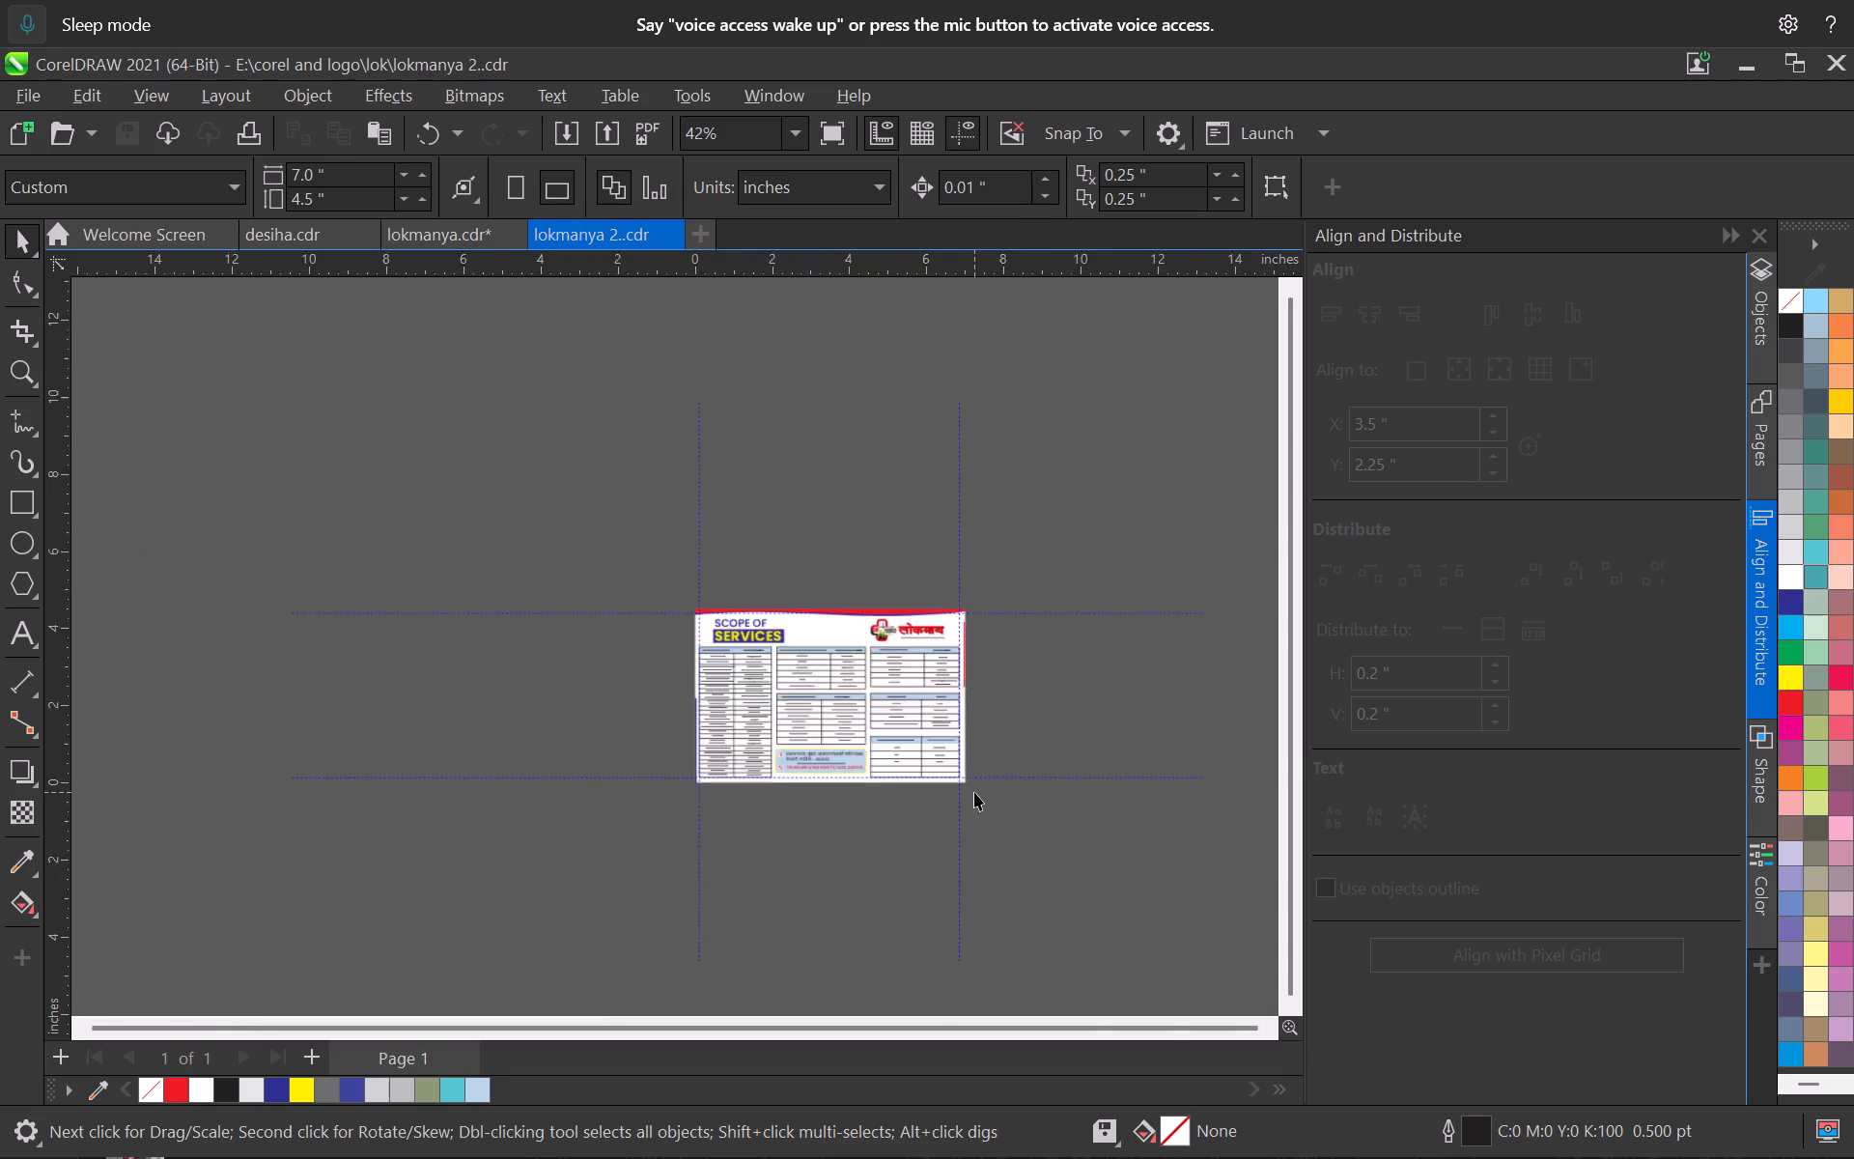
{"action": "scroll", "coordinate": [974, 792], "scroll_direction": "up", "scroll_amount": 3, "text": "ctrl"}
{"action": "key", "text": "ctrl+s"}
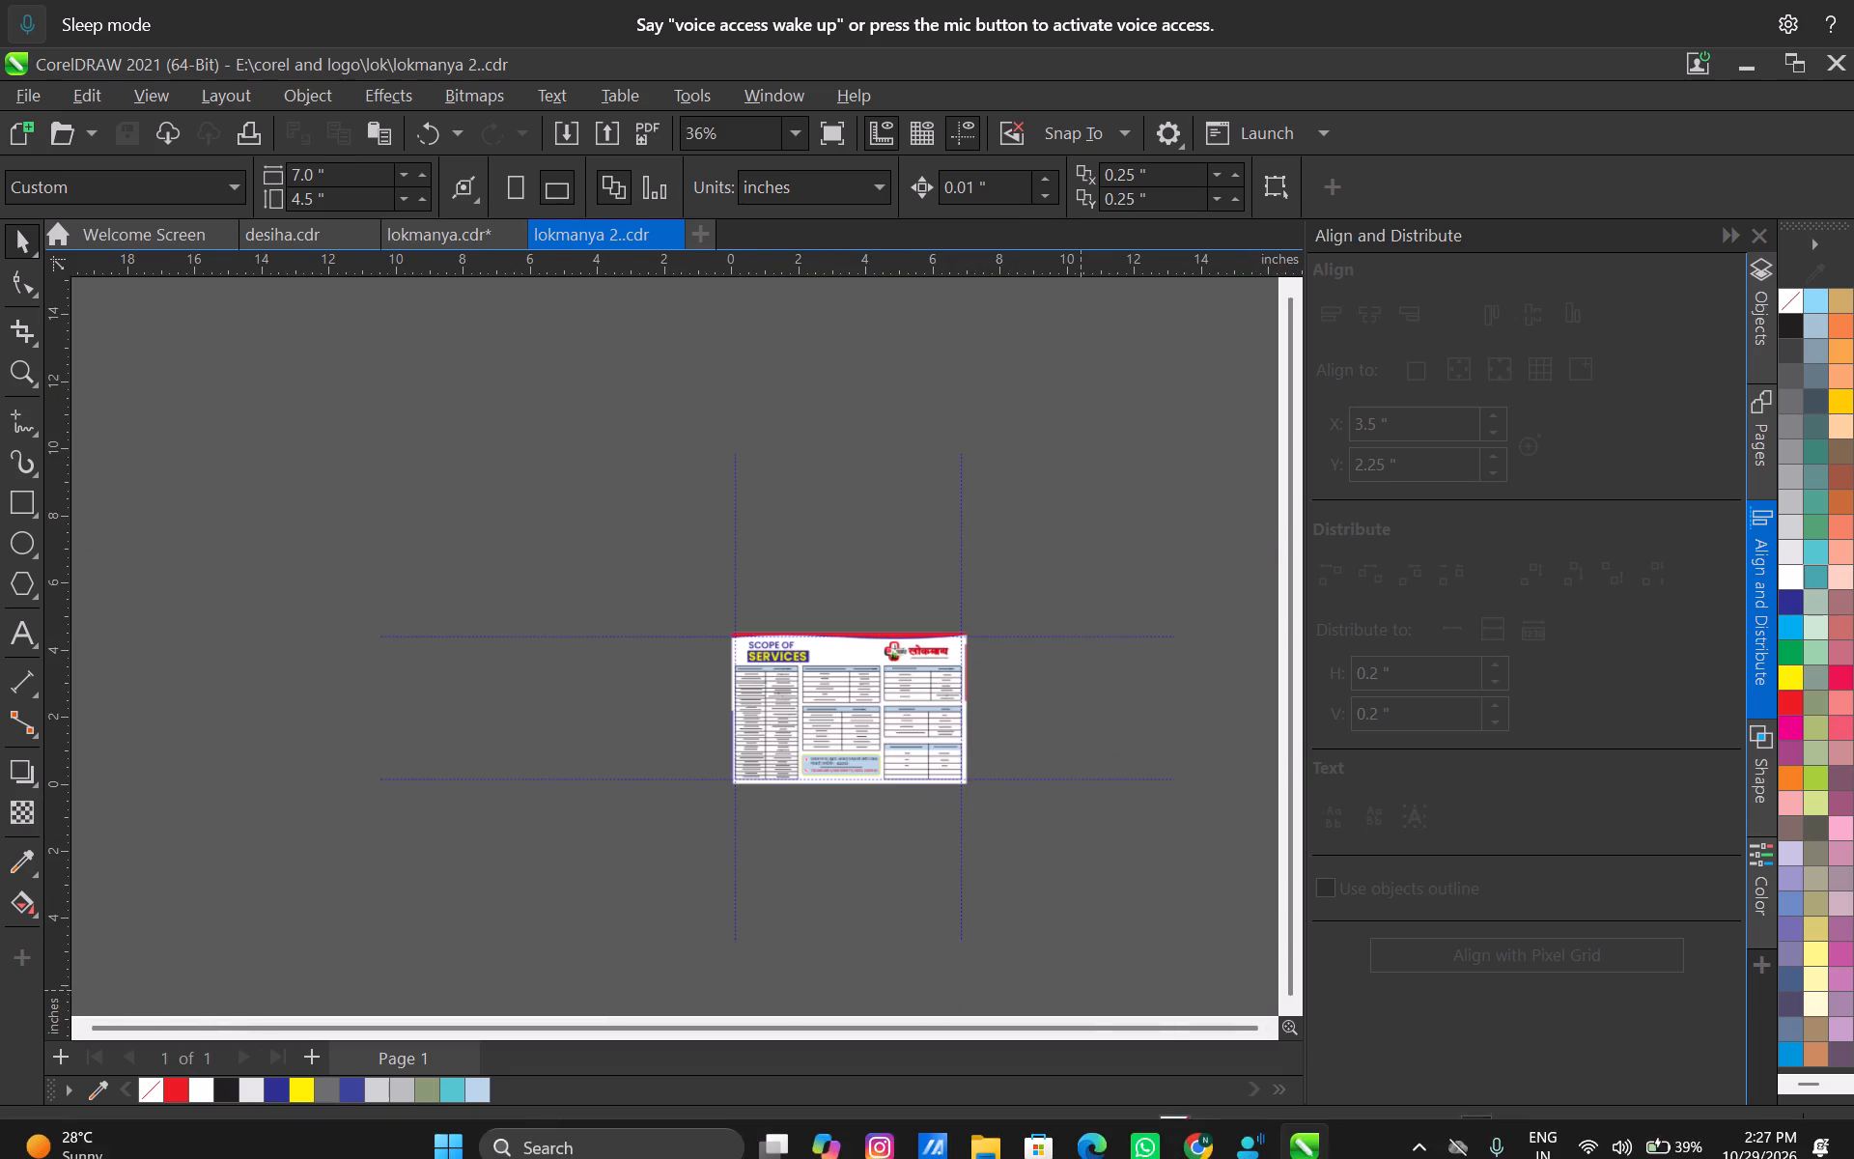
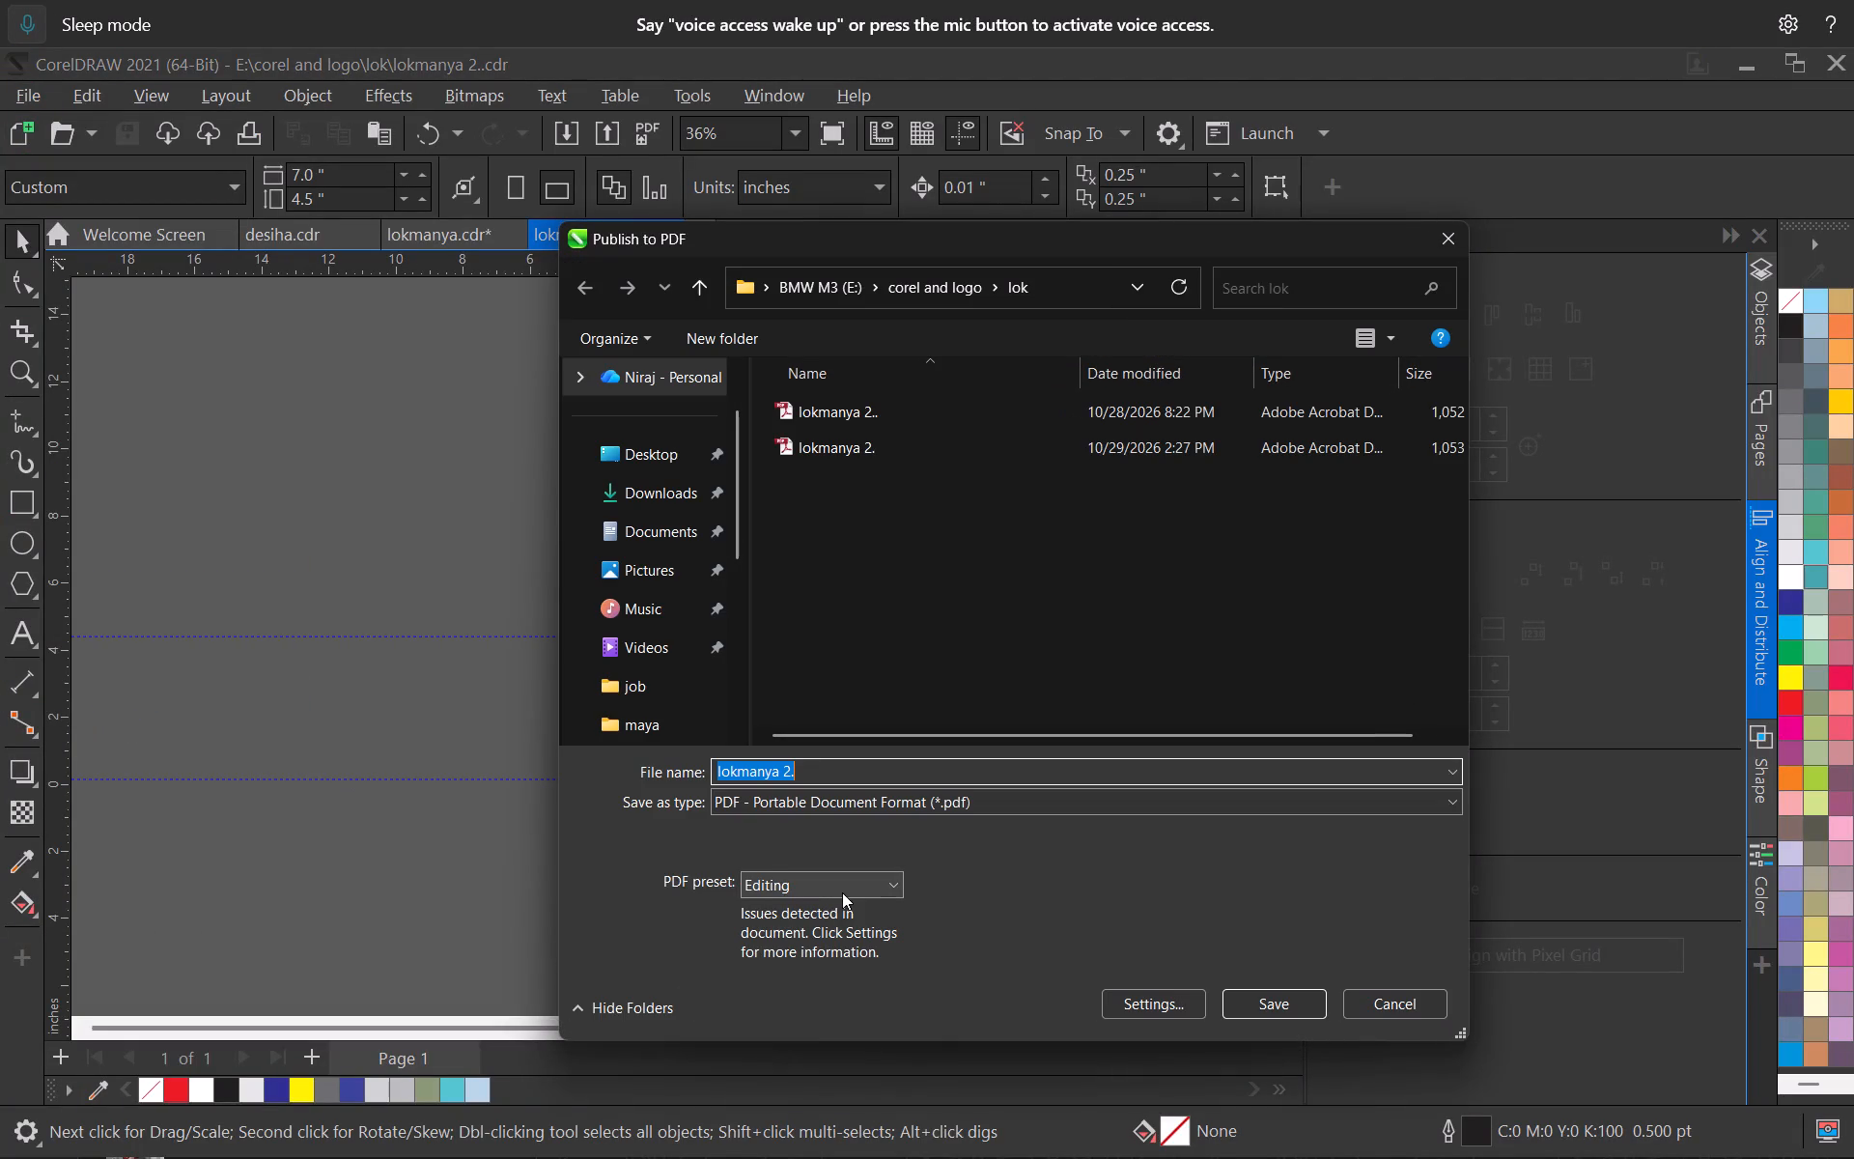
Delete the lokmanya 2.. PDF dated 10/28/2026 from the lok folder.
{"action": "left_click", "coordinate": [871, 410]}
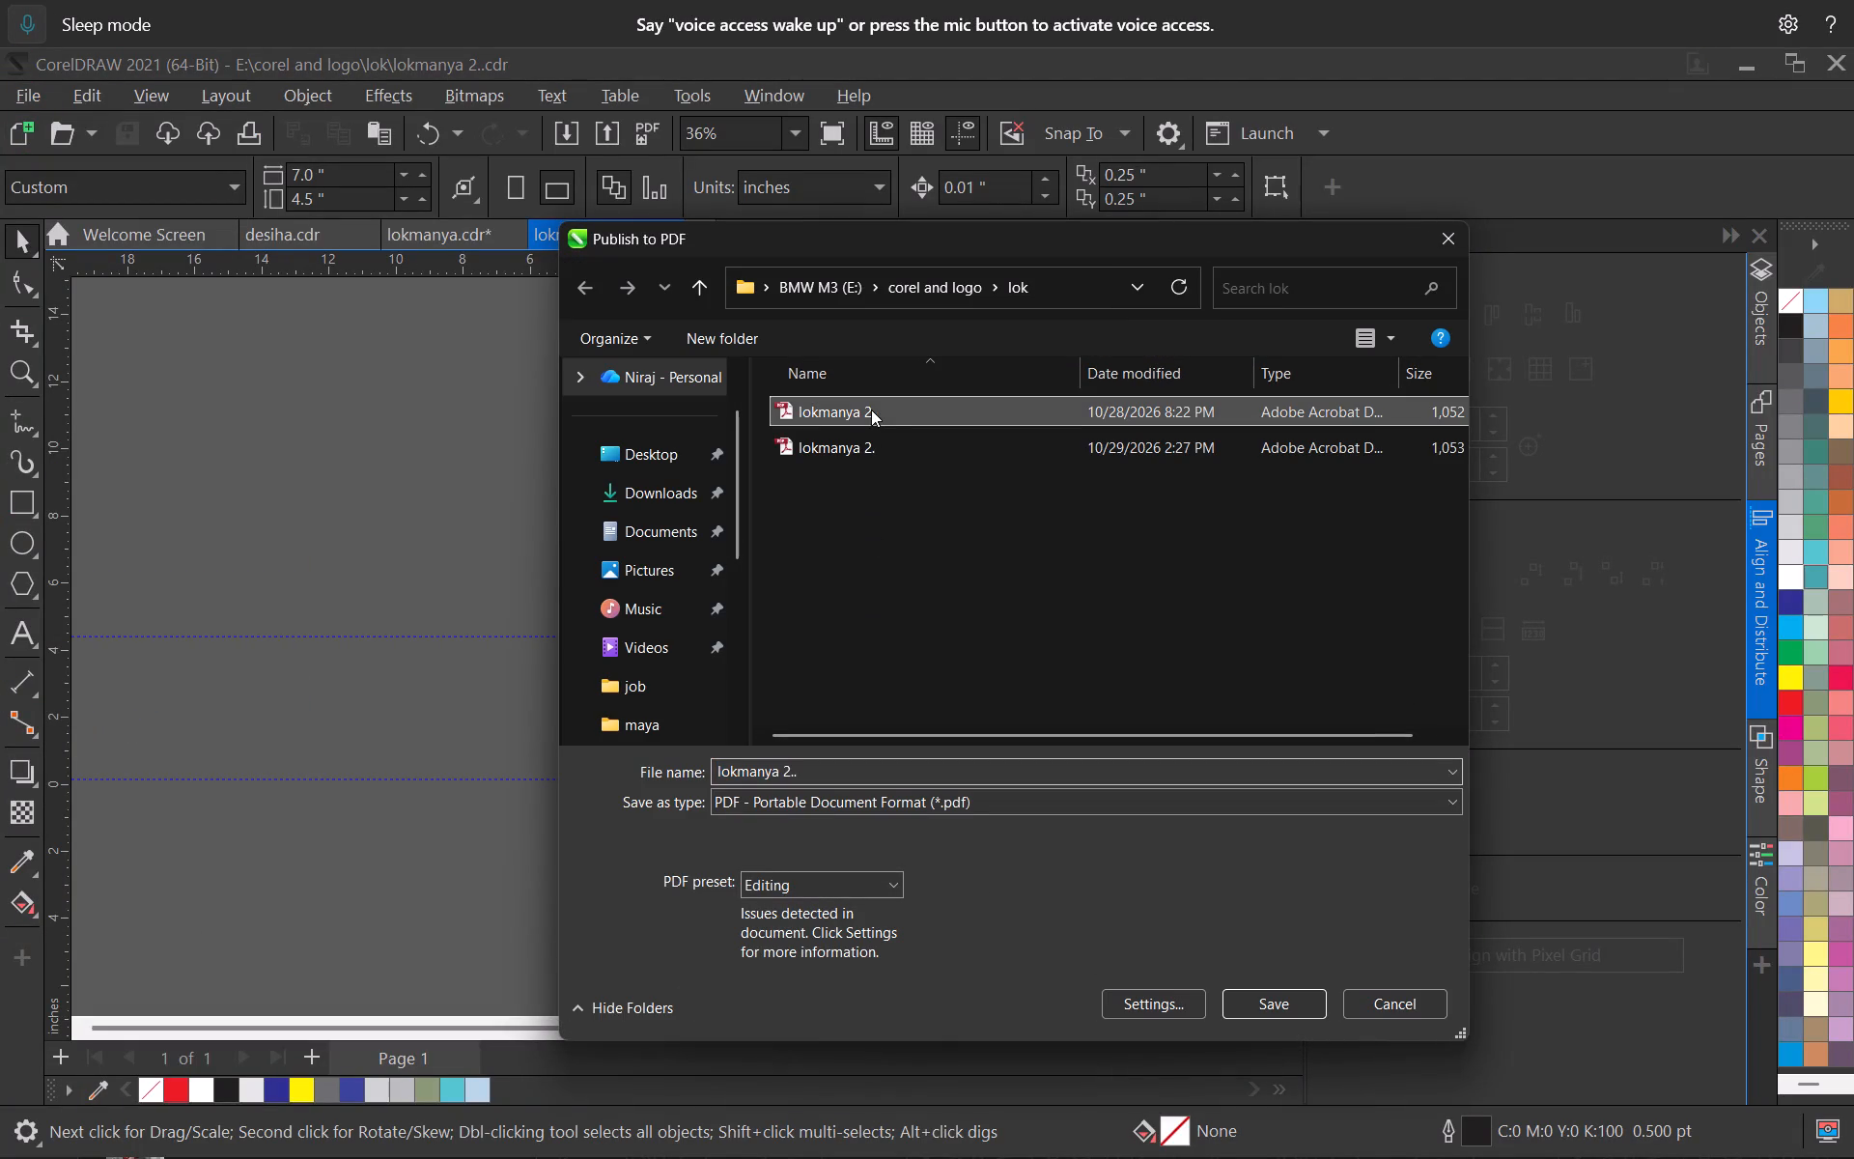
{"action": "key", "text": "Delete"}
{"action": "left_click", "coordinate": [1035, 693]}
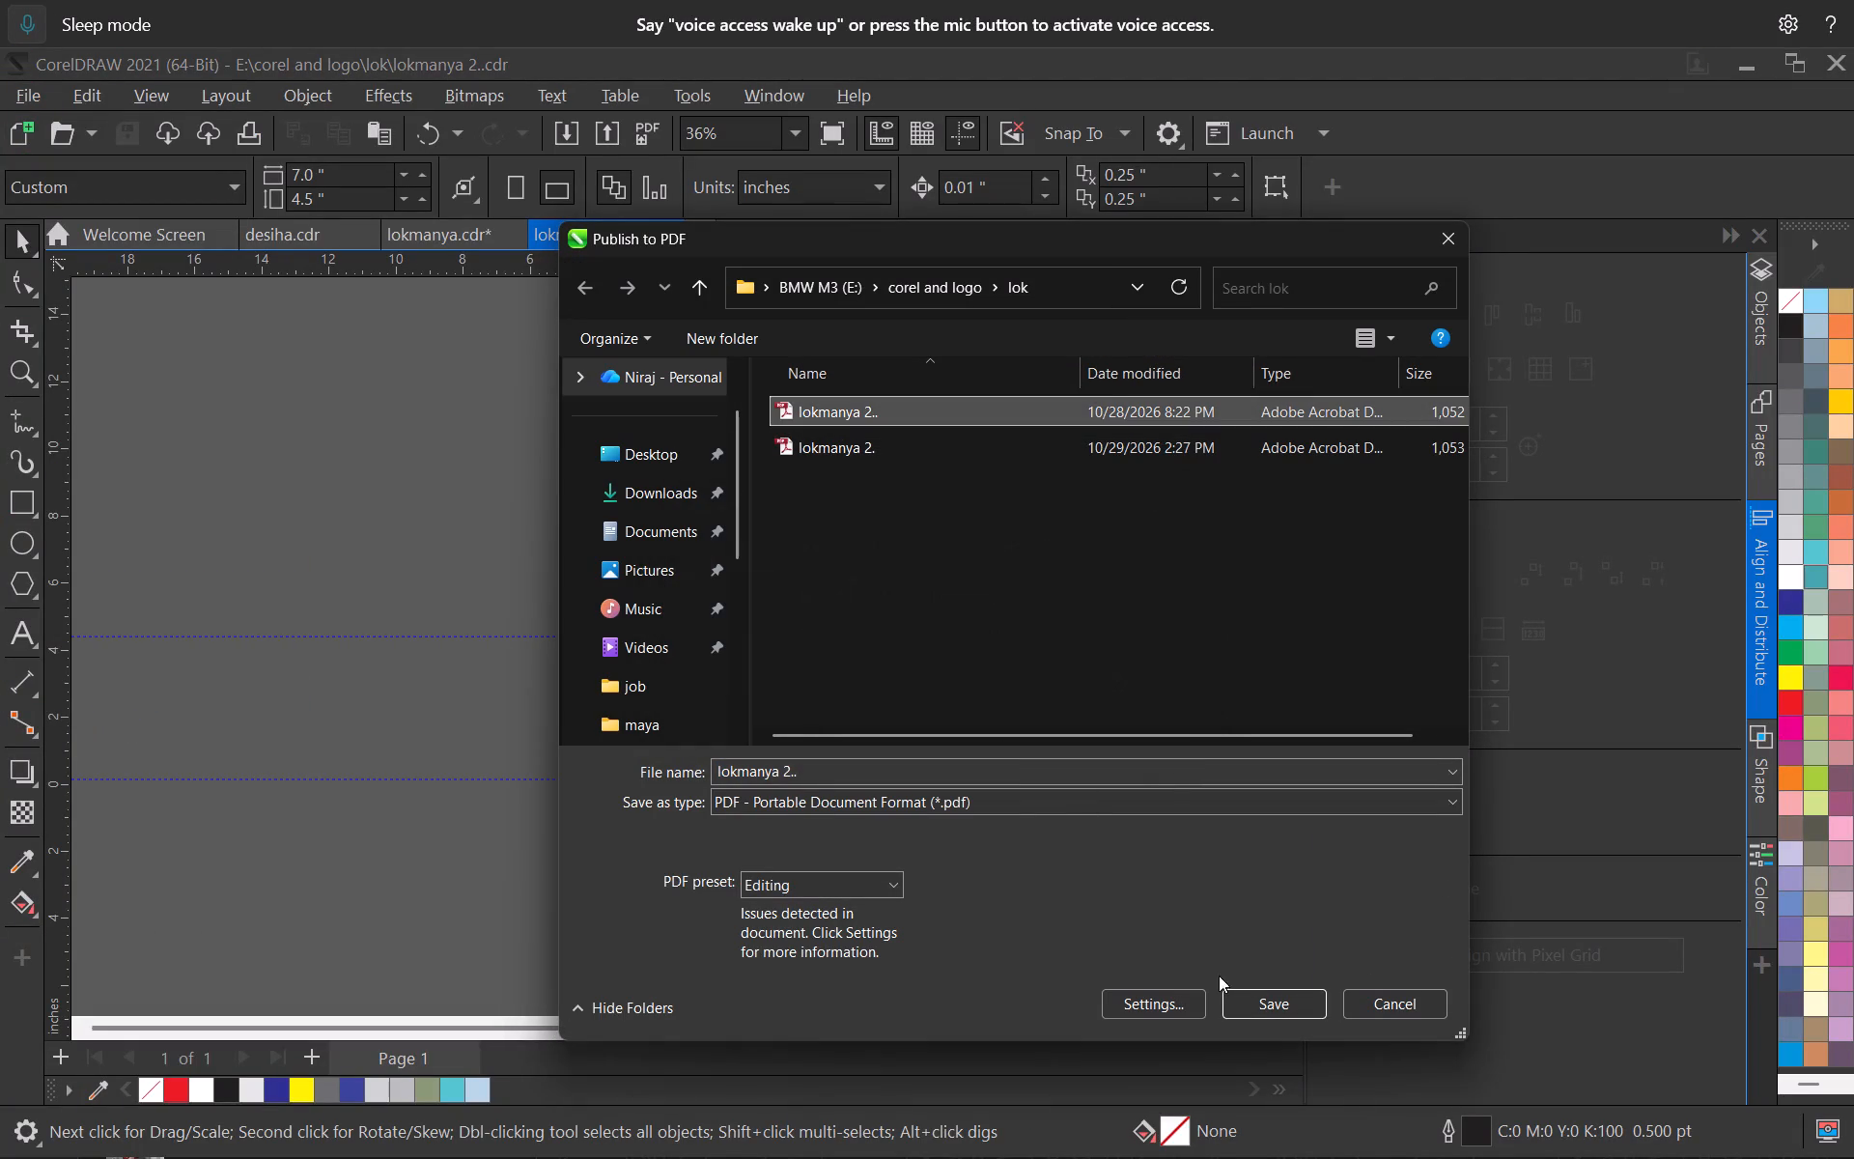
Publish the drawing as a PDF named lokmanya 2.. in the lok folder, using the Editing preset.
{"action": "left_click", "coordinate": [1250, 995]}
{"action": "left_click", "coordinate": [1002, 635]}
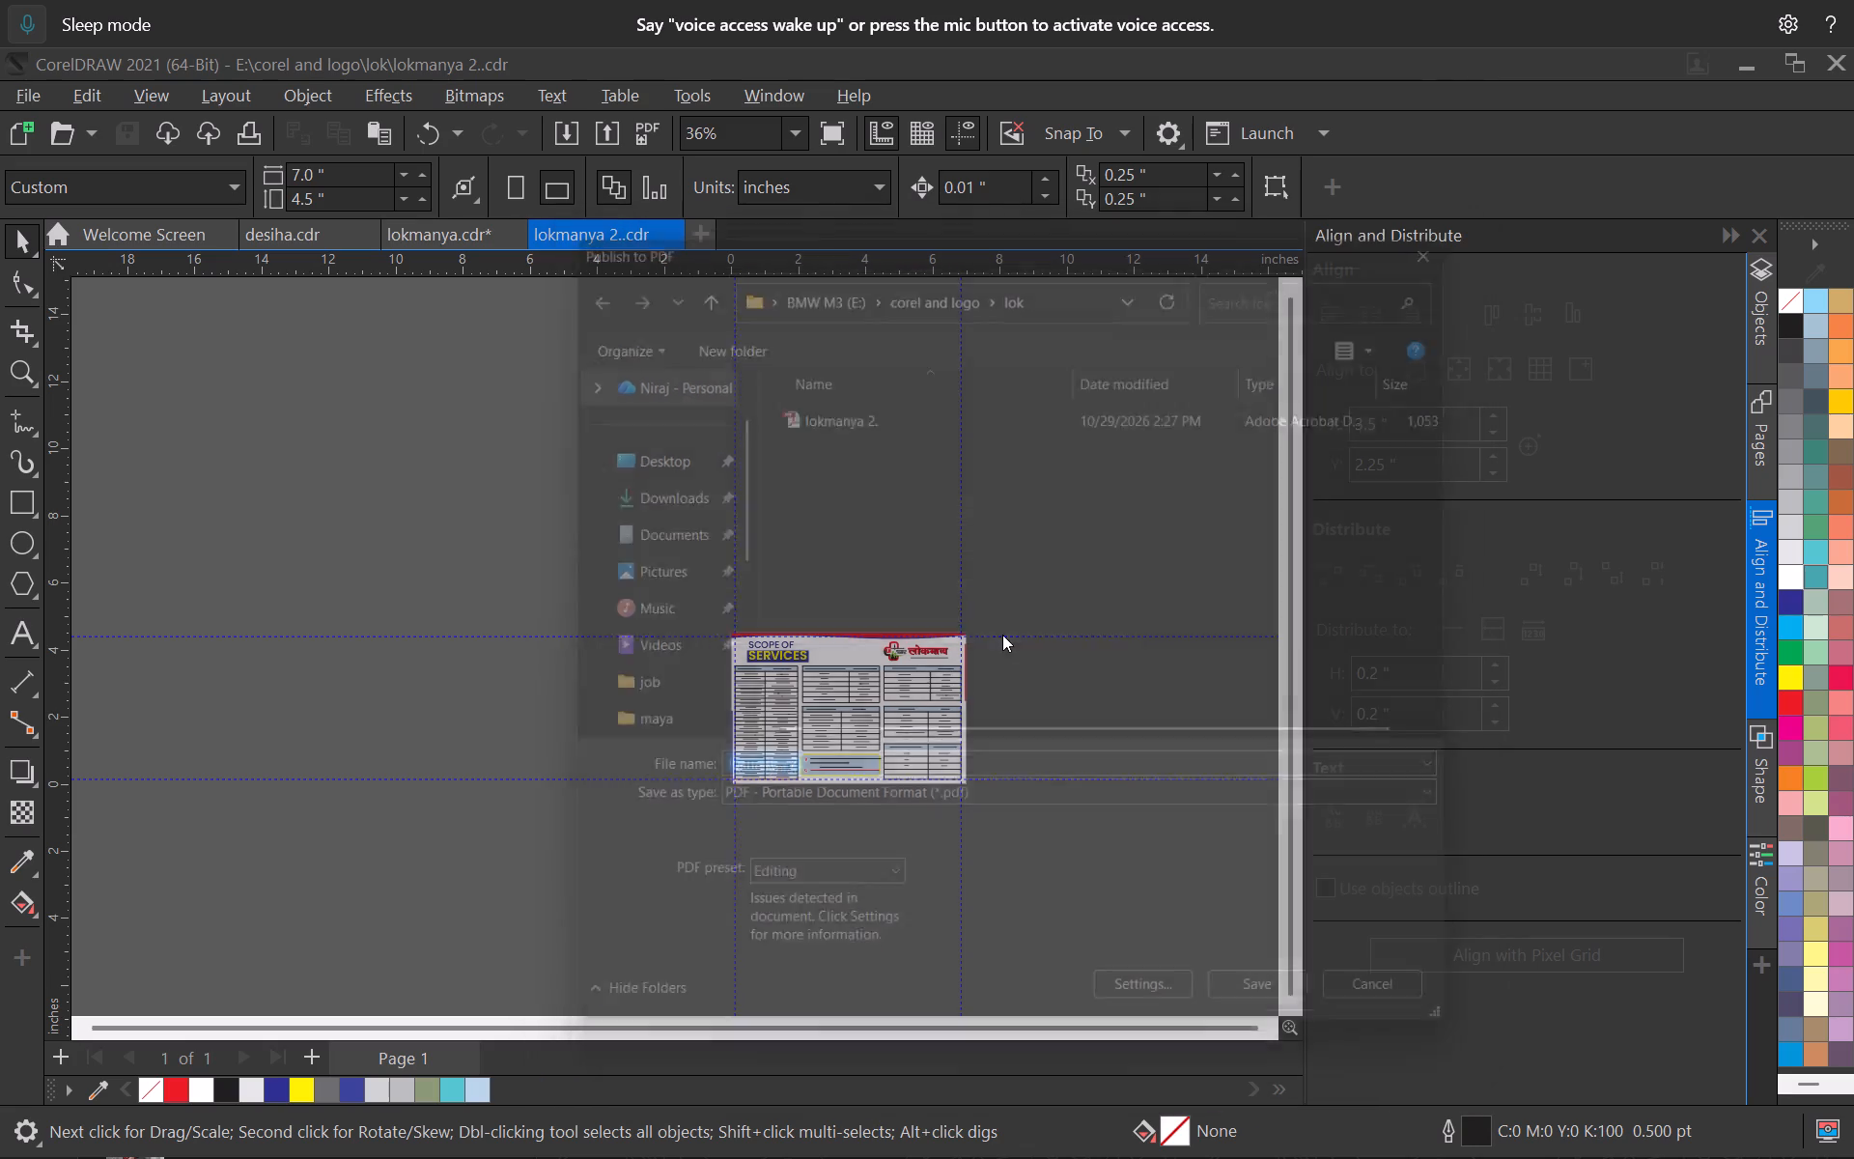
Save the lokmanya 2.. drawing to its existing CorelDRAW file.
{"action": "scroll", "coordinate": [866, 575], "scroll_direction": "down", "scroll_amount": 6}
{"action": "scroll", "coordinate": [864, 600], "scroll_direction": "up", "scroll_amount": 6}
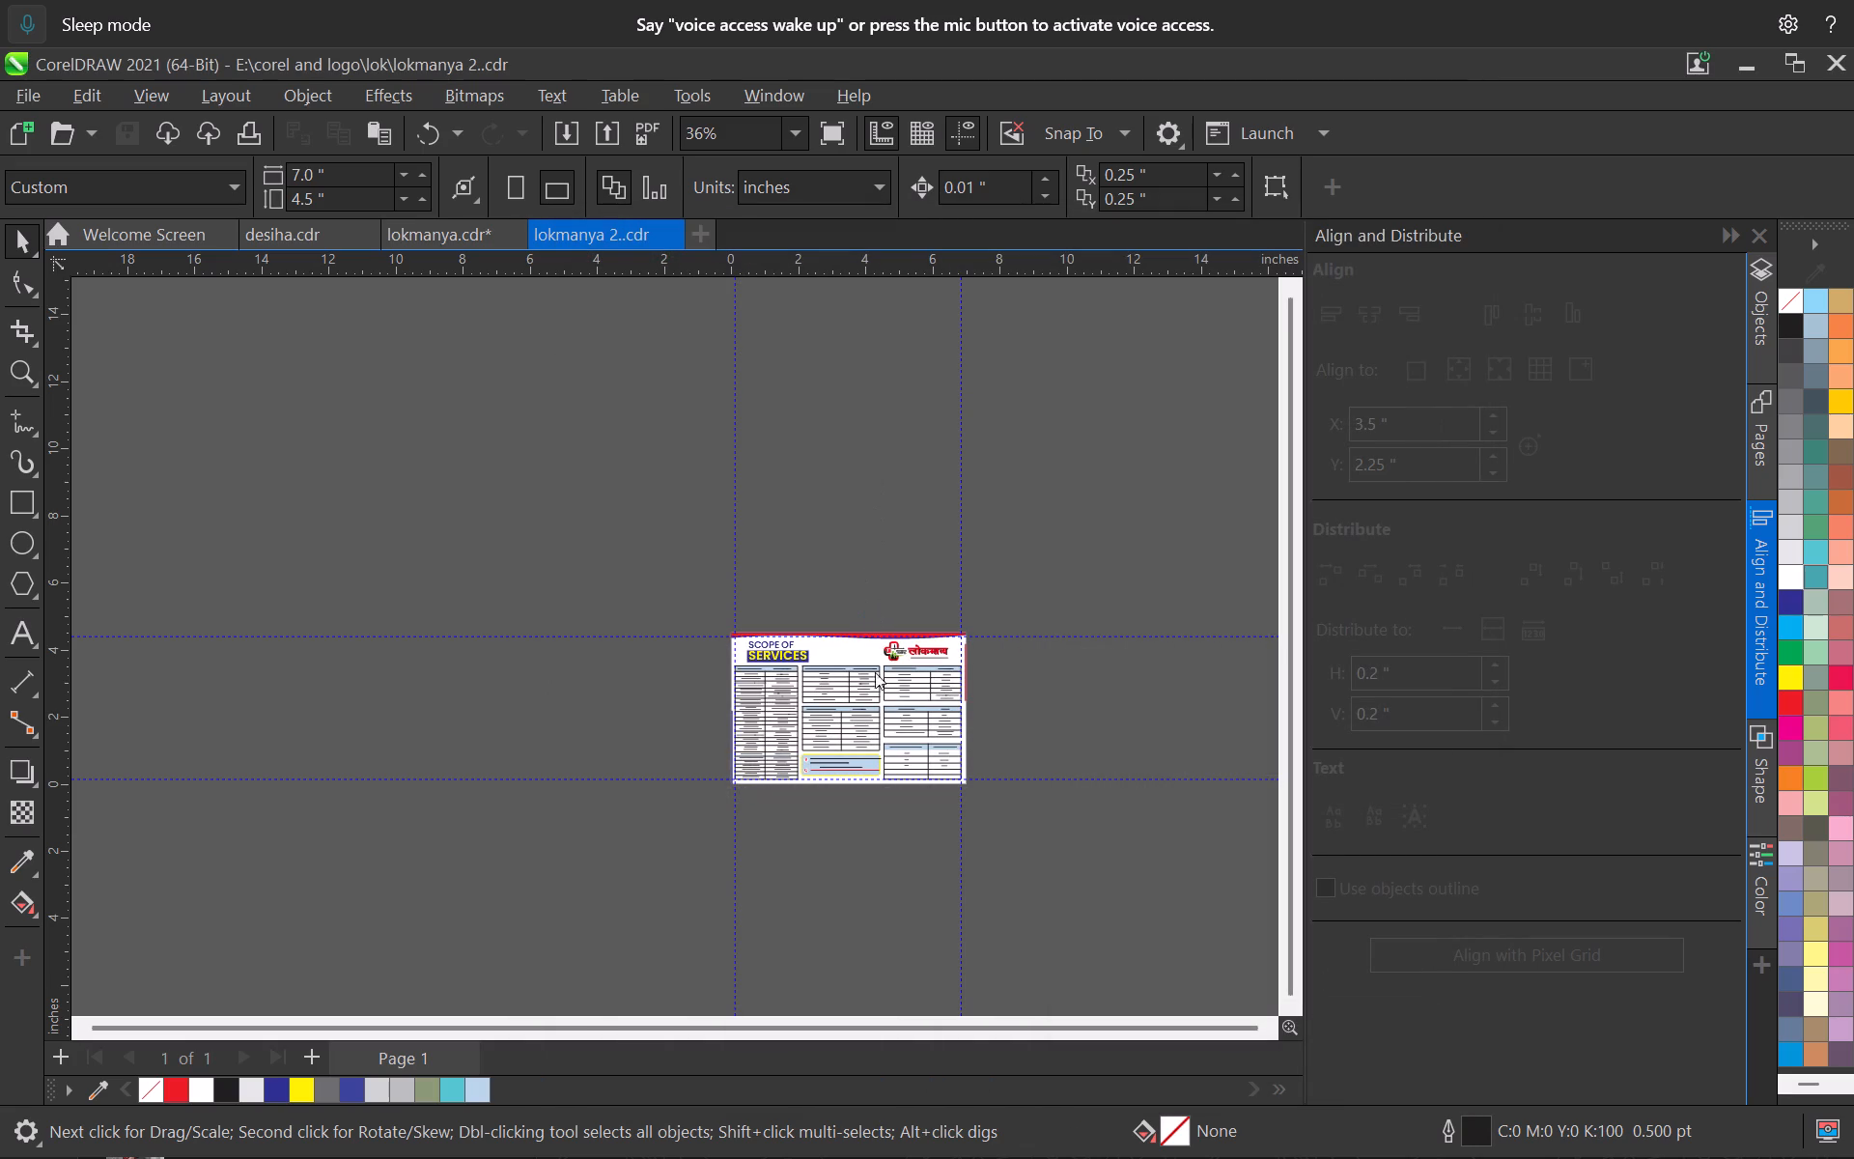
{"action": "scroll", "coordinate": [906, 743], "scroll_direction": "down", "scroll_amount": 2}
{"action": "scroll", "coordinate": [906, 744], "scroll_direction": "up", "scroll_amount": 5}
{"action": "key", "text": "ctrl+s"}
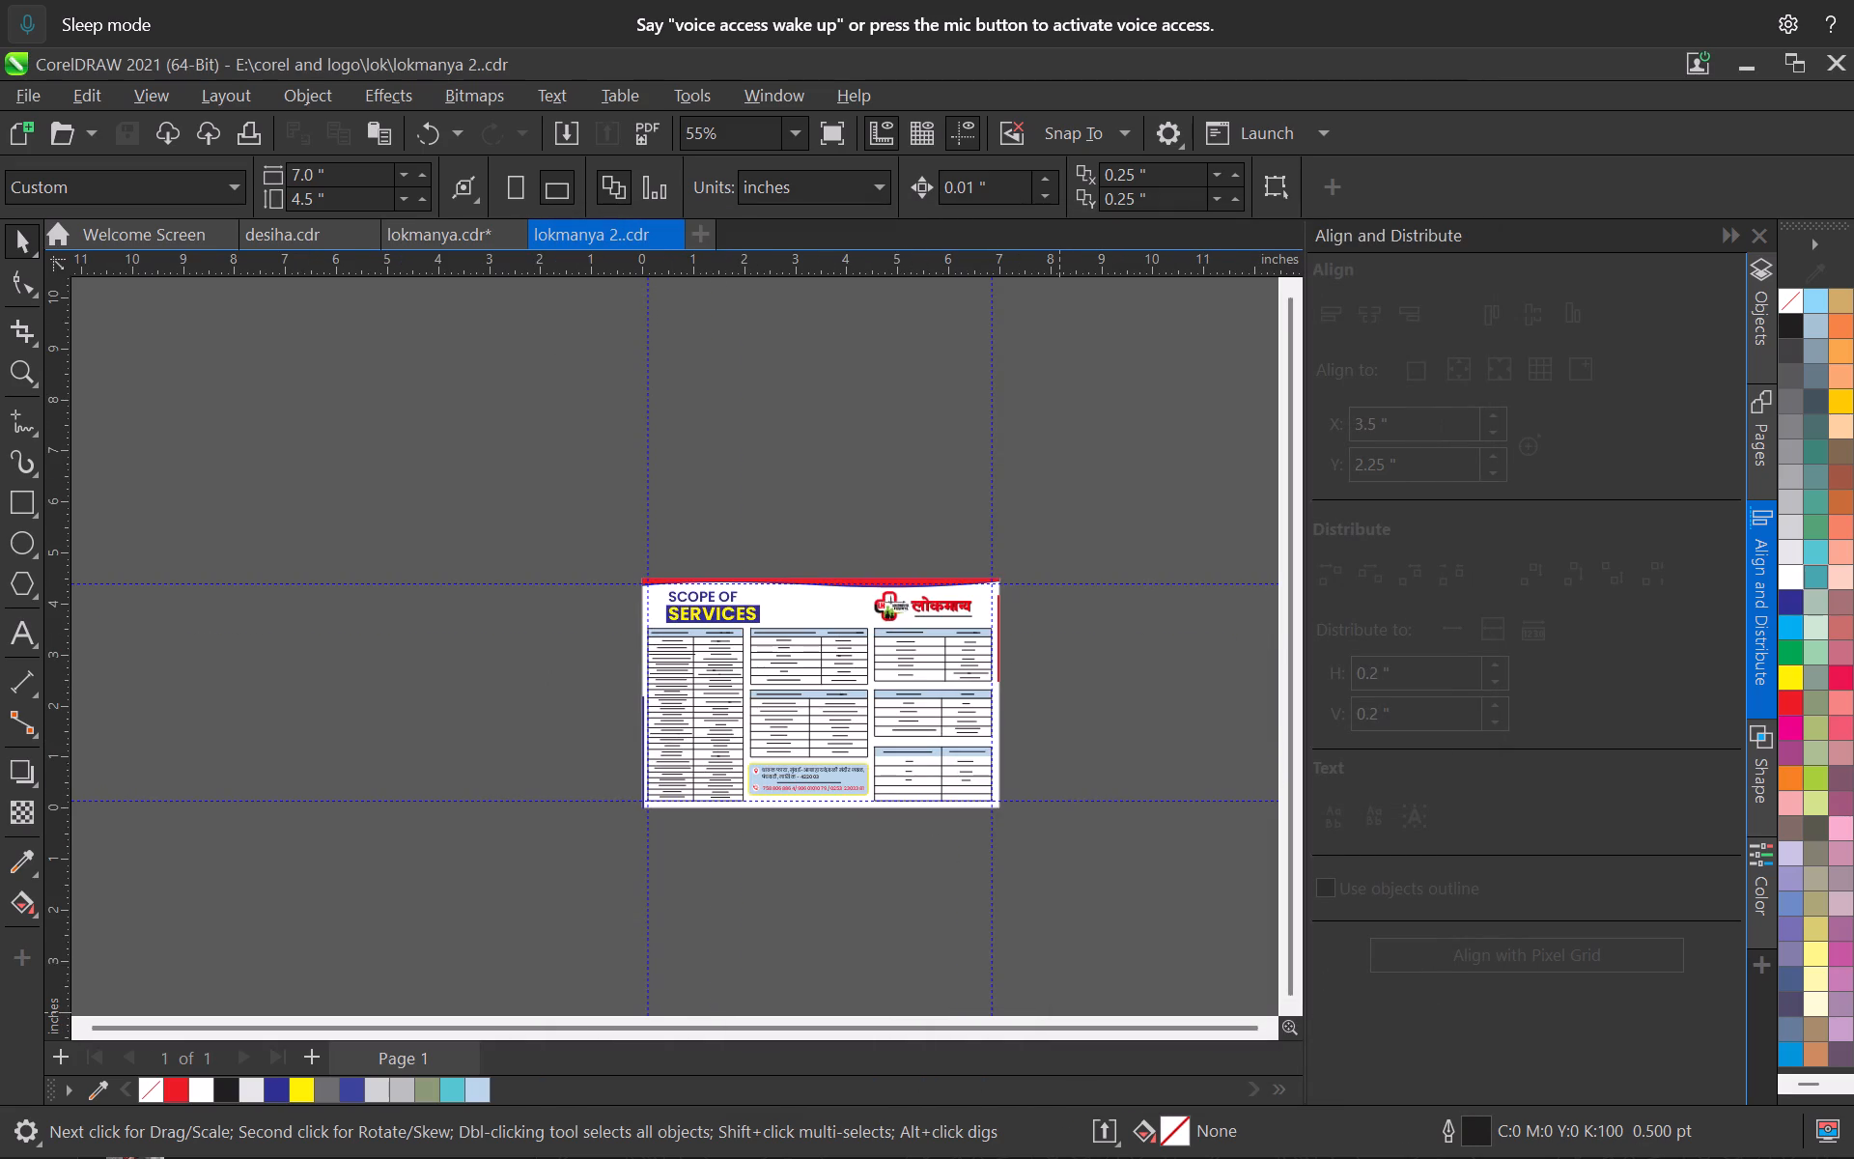